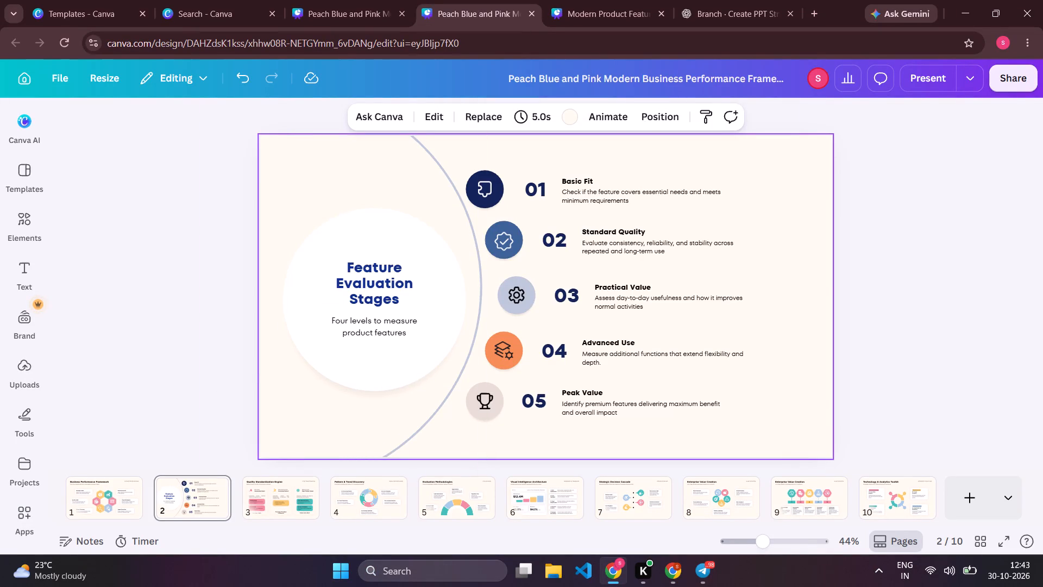
# Examine the slide layouts in the Modern Product Feature Comparison Infographic presentation, including the comparison, growth path, selection stages and review steps slides.
pyautogui.click(236, 10)
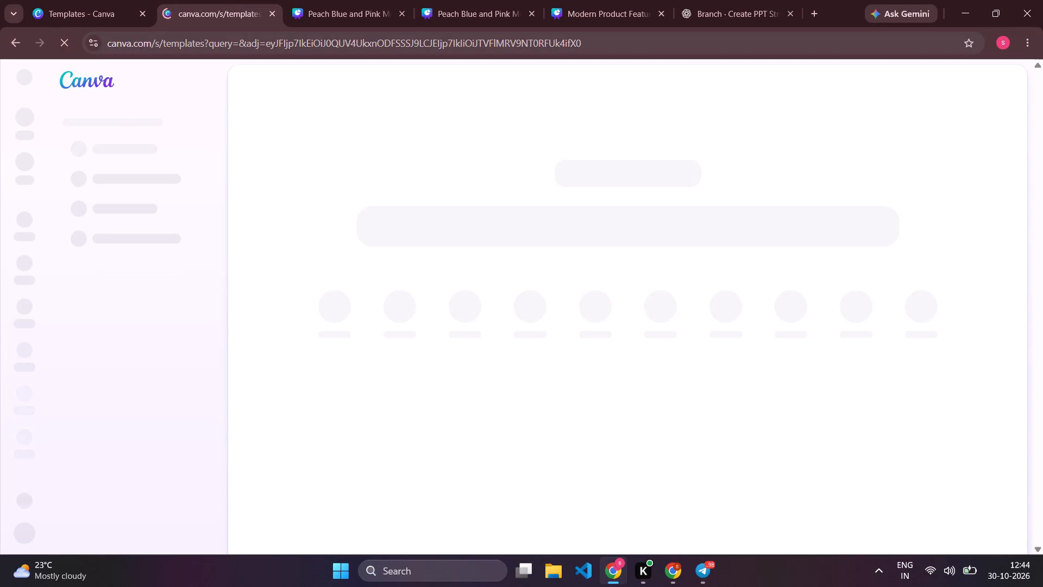
pyautogui.click(350, 9)
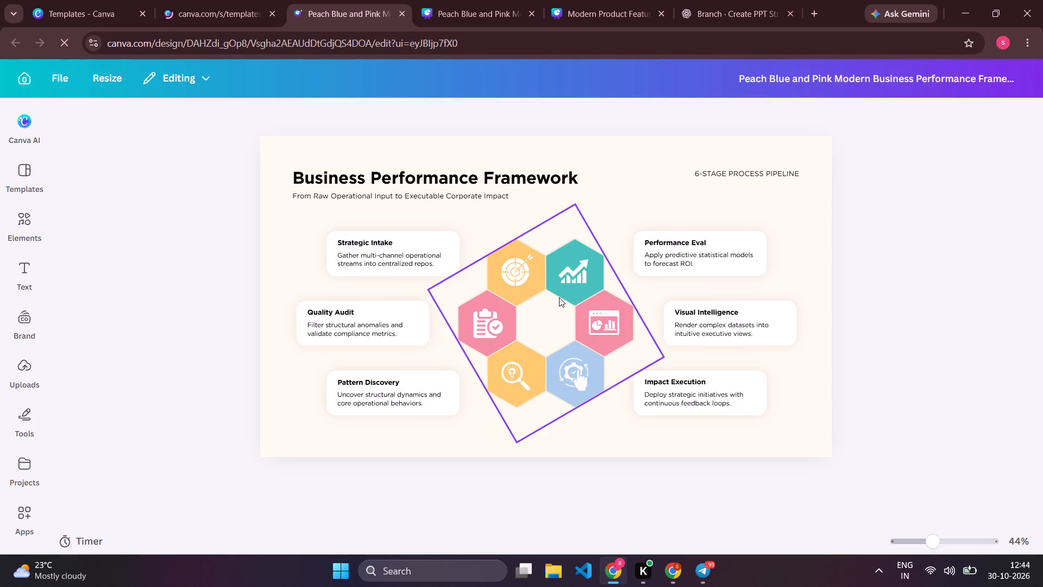
pyautogui.click(460, 3)
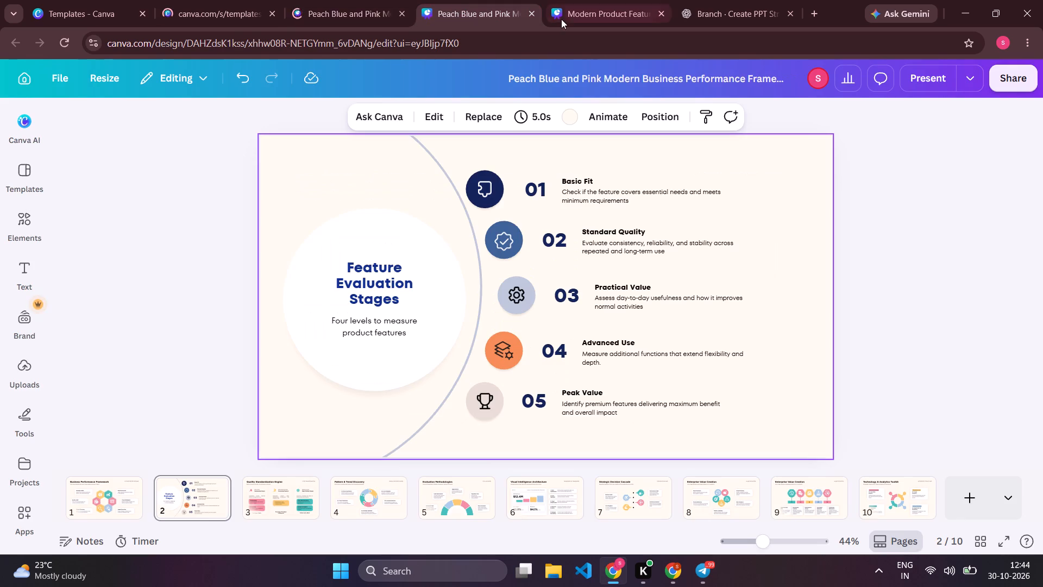
pyautogui.click(551, 13)
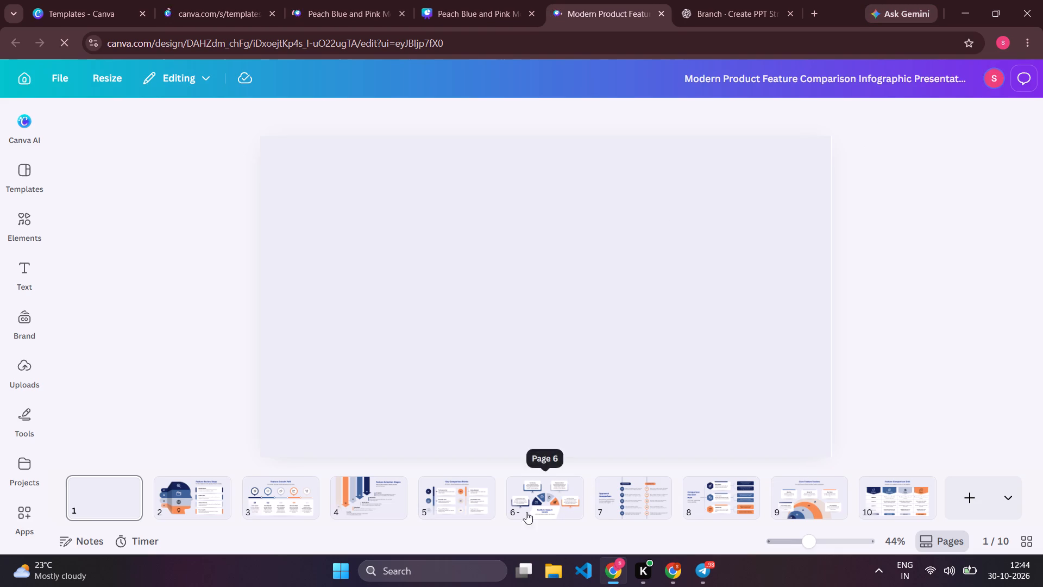
pyautogui.click(449, 503)
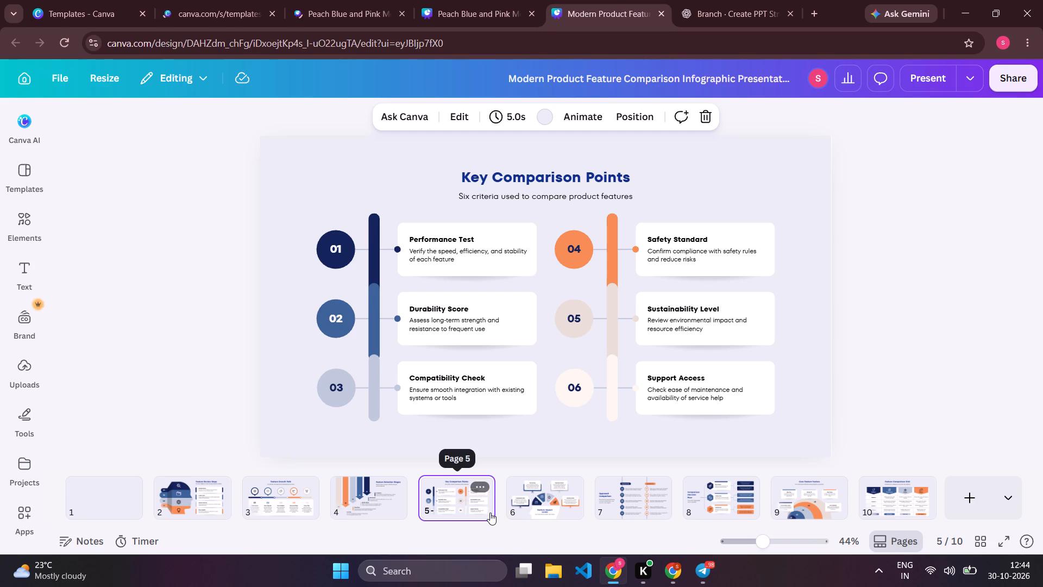
pyautogui.click(656, 490)
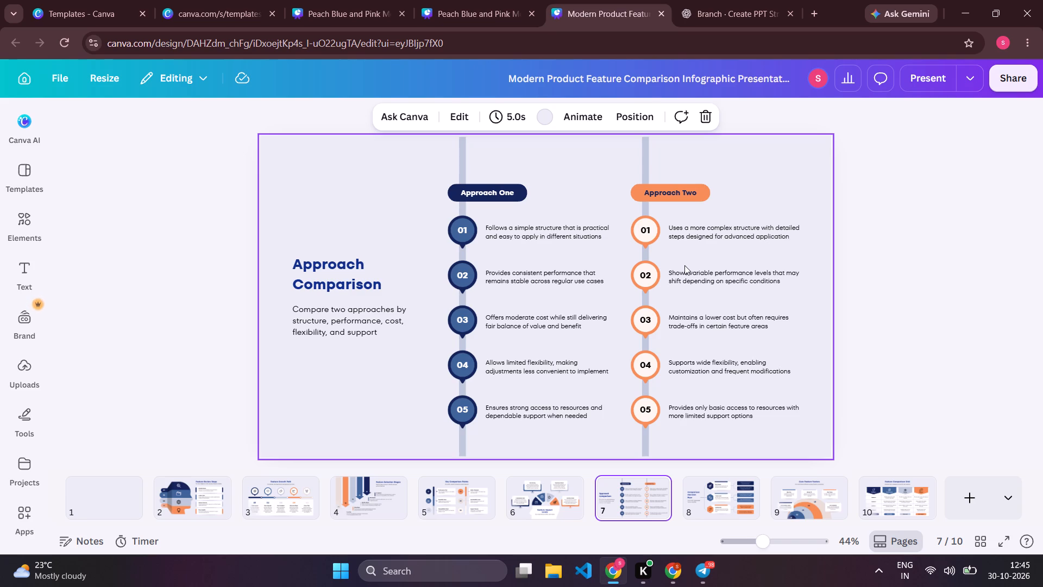
pyautogui.click(476, 527)
pyautogui.click(456, 507)
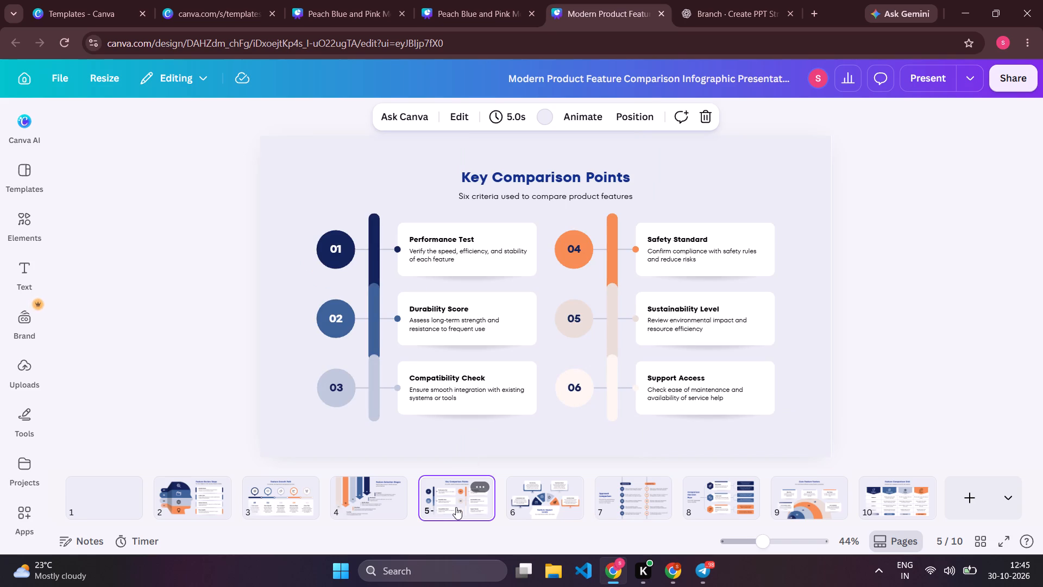
pyautogui.click(274, 499)
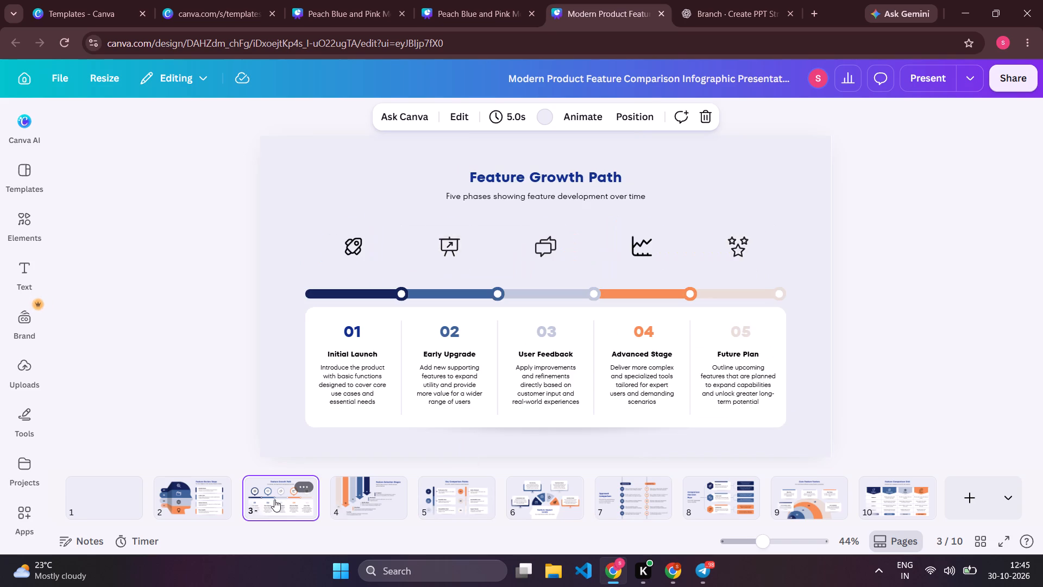
pyautogui.click(388, 498)
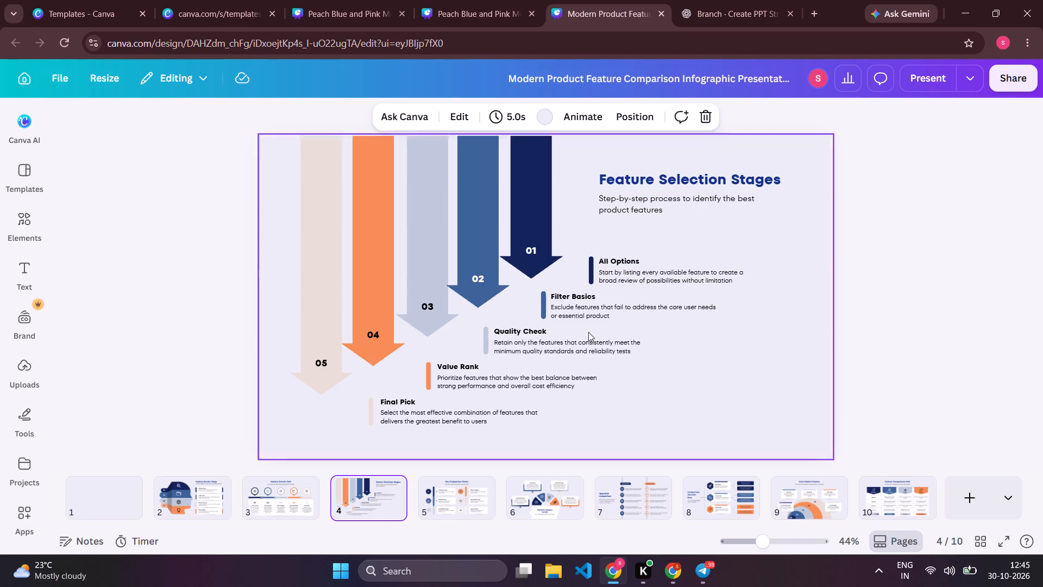
pyautogui.click(888, 494)
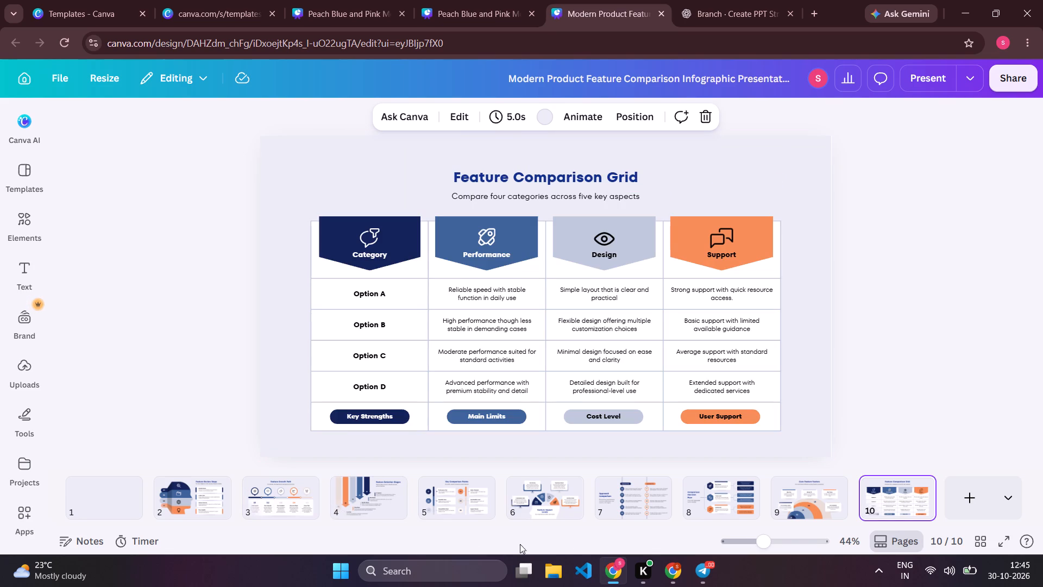
pyautogui.click(199, 505)
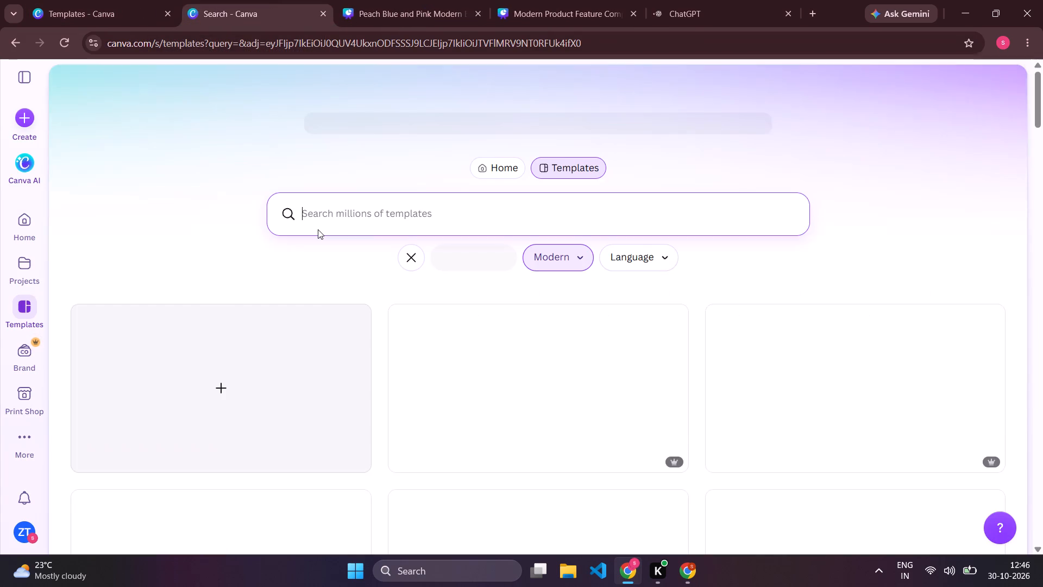
pyautogui.scroll(-6, 318, 229)
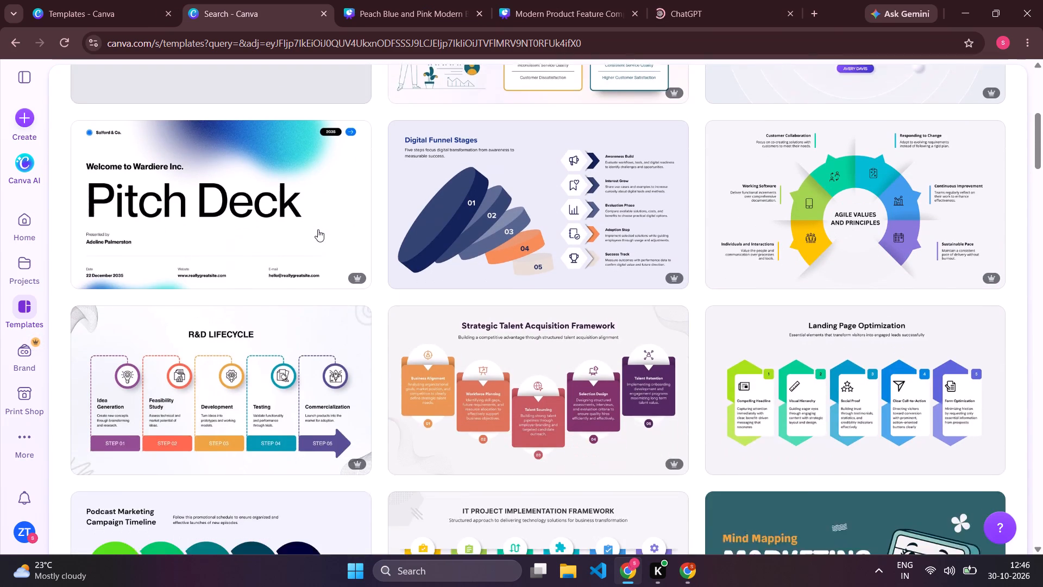
pyautogui.scroll(-3, 318, 229)
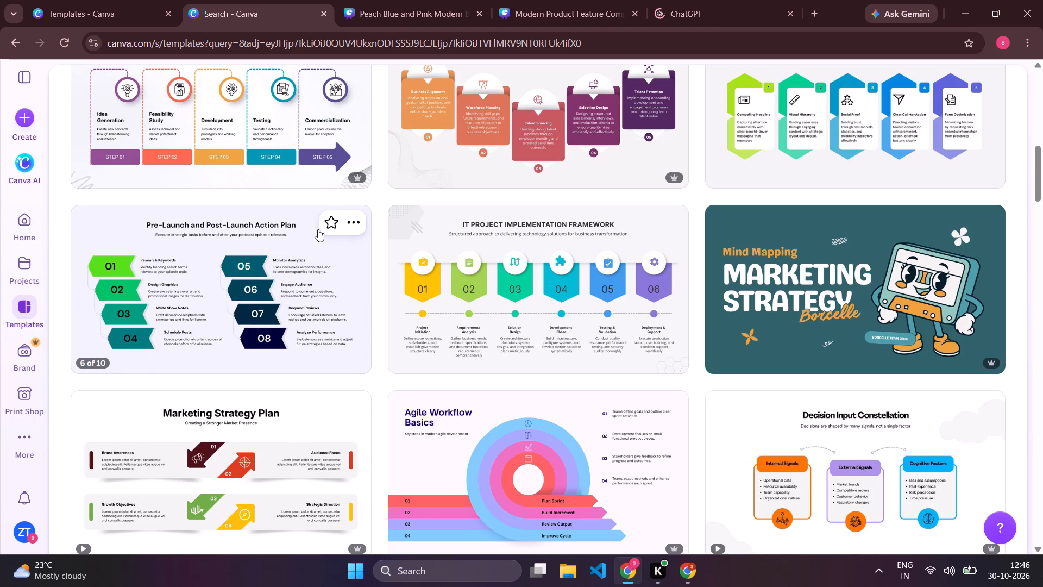
pyautogui.scroll(-4, 318, 229)
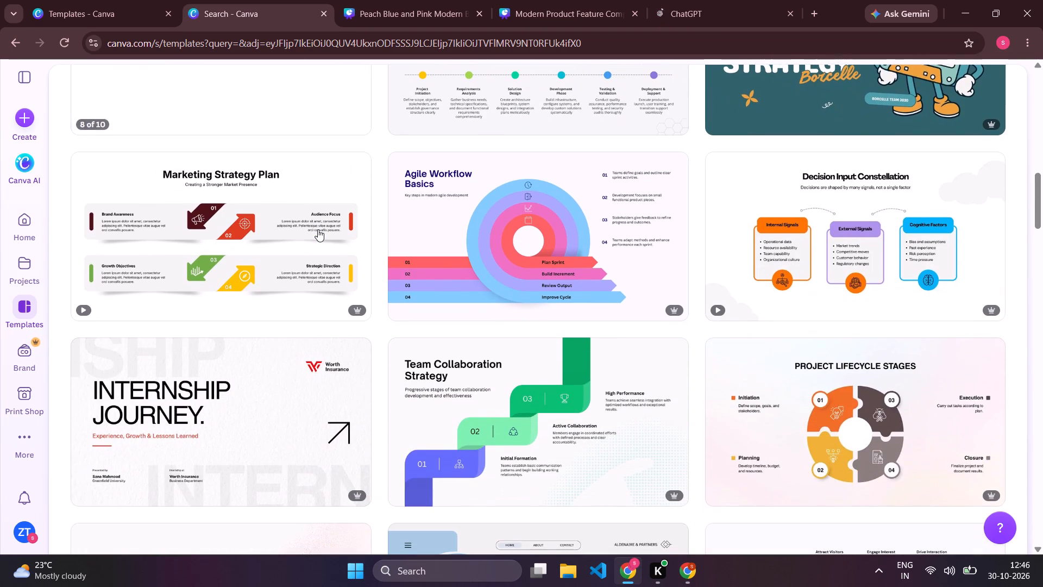
pyautogui.scroll(-2, 386, 358)
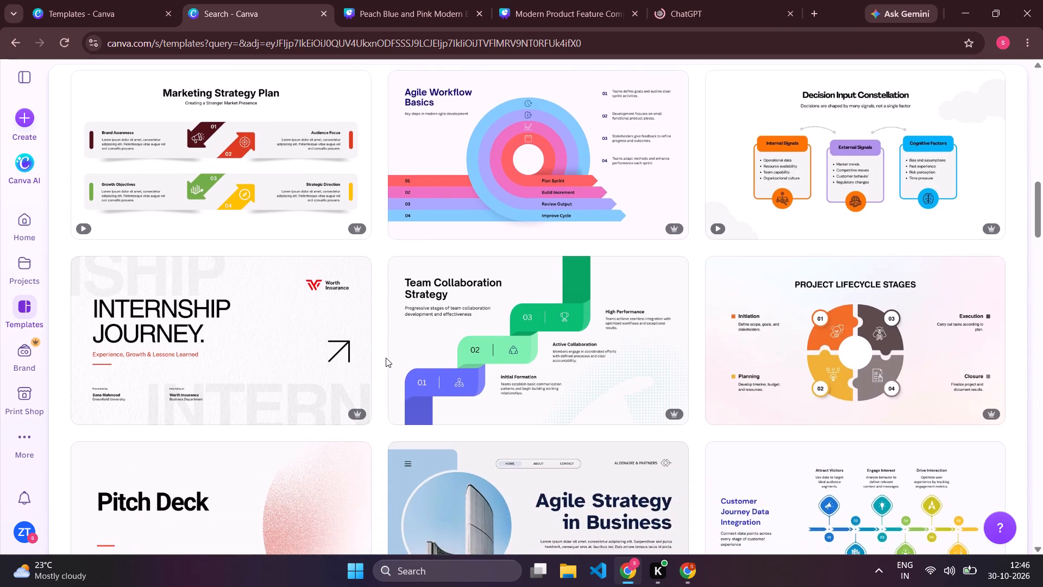
pyautogui.scroll(-5, 386, 358)
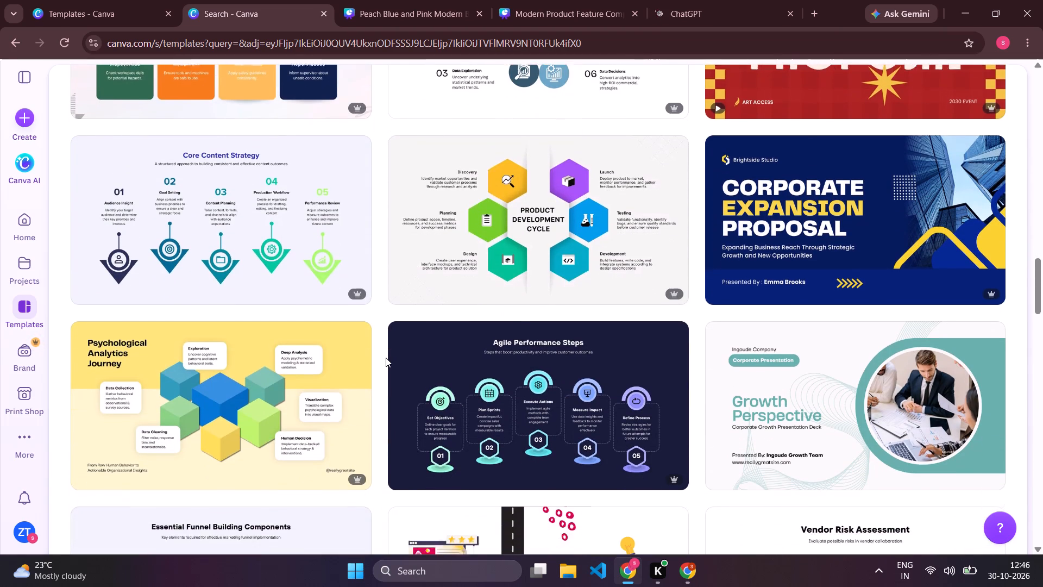
pyautogui.scroll(-4, 386, 358)
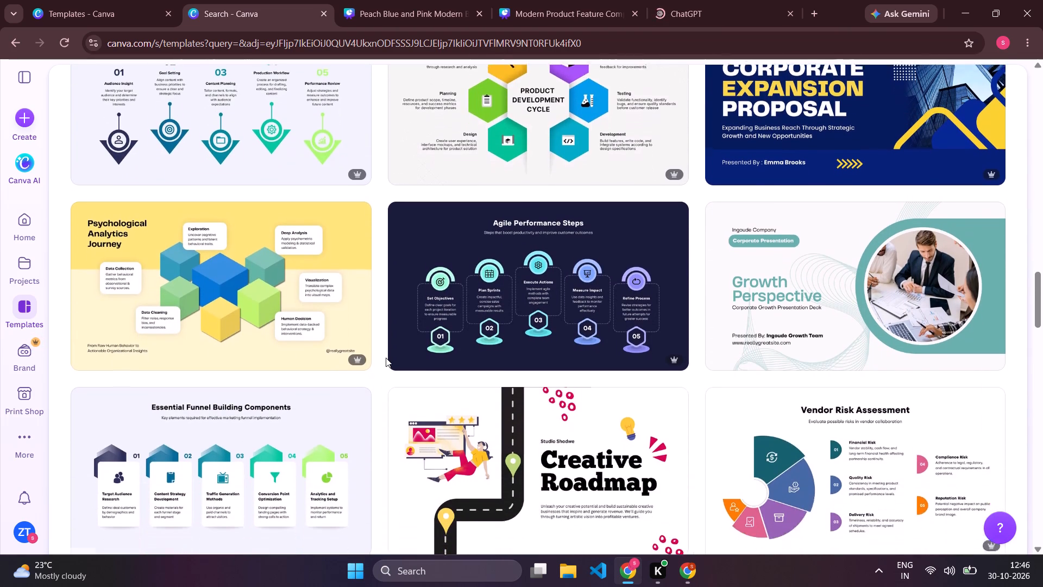
pyautogui.scroll(-3, 386, 358)
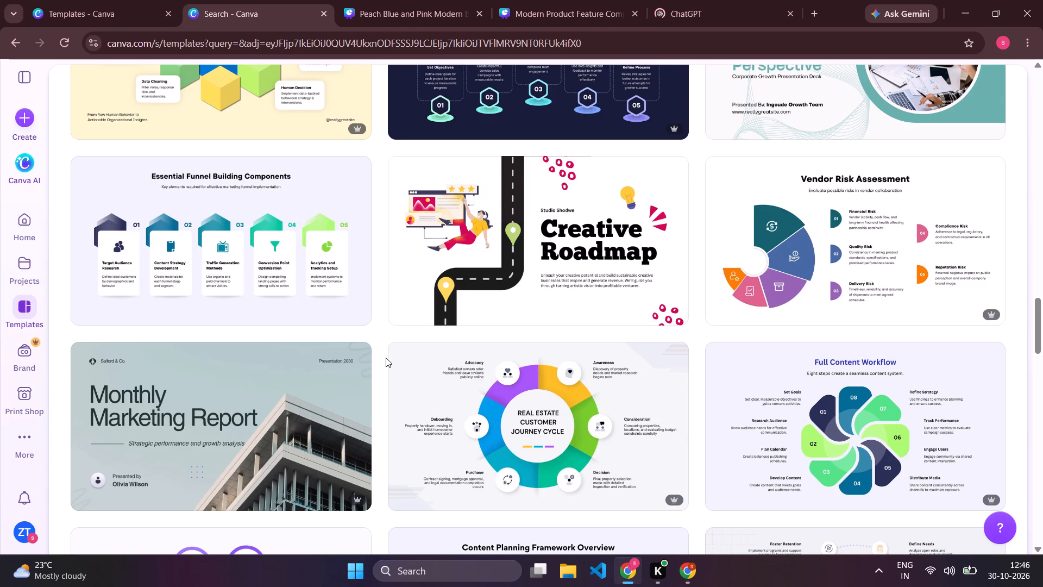
pyautogui.scroll(-2, 386, 358)
pyautogui.scroll(-4, 520, 457)
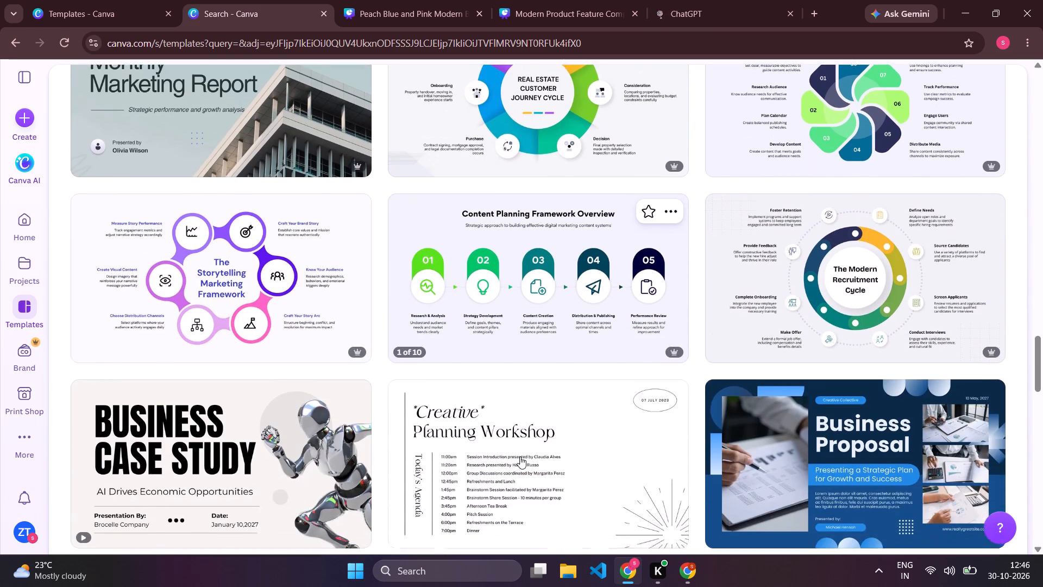
pyautogui.scroll(-5, 520, 457)
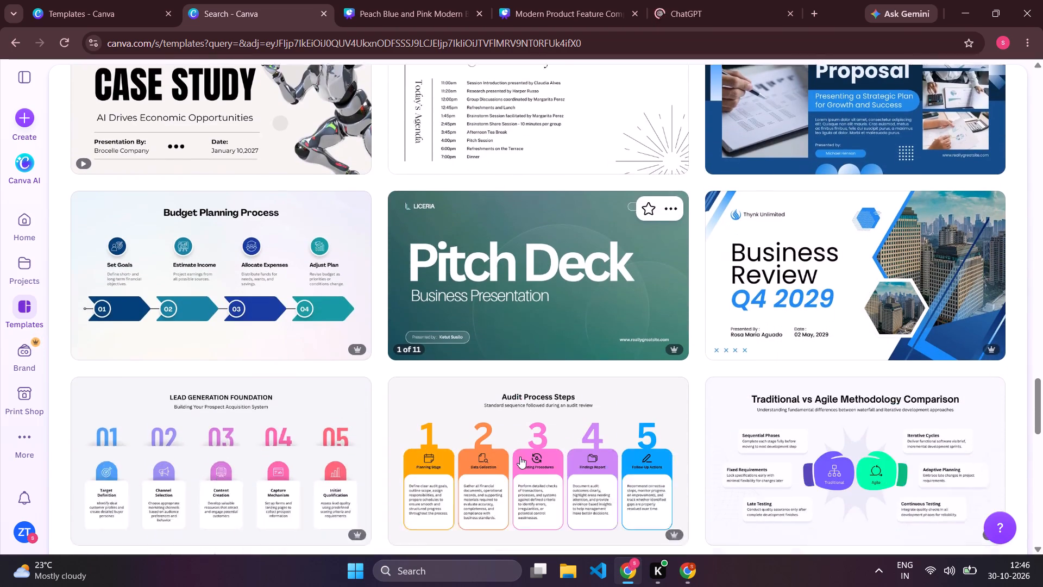
pyautogui.scroll(-5, 520, 457)
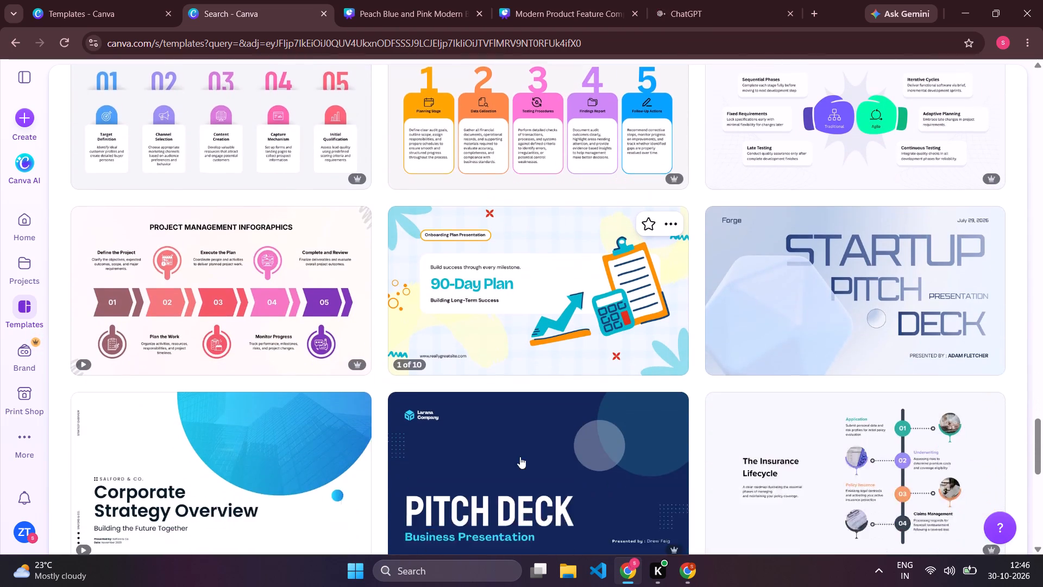
pyautogui.scroll(-5, 520, 457)
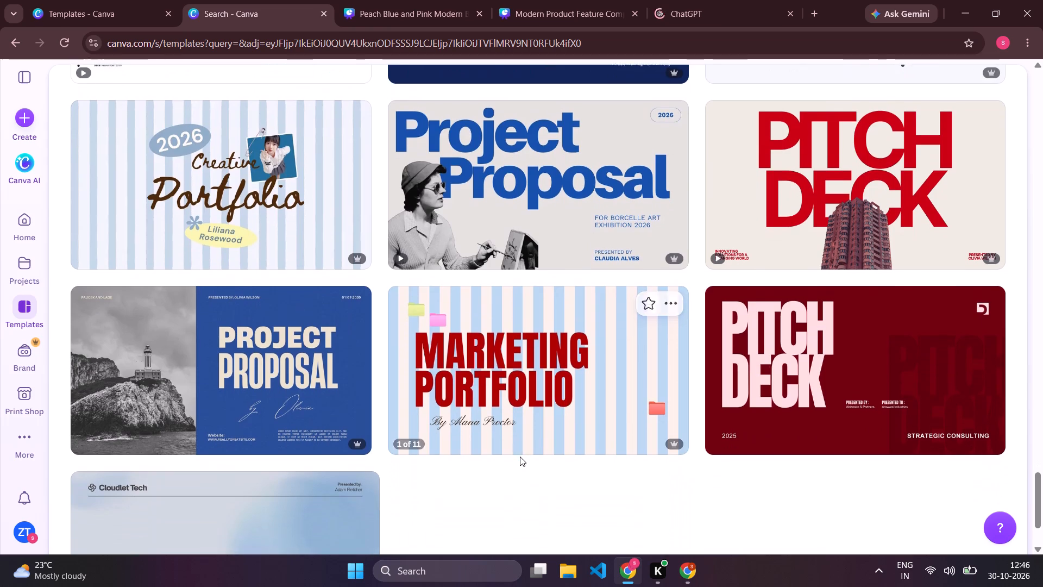
pyautogui.scroll(-1, 520, 457)
pyautogui.scroll(20, 520, 457)
pyautogui.scroll(13, 520, 457)
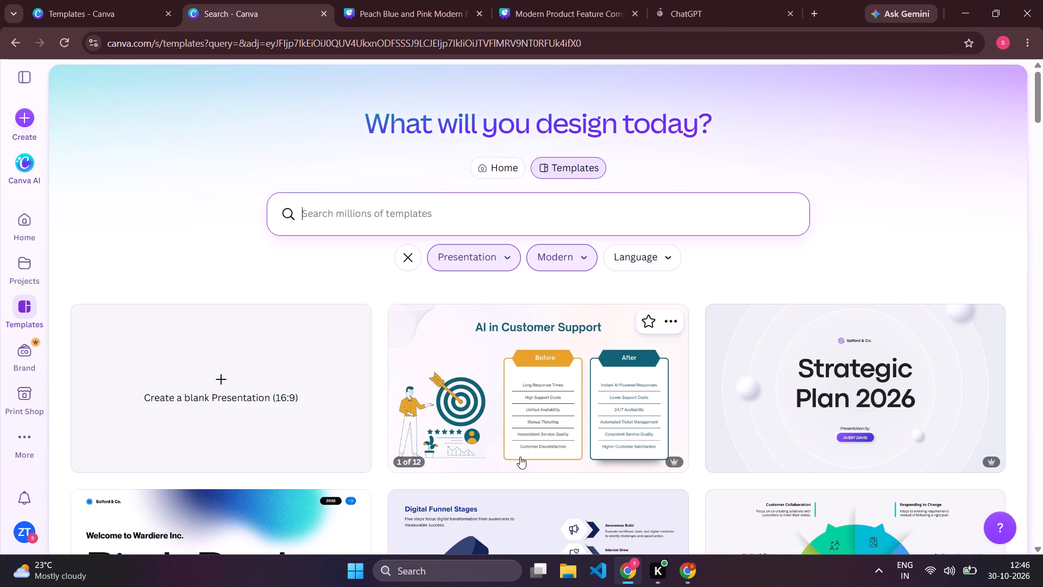
# Change the template style filter to Simple.
pyautogui.click(582, 266)
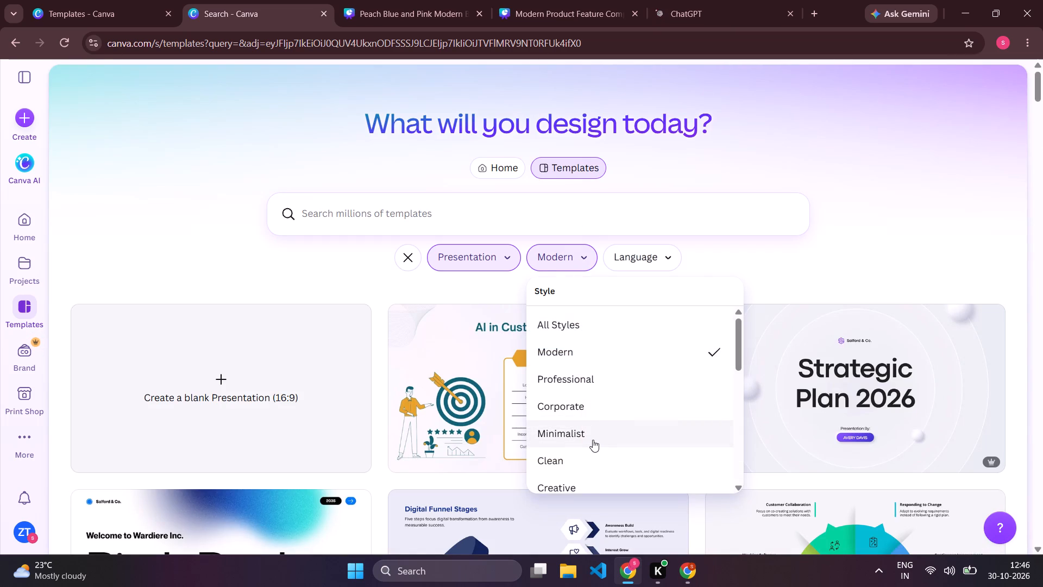
pyautogui.scroll(-1, 593, 440)
pyautogui.click(587, 455)
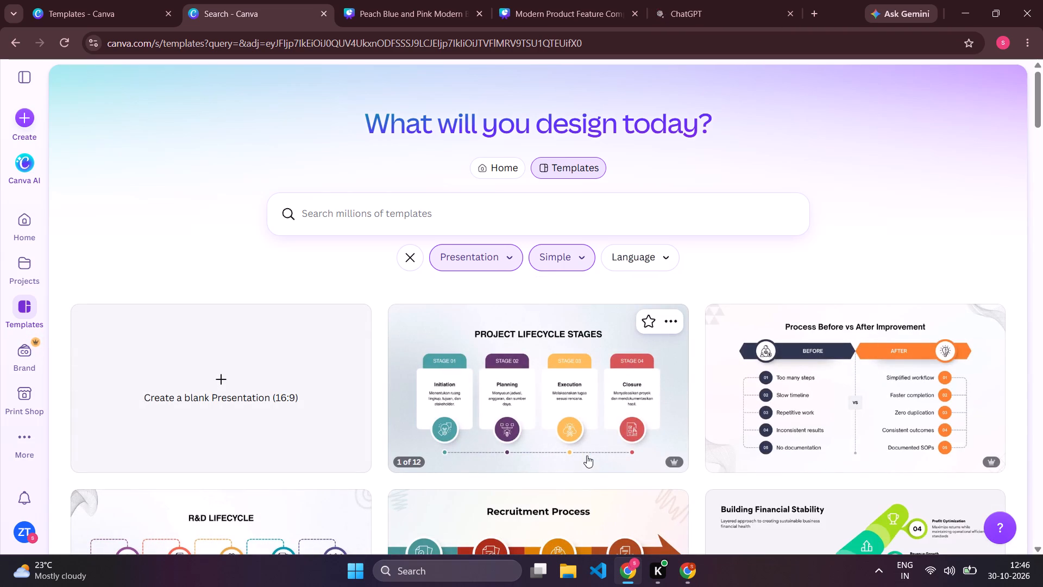
# Preview the Simple Sales Pipeline Stages Infographic Presentation template with the Prospect Nurturing Steps cover, and close its preview.
pyautogui.scroll(-2, 587, 455)
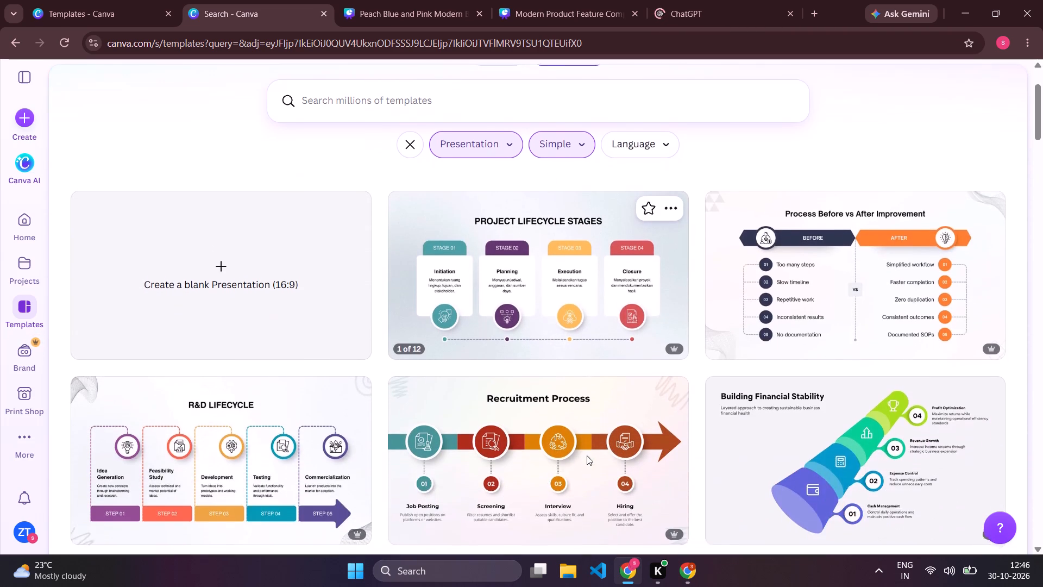
pyautogui.scroll(-3, 587, 455)
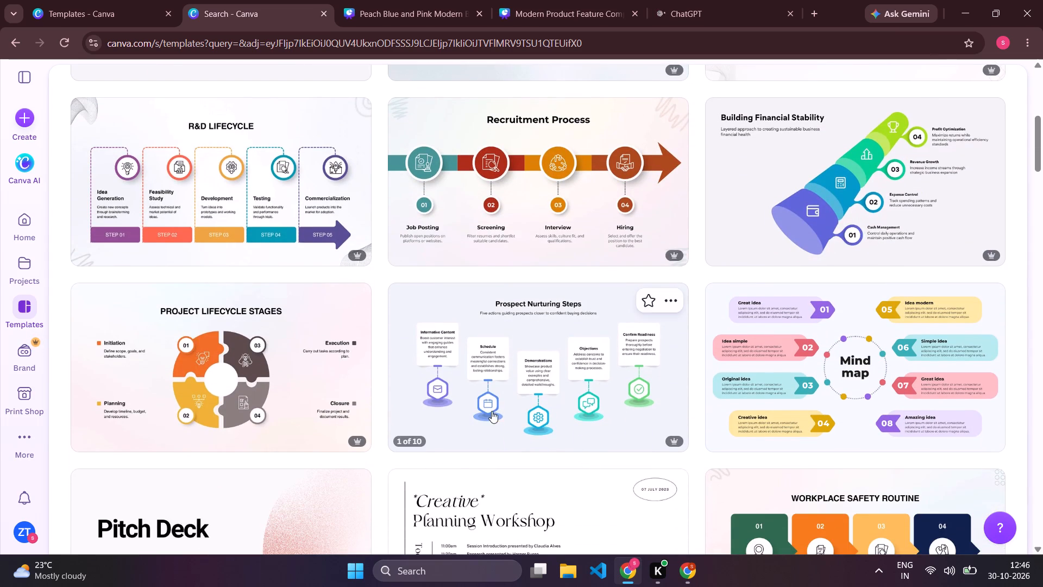
pyautogui.click(519, 371)
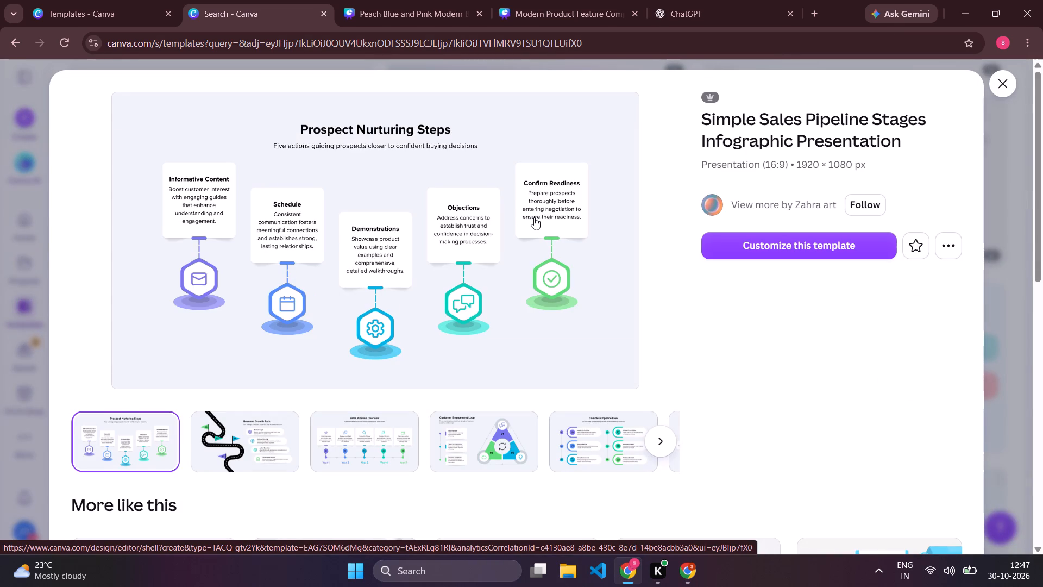
pyautogui.click(1007, 80)
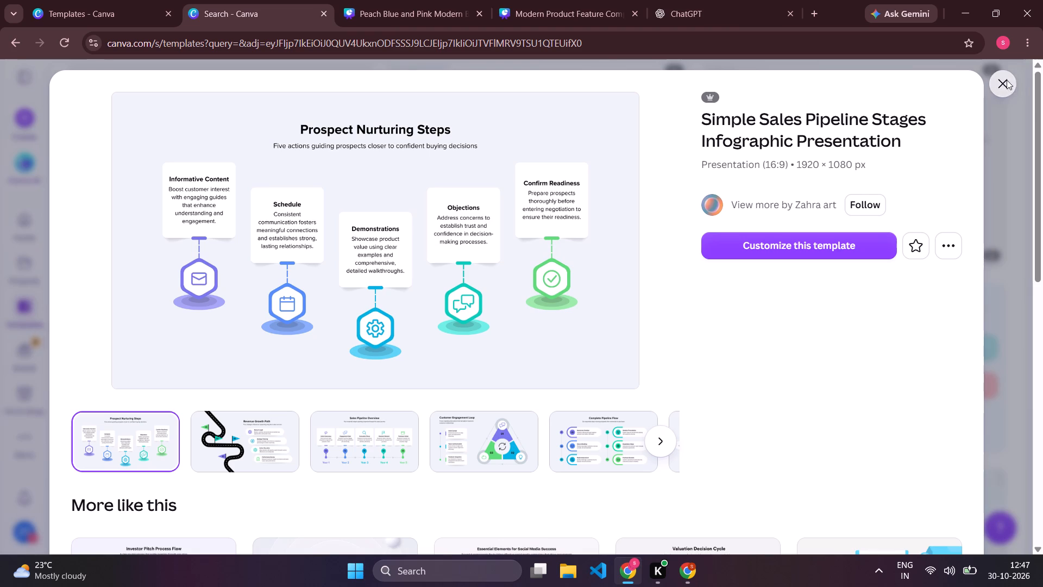
# Preview the Creative Planning Workshop agenda template among the Simple-style results, and close its preview.
pyautogui.scroll(-2, 841, 357)
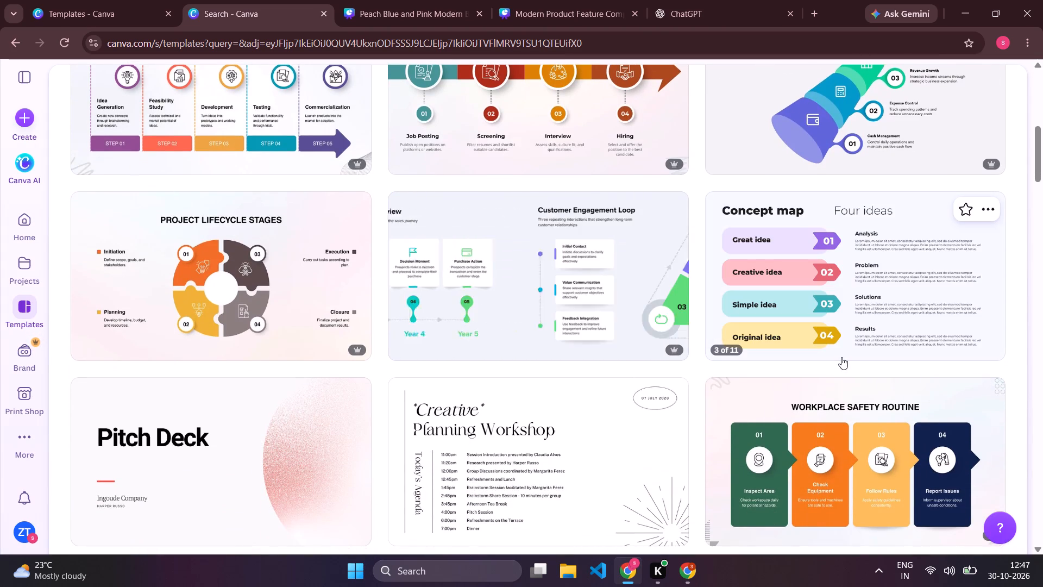
pyautogui.scroll(-2, 595, 471)
pyautogui.rightClick(552, 371)
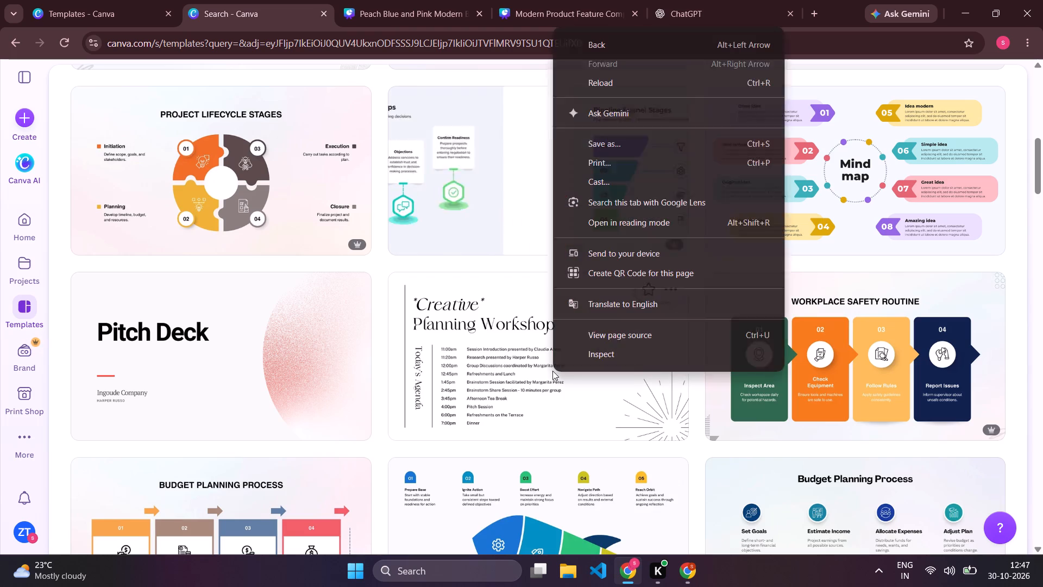
pyautogui.click(513, 384)
pyautogui.click(513, 384)
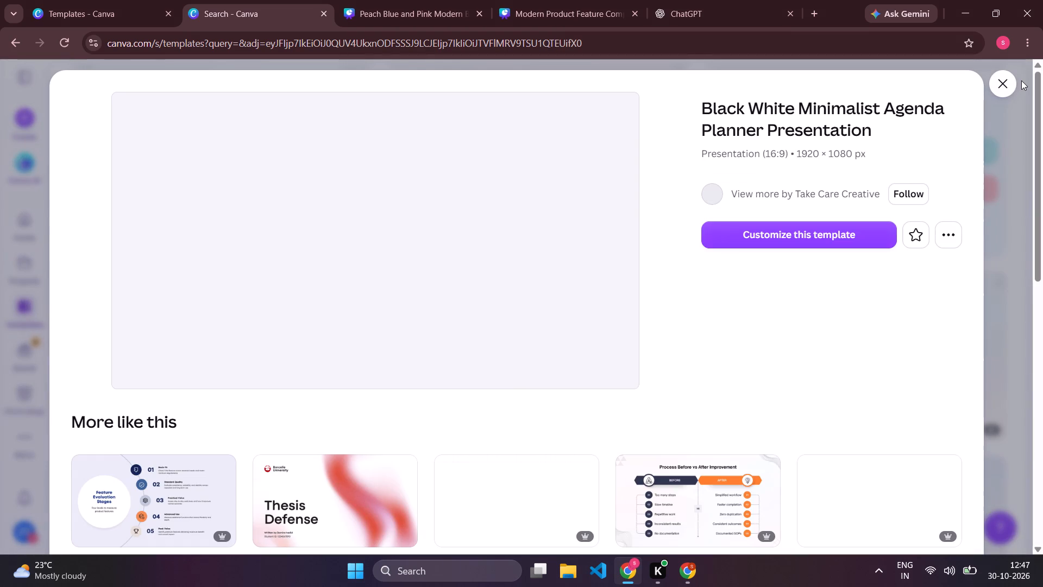
pyautogui.click(1011, 83)
# Look further through the Simple-style results, open the Budget Planning Process template with four coloured cards, and close its preview.
pyautogui.scroll(-1, 652, 260)
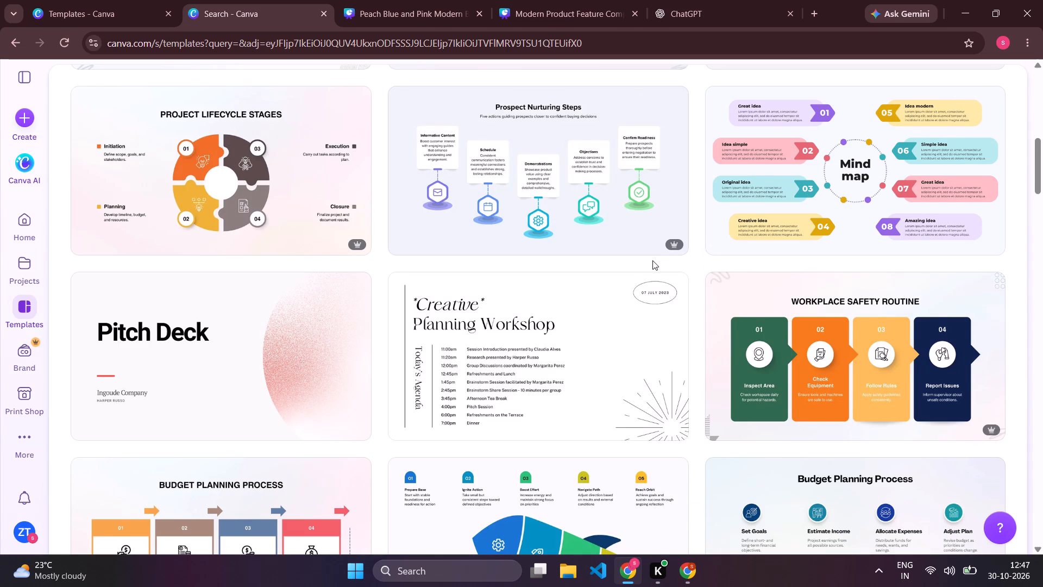
pyautogui.scroll(-5, 652, 260)
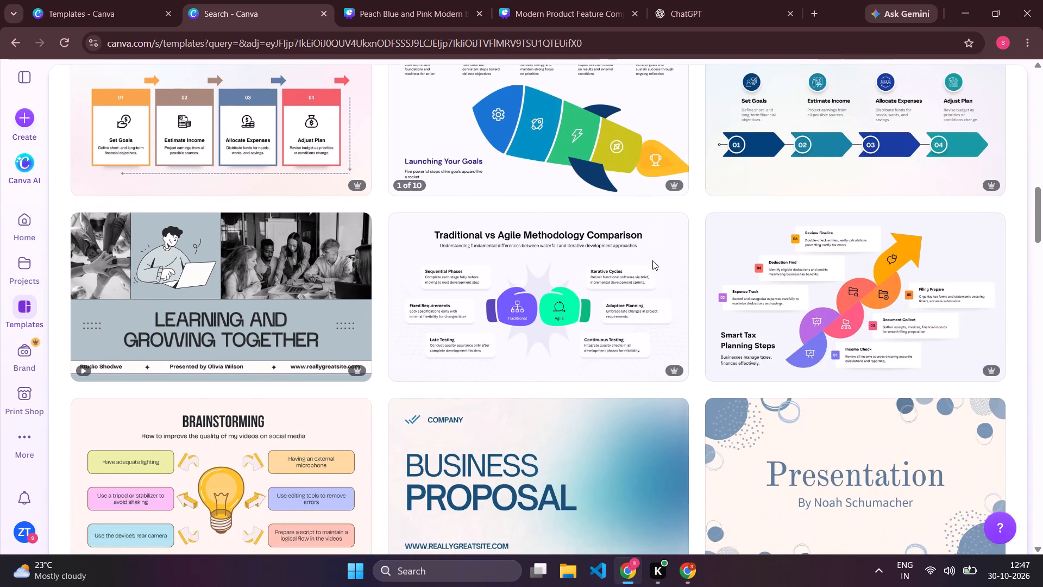
pyautogui.scroll(1, 652, 260)
pyautogui.click(255, 218)
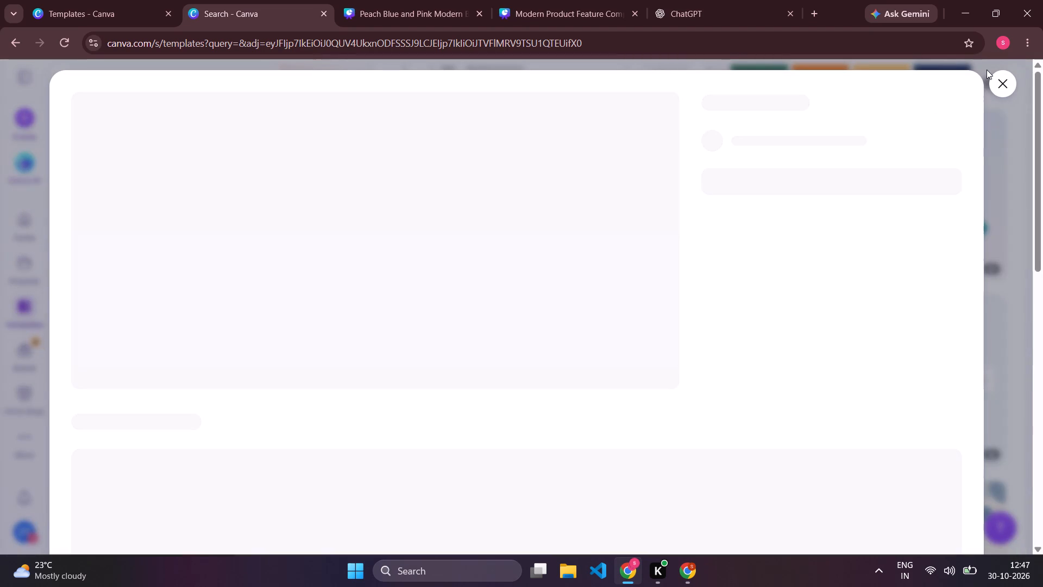
pyautogui.click(999, 85)
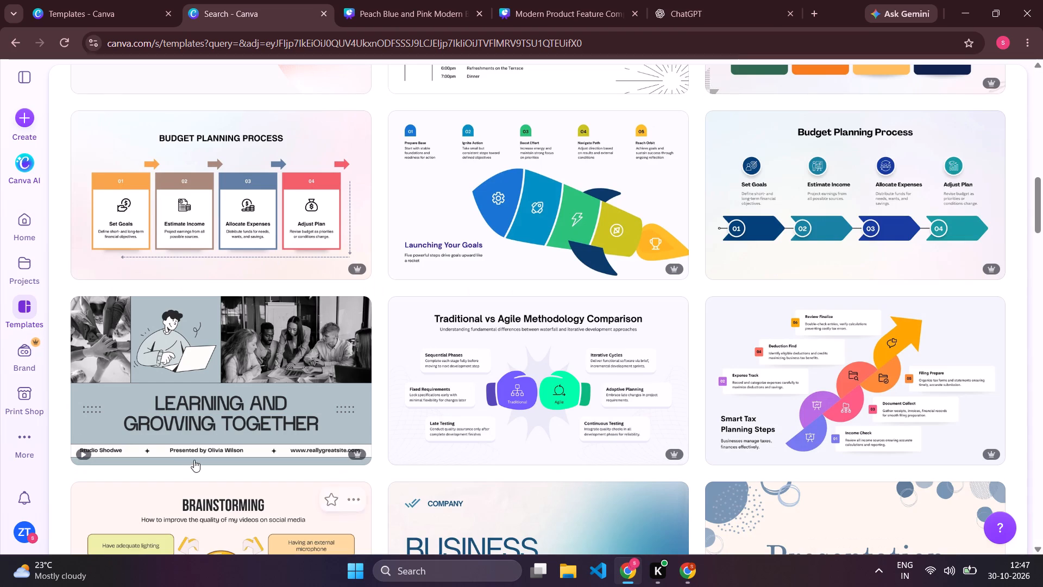
# Preview several slides of the Gray Simple Learning and Growing Together Talking Presentation template, and close its preview.
pyautogui.click(219, 405)
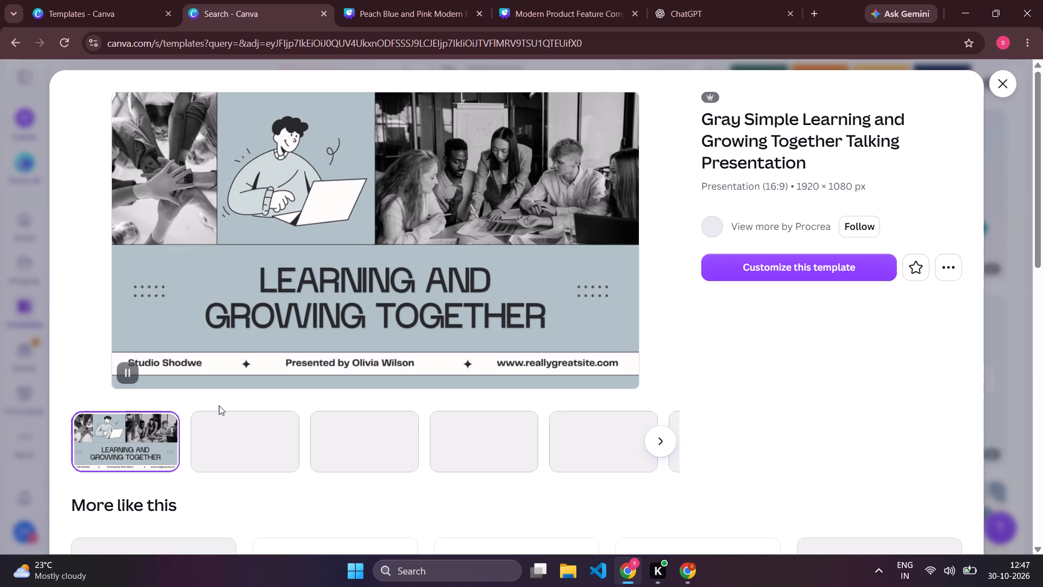
pyautogui.click(217, 457)
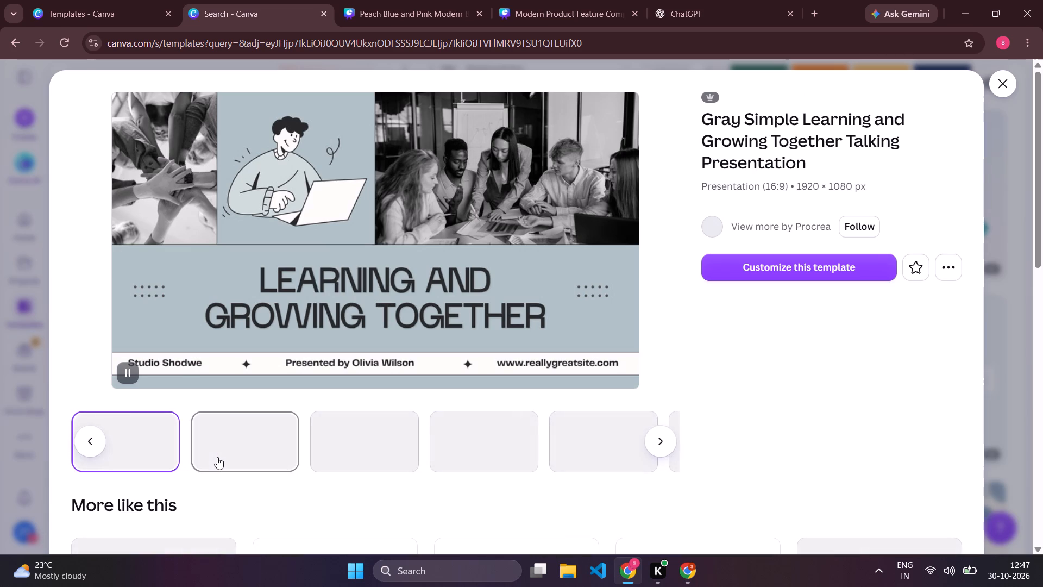
pyautogui.click(217, 457)
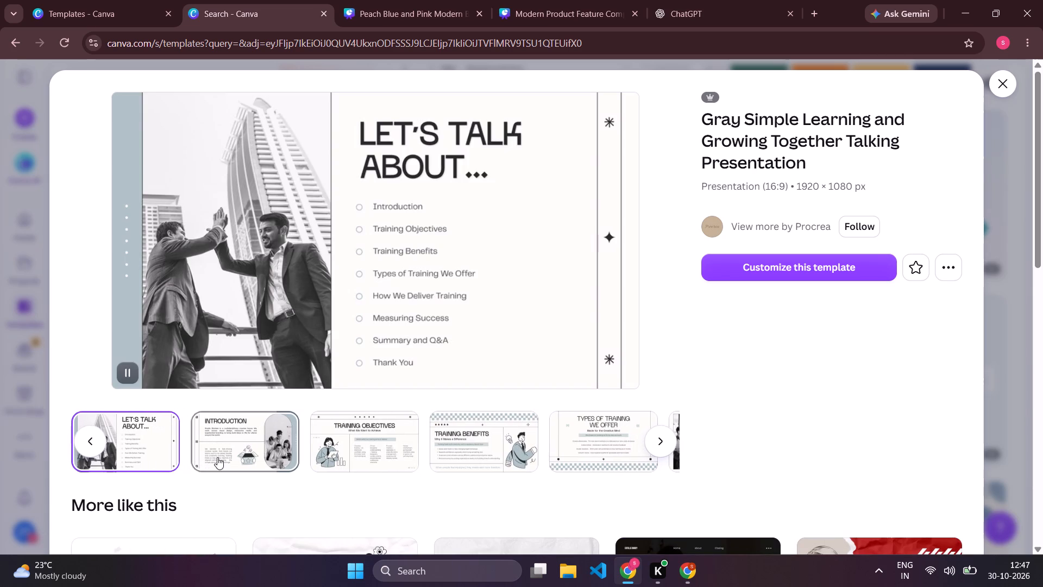
pyautogui.click(356, 471)
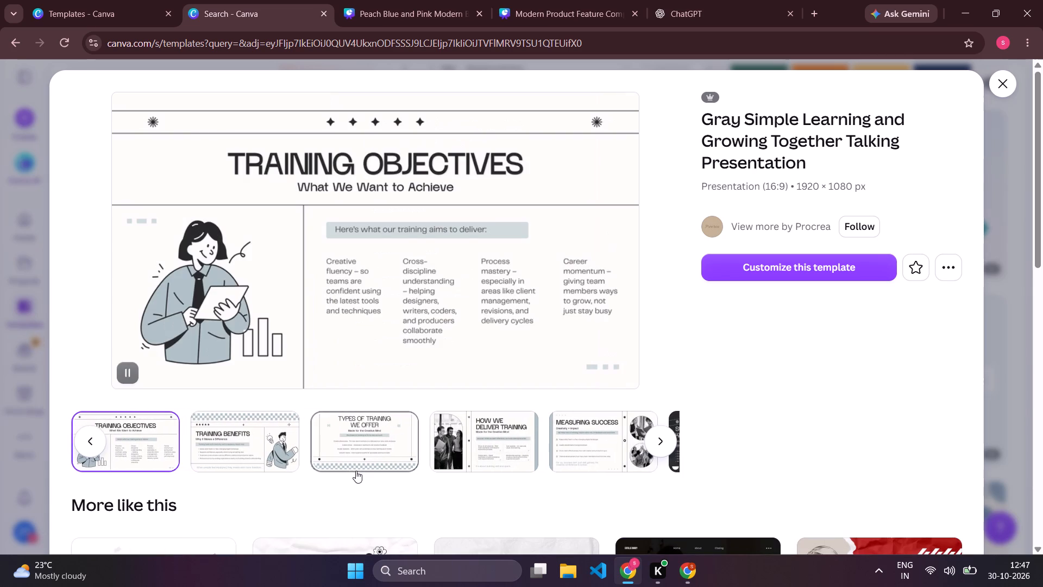
pyautogui.click(361, 466)
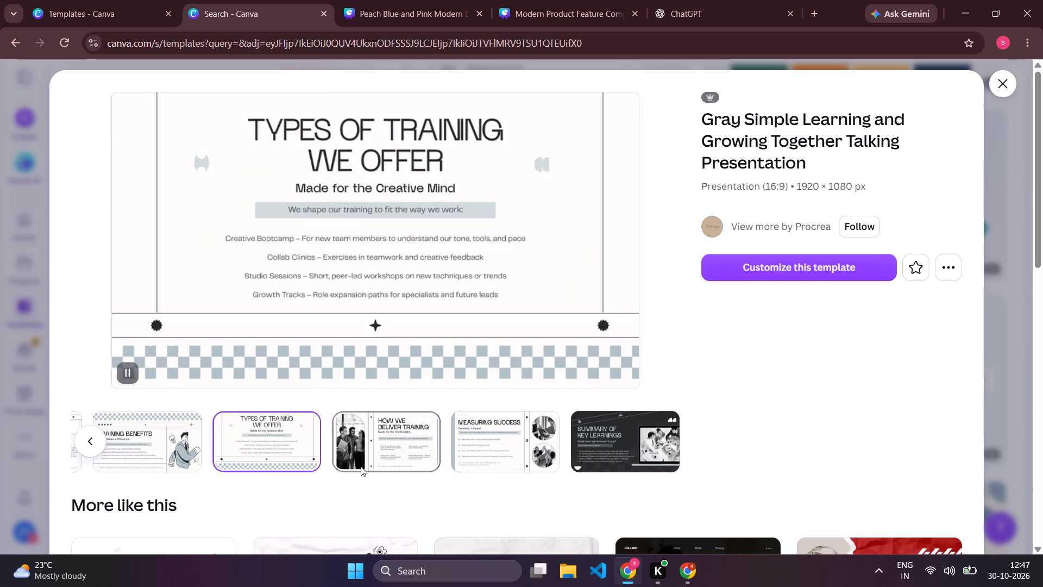
pyautogui.click(443, 455)
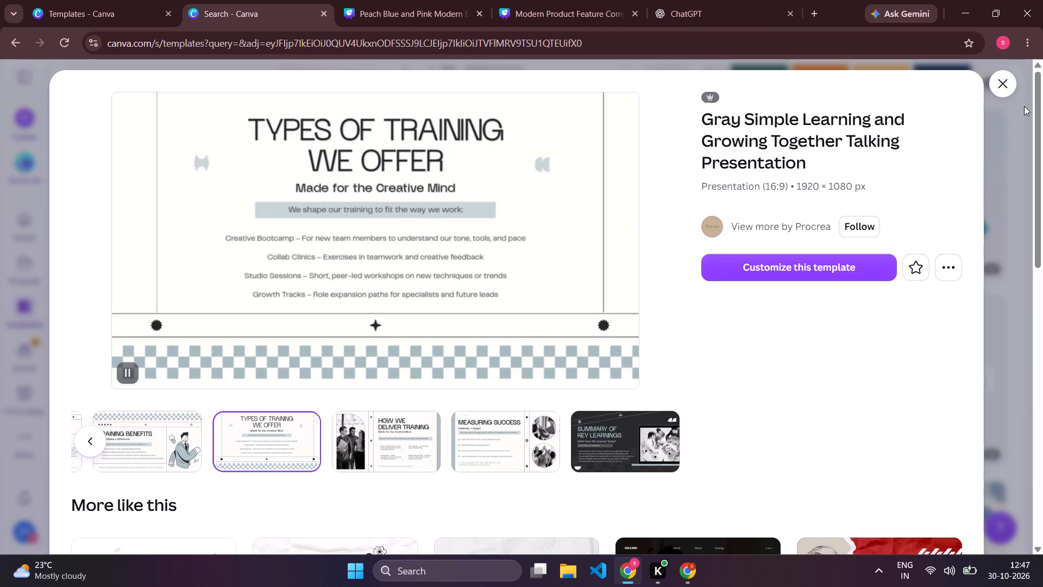
pyautogui.click(996, 86)
# Browse the remaining Simple-style presentation templates for slide designs suited to a business presentation.
pyautogui.scroll(-2, 690, 458)
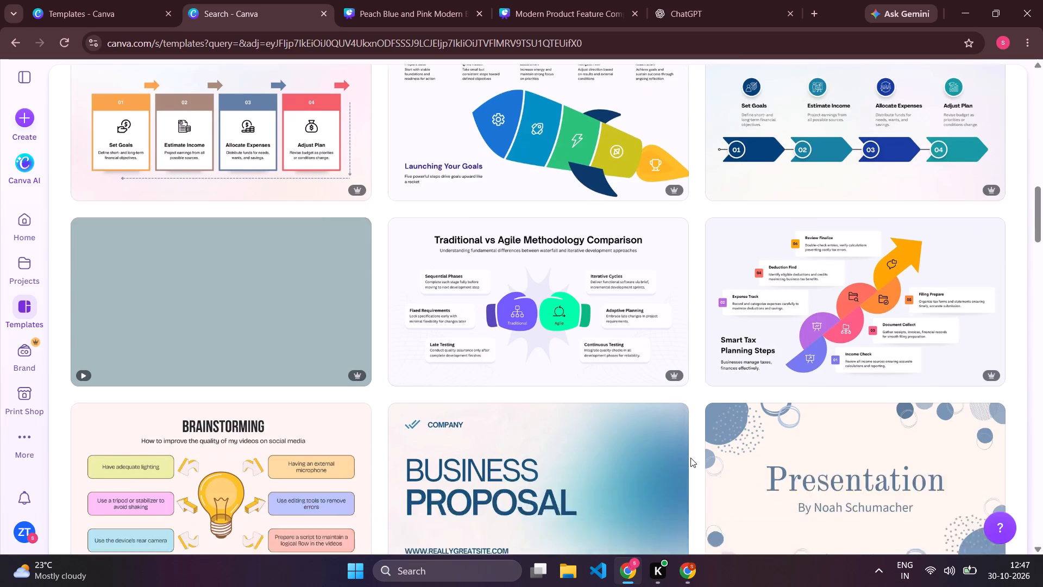
pyautogui.scroll(-4, 690, 458)
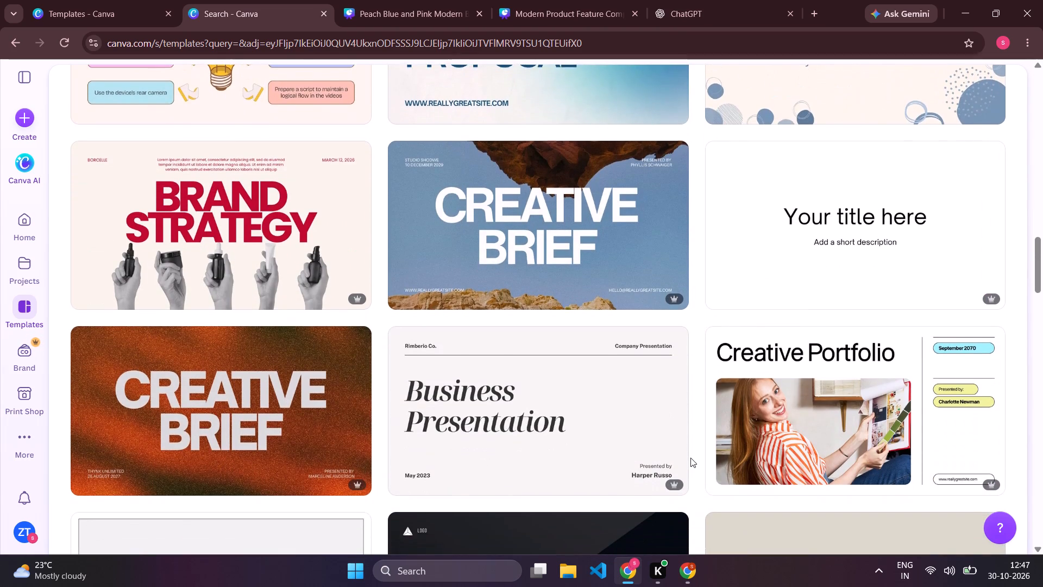
pyautogui.scroll(-3, 690, 458)
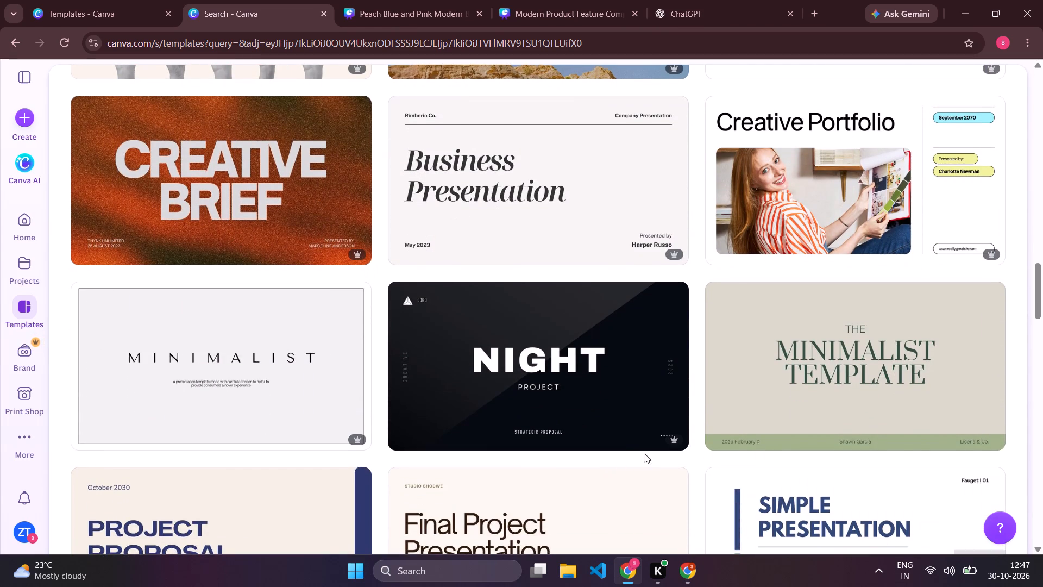
pyautogui.scroll(-2, 726, 421)
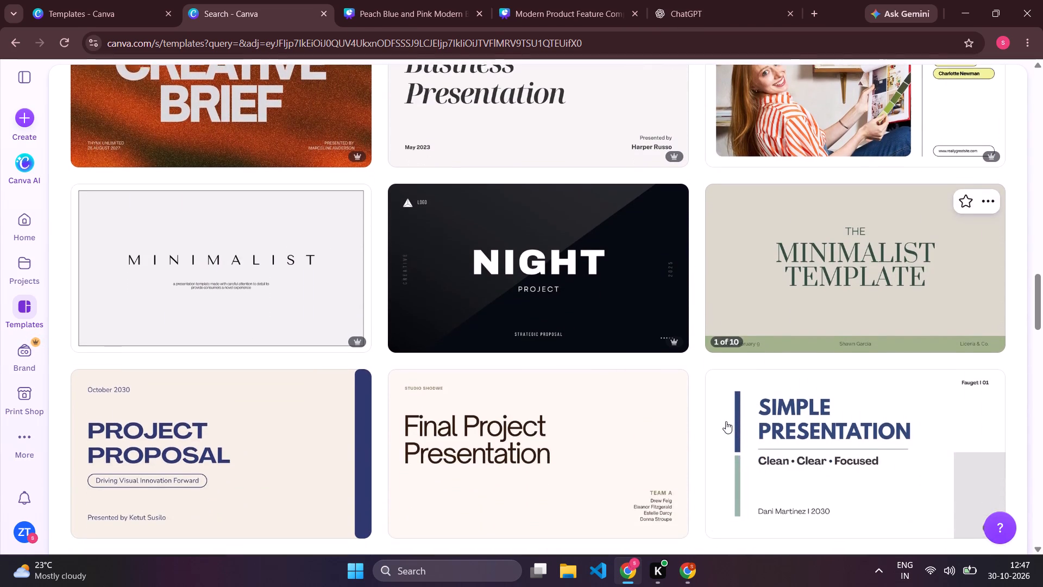
pyautogui.scroll(-1, 726, 421)
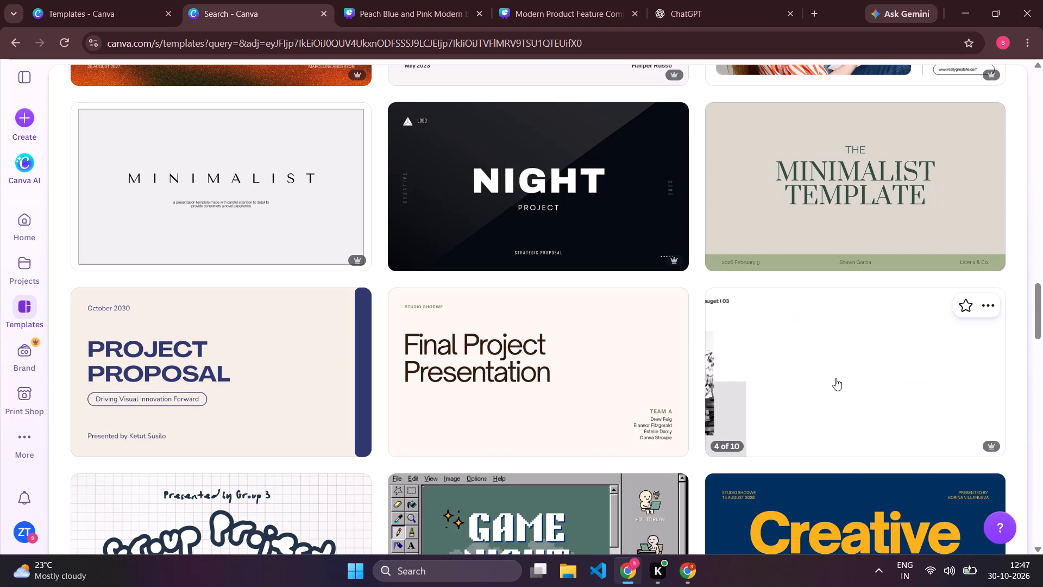
pyautogui.scroll(-3, 835, 378)
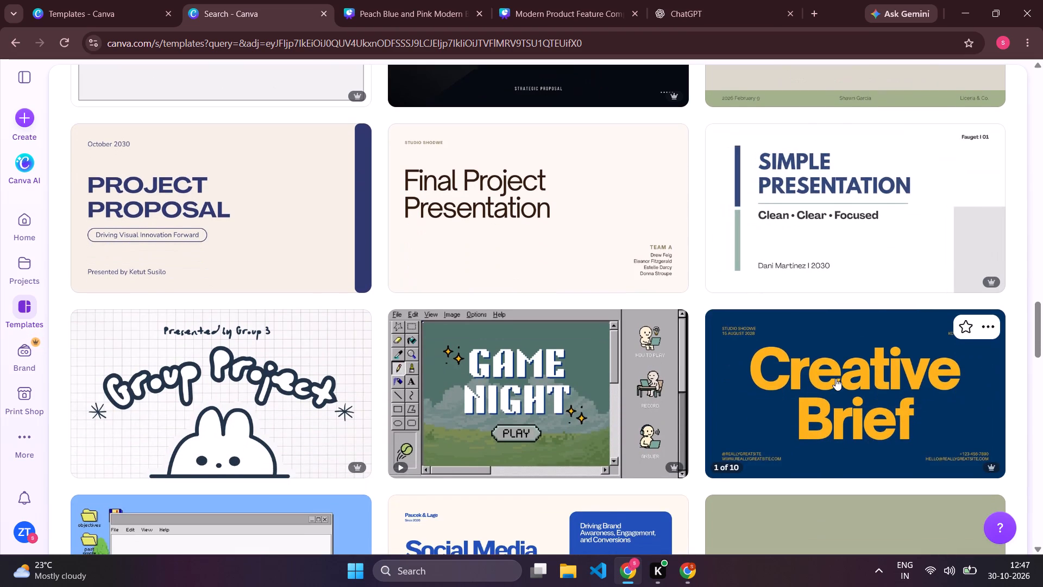
pyautogui.scroll(-5, 835, 378)
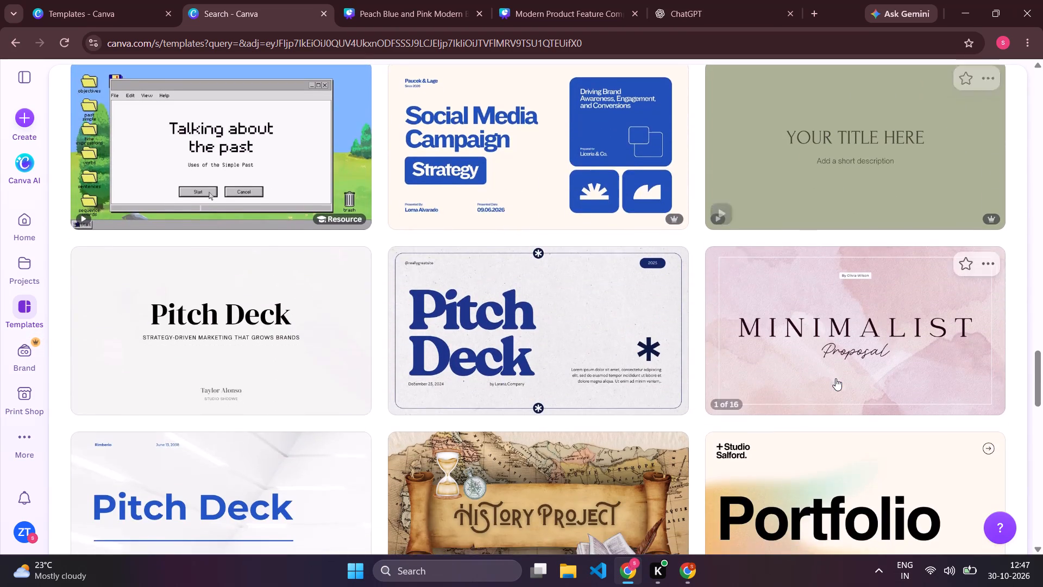
pyautogui.scroll(-6, 835, 378)
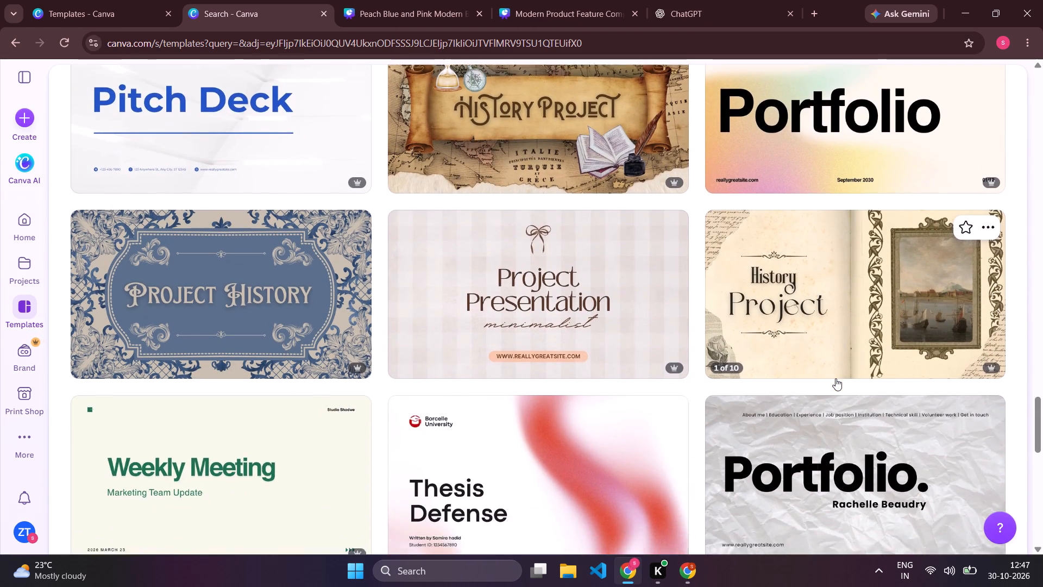
pyautogui.scroll(-4, 835, 378)
# Change the template style filter to Monochrome.
pyautogui.scroll(20, 835, 378)
pyautogui.scroll(13, 835, 378)
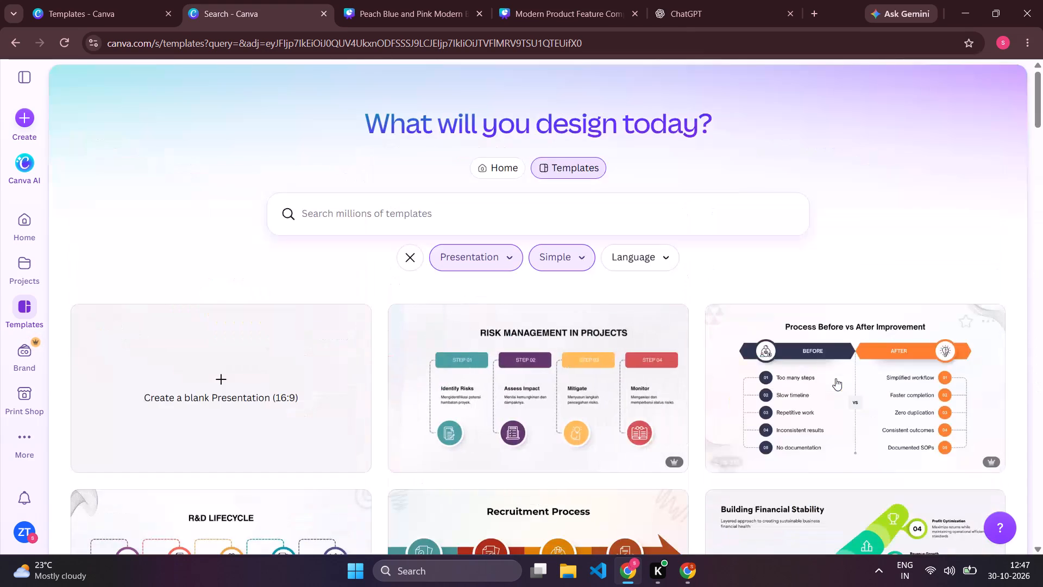
pyautogui.click(563, 262)
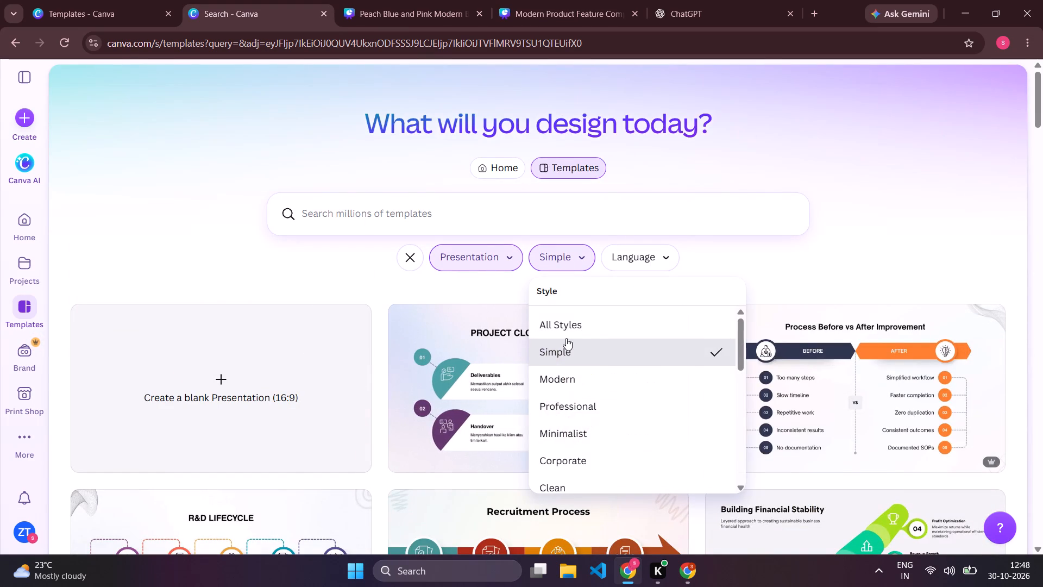
pyautogui.scroll(-1, 580, 465)
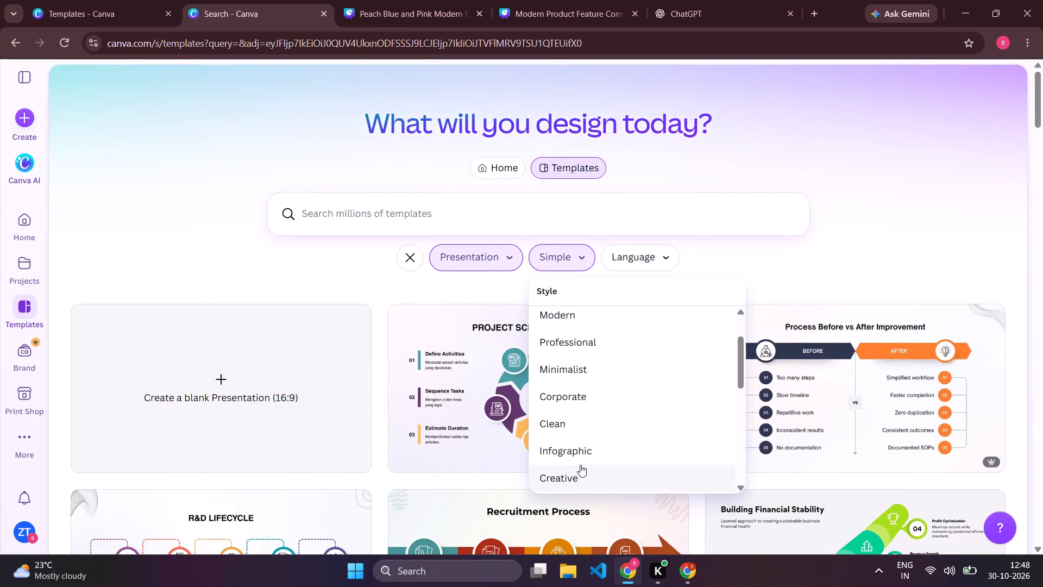
pyautogui.scroll(-2, 577, 472)
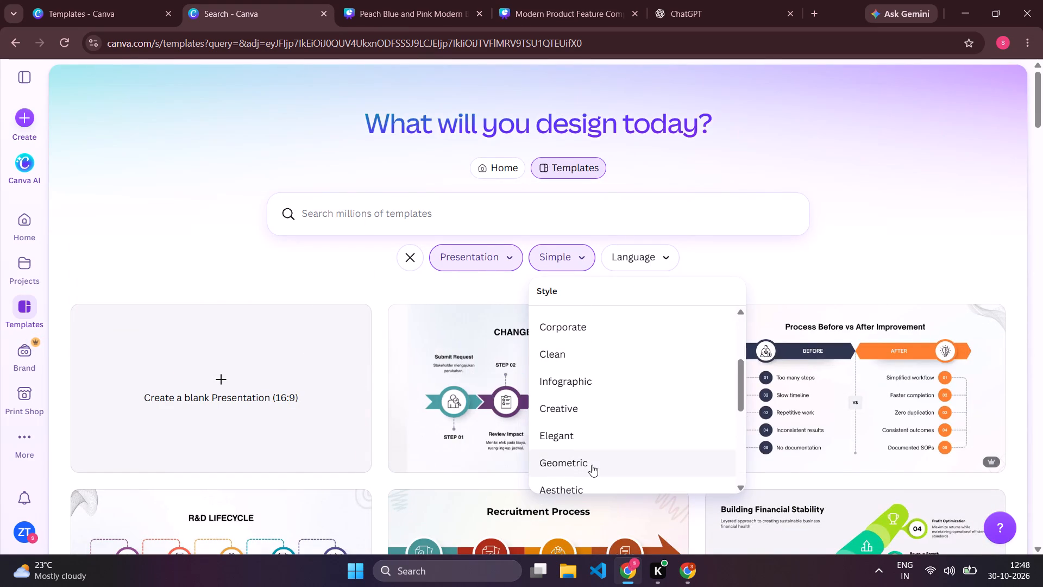
pyautogui.scroll(-2, 592, 465)
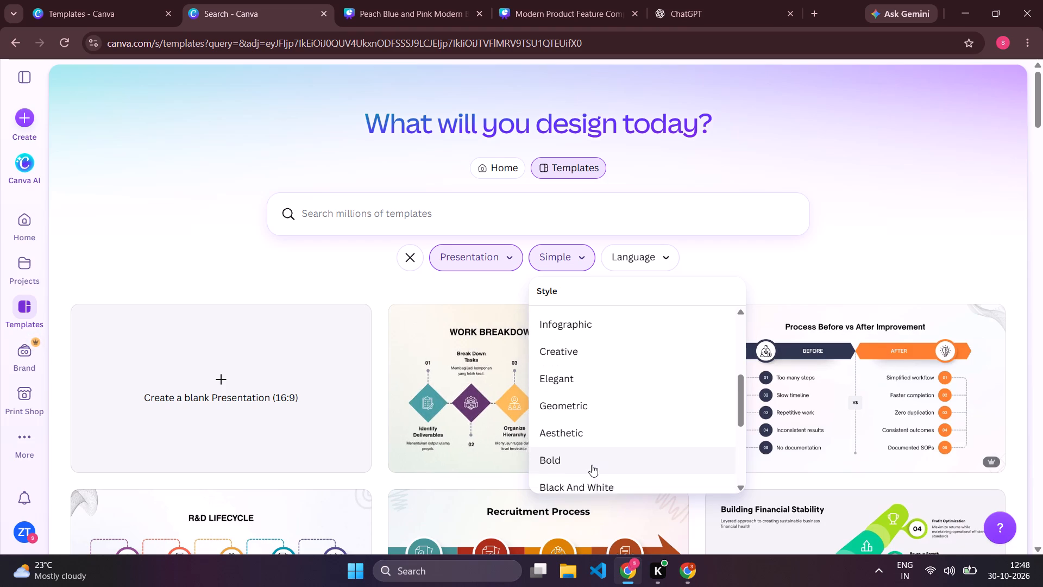
pyautogui.scroll(-2, 592, 465)
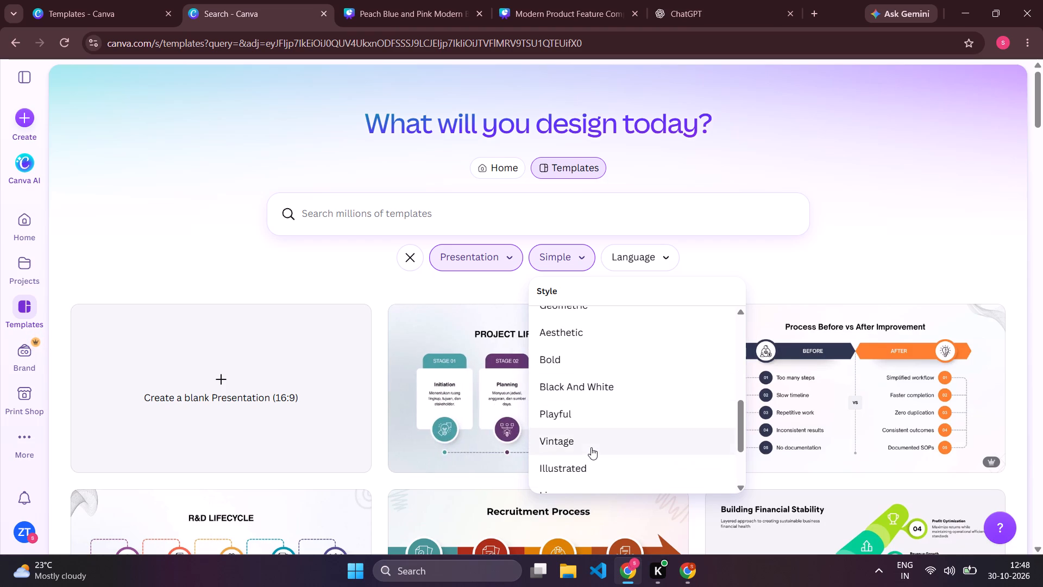
pyautogui.scroll(-3, 591, 447)
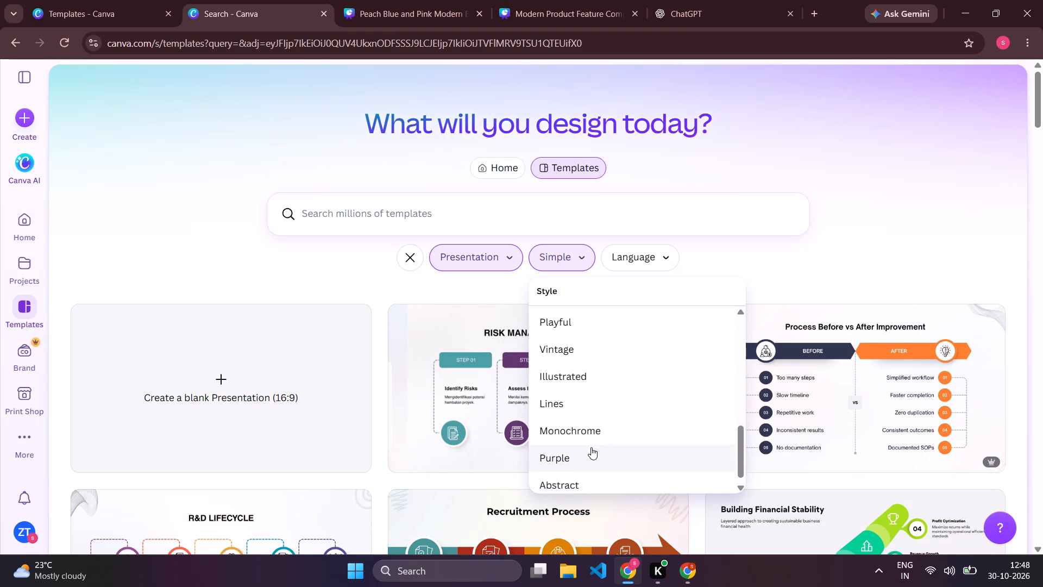
pyautogui.scroll(-1, 591, 447)
pyautogui.click(582, 419)
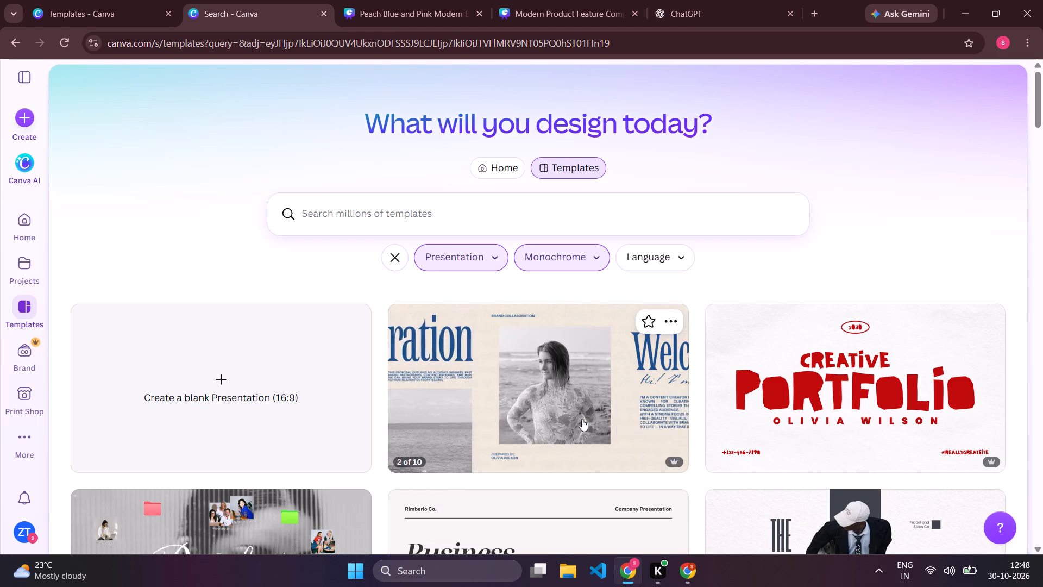
# Browse the Monochrome-style presentation templates for slide designs suited to a business presentation.
pyautogui.scroll(-5, 582, 419)
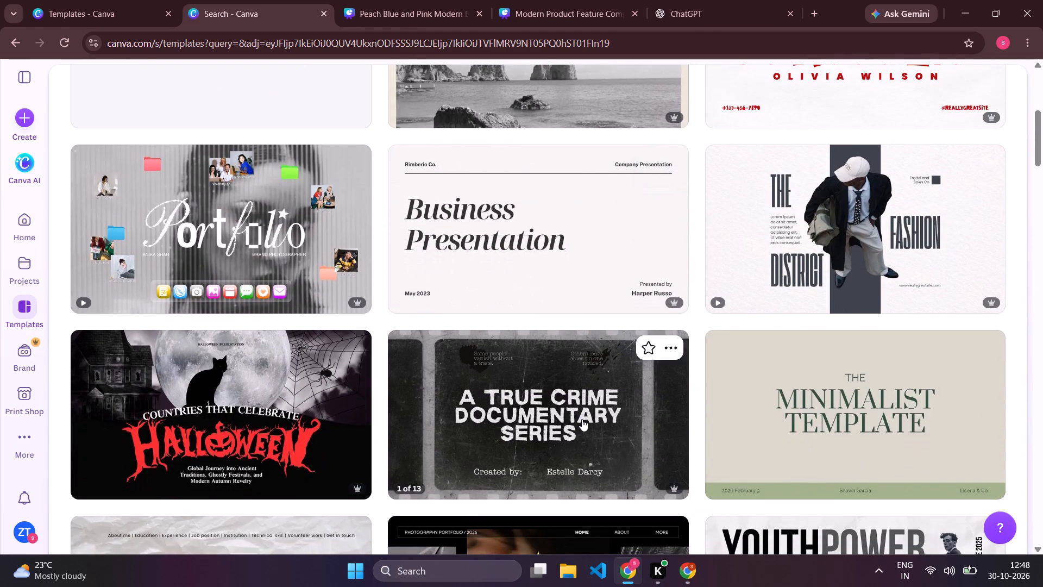
pyautogui.scroll(-3, 582, 419)
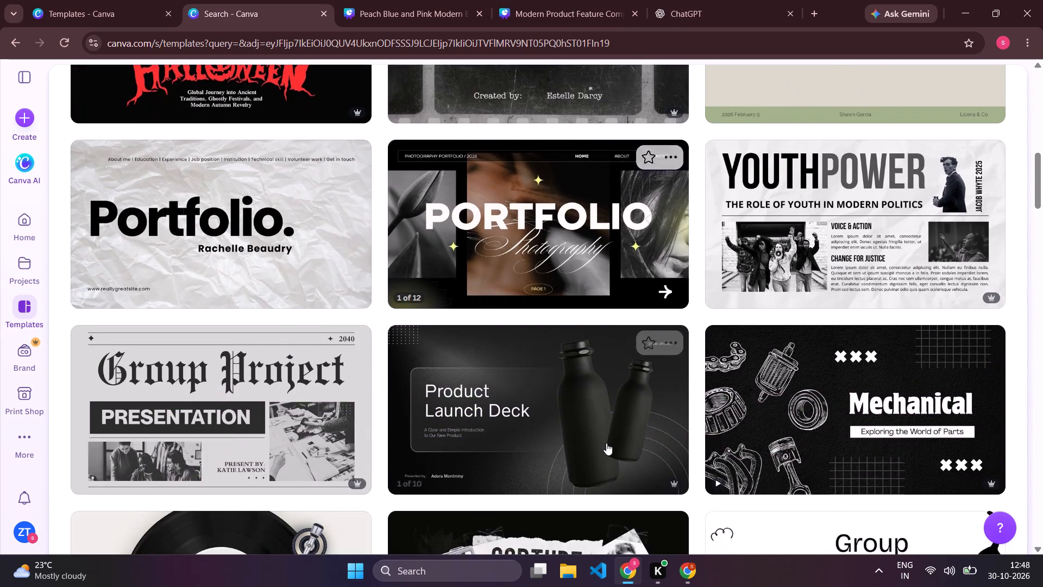
pyautogui.scroll(13, 606, 443)
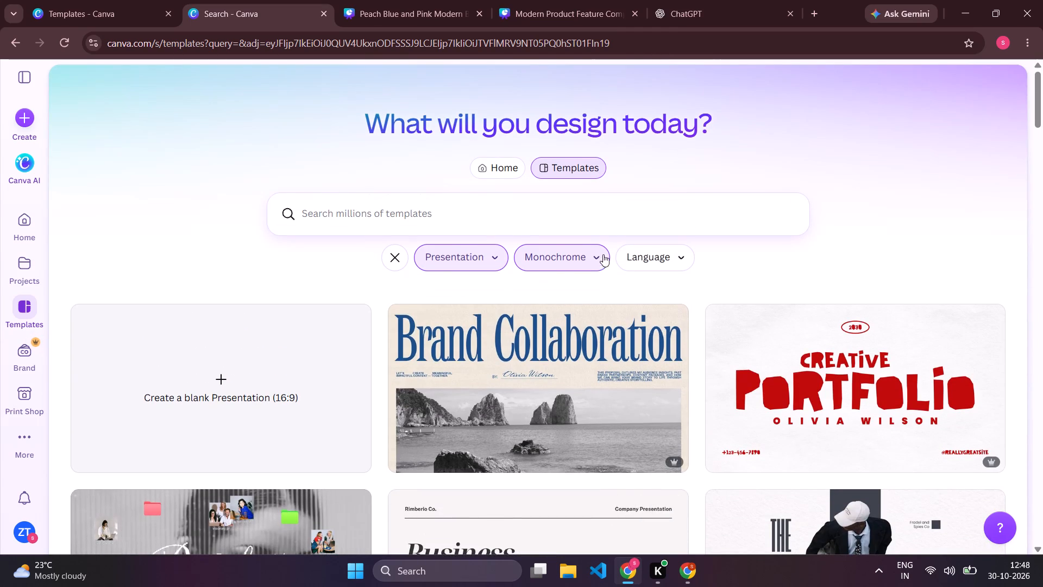
# Change the template style filter to Professional.
pyautogui.click(595, 253)
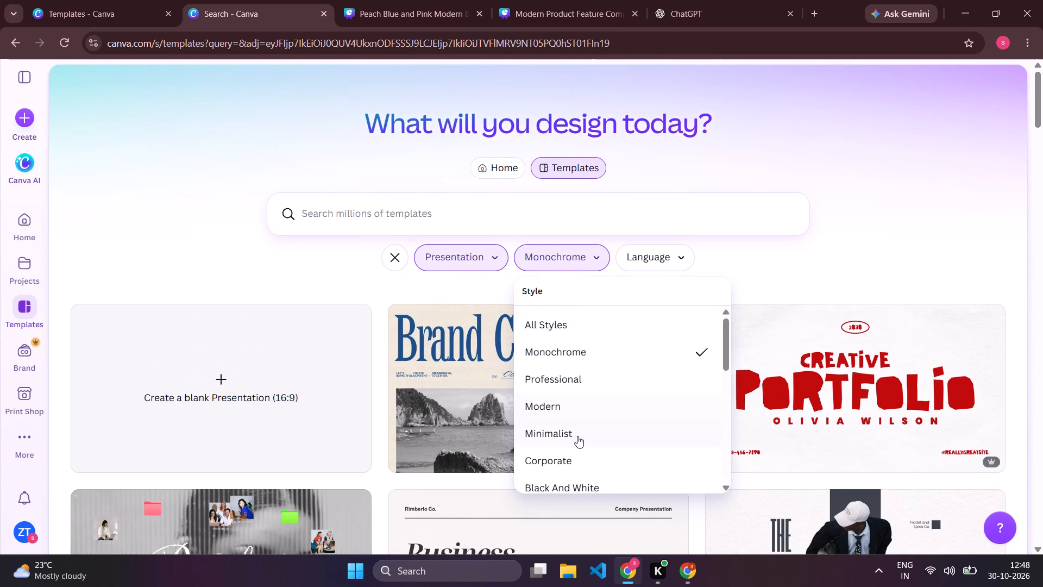
pyautogui.click(584, 385)
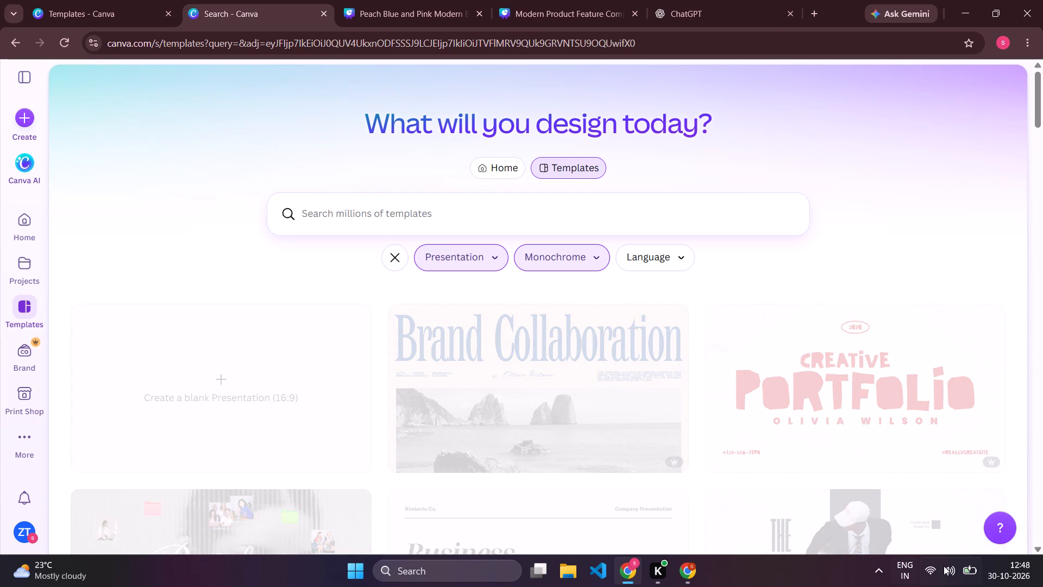
pyautogui.click(928, 564)
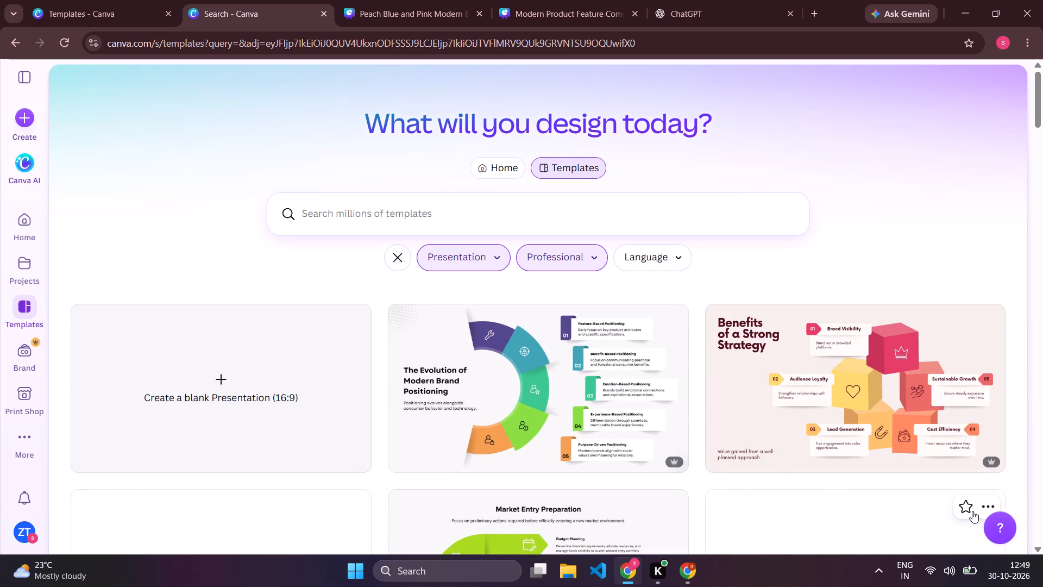
# Browse the Professional-style results, open the Leadership and Management Roadmap Presentation template, and close its preview.
pyautogui.scroll(-3, 692, 494)
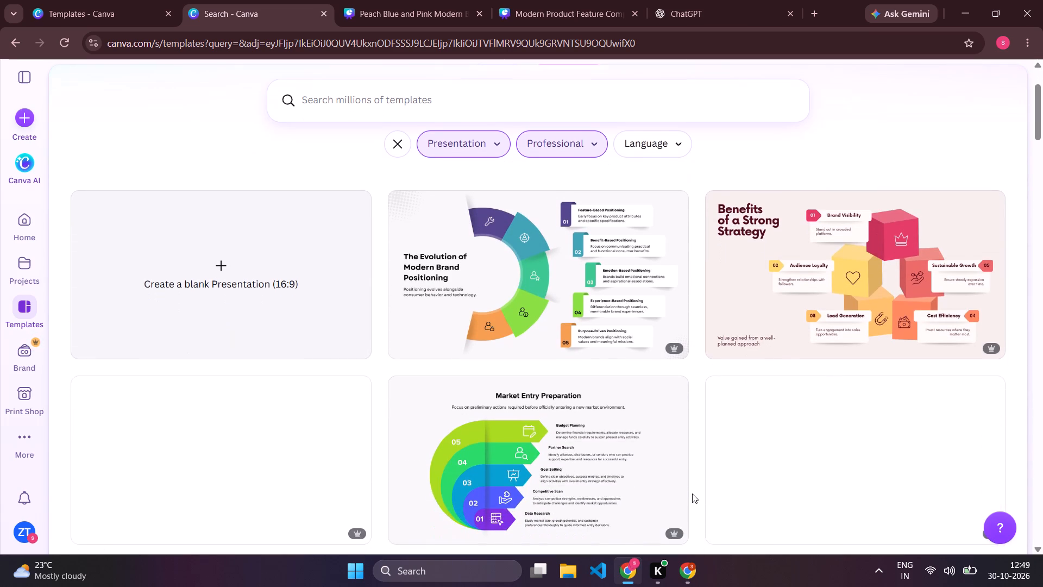
pyautogui.scroll(-1, 692, 494)
pyautogui.scroll(1, 692, 494)
pyautogui.scroll(-1, 692, 494)
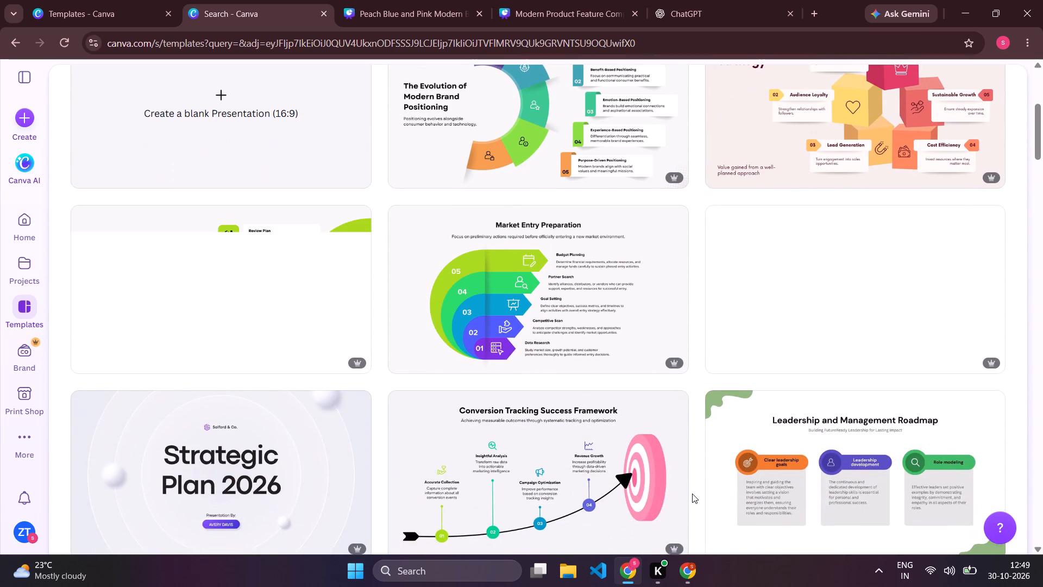
pyautogui.scroll(-2, 692, 494)
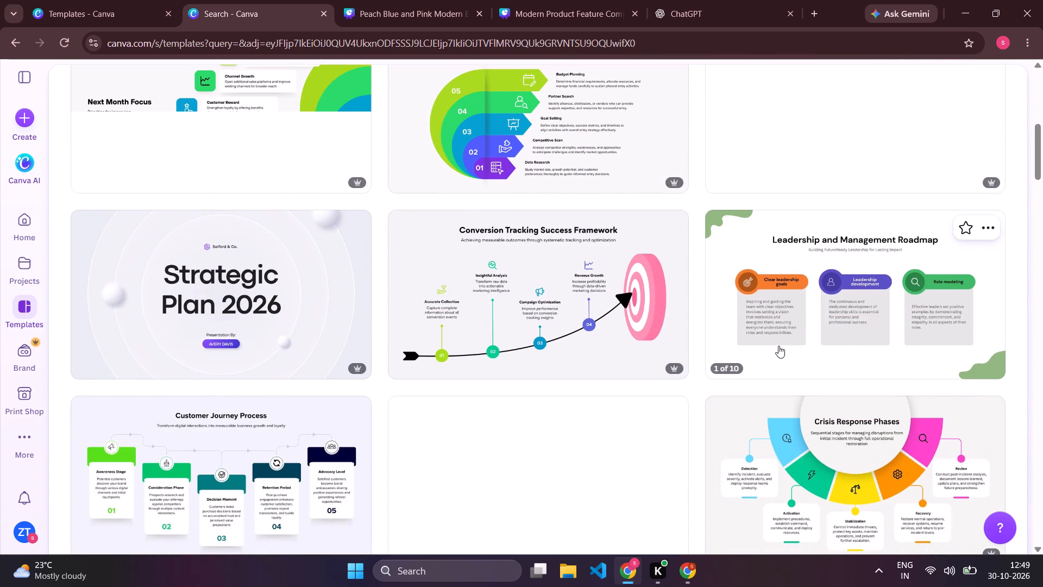
pyautogui.click(778, 346)
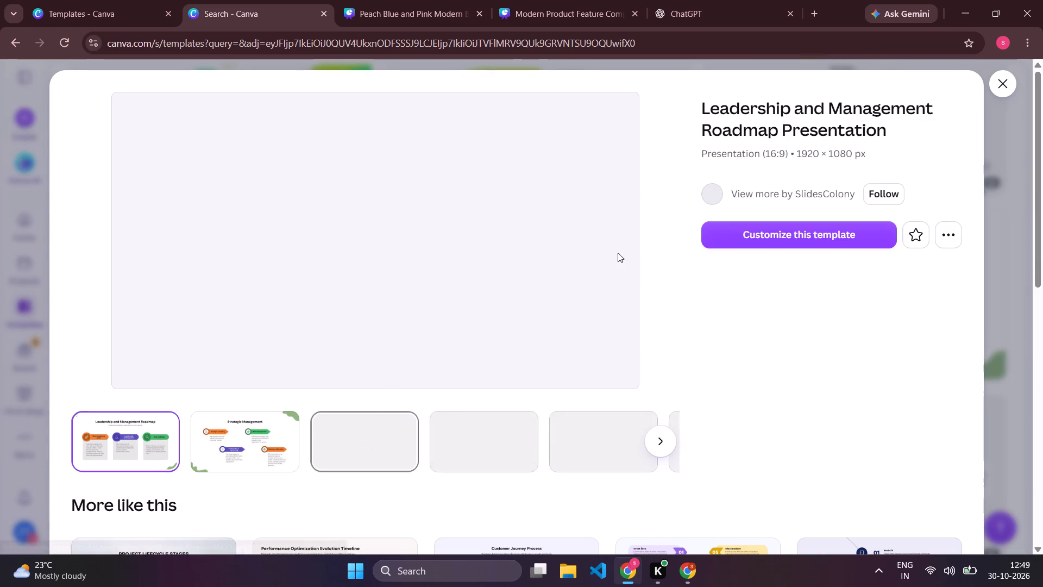
pyautogui.click(994, 97)
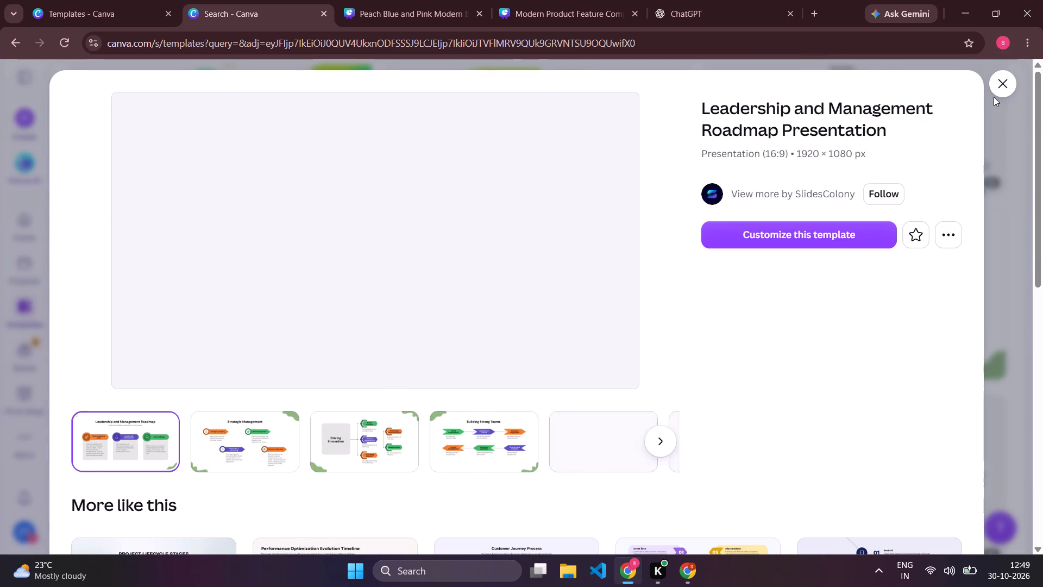
# Look further through the Professional-style results and open the template with the Helpful Tips When Working With a Virtual Assistant slide.
pyautogui.scroll(-4, 774, 471)
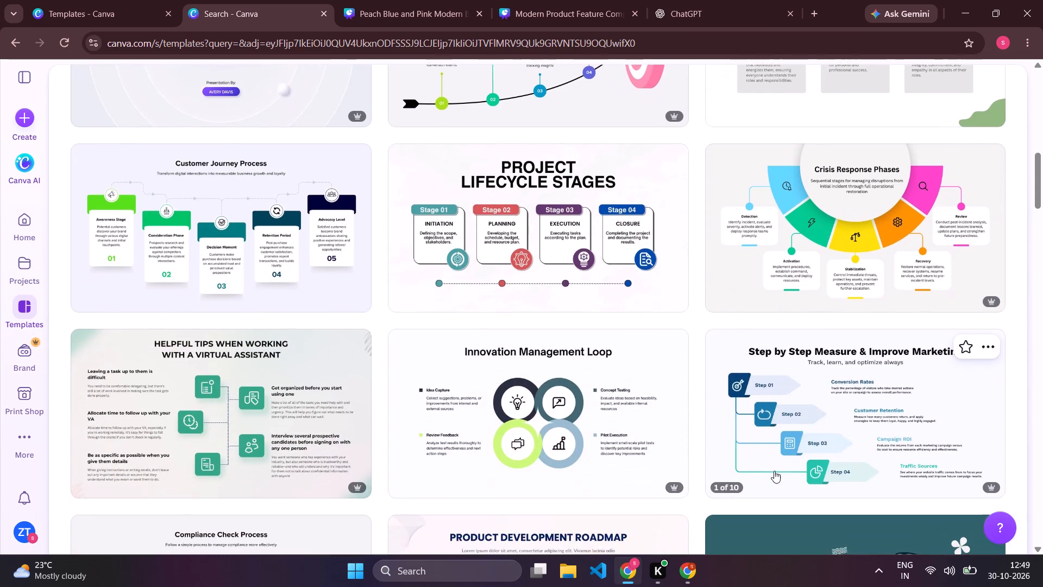
pyautogui.scroll(-1, 774, 471)
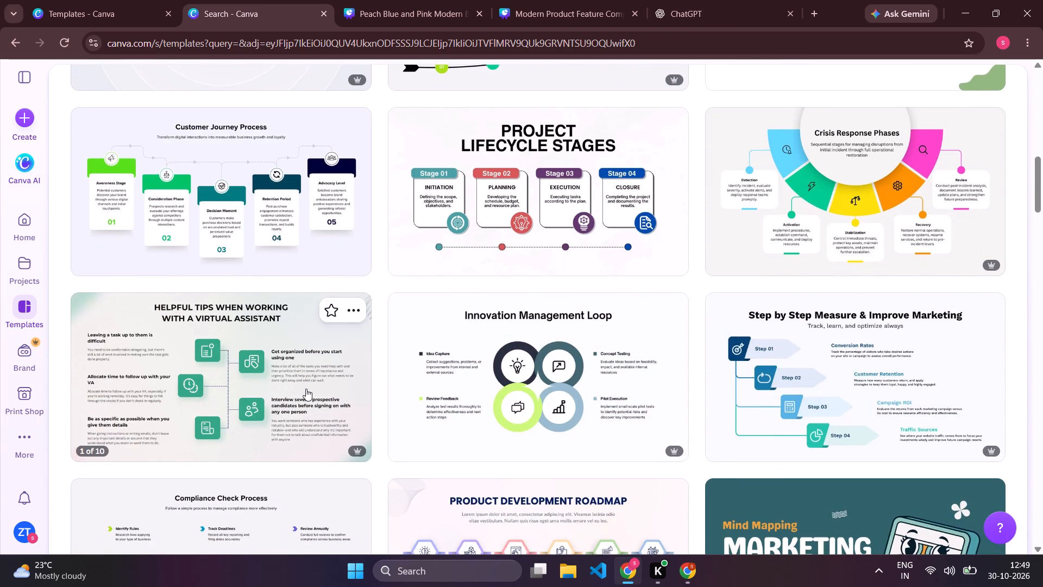
pyautogui.scroll(-2, 252, 403)
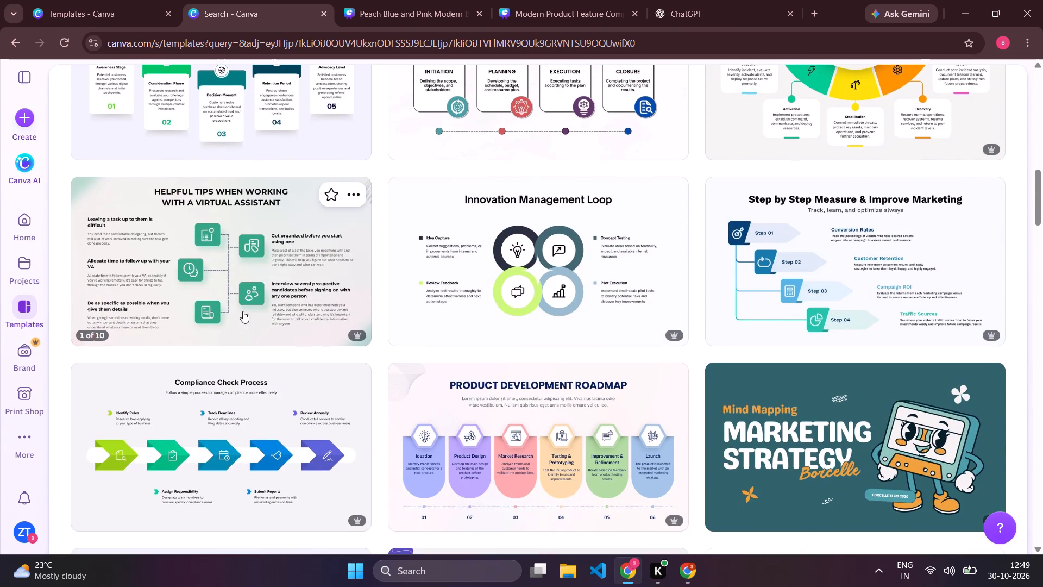
pyautogui.click(243, 311)
pyautogui.click(243, 311)
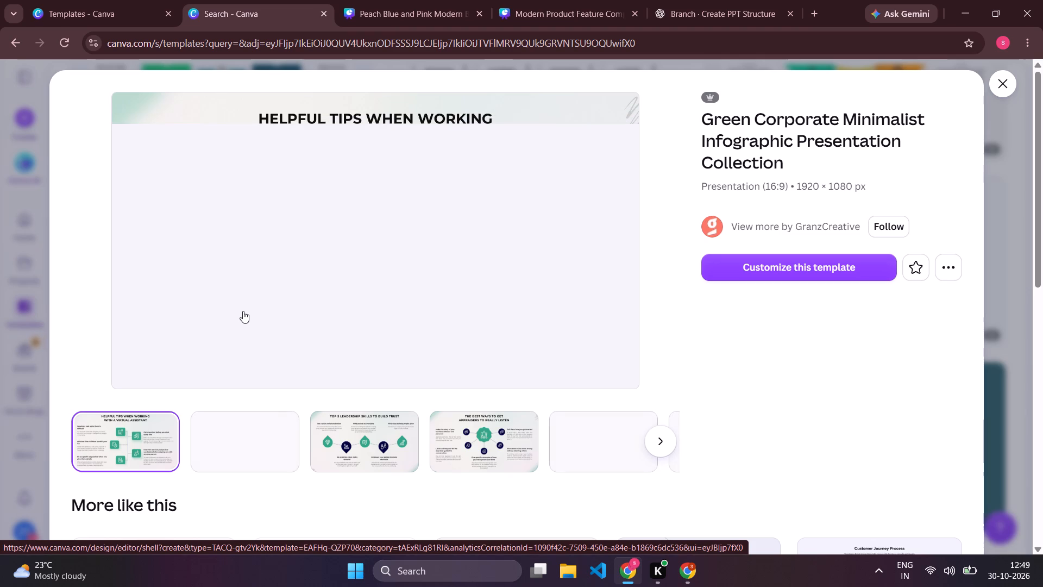
# Look through the slides of the Green Corporate Minimalist Infographic template and preview The 5 Habits of Highly Effective Business Owners.
pyautogui.hscroll(-1, 509, 462)
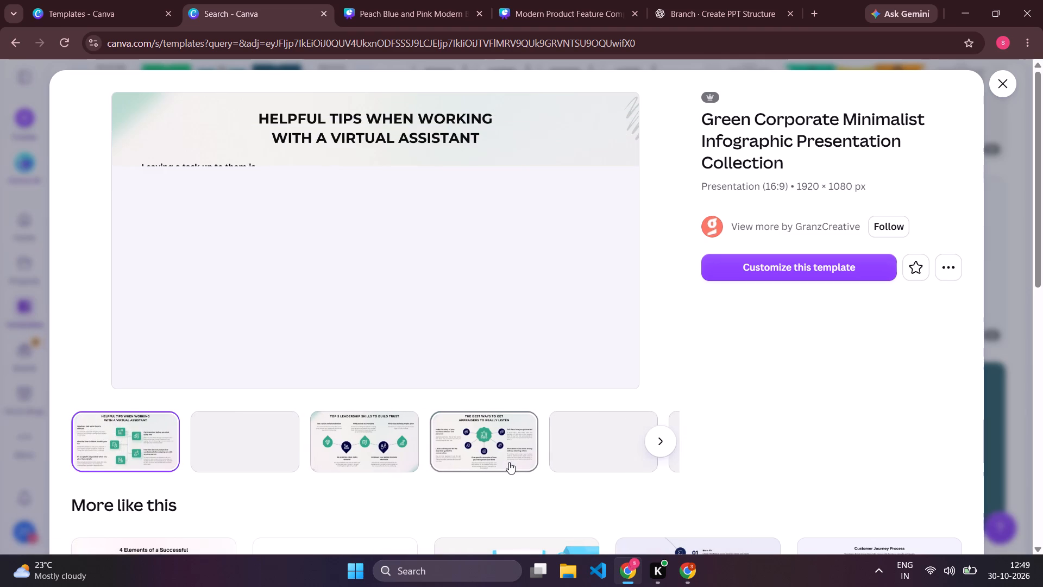
pyautogui.hscroll(-5, 509, 462)
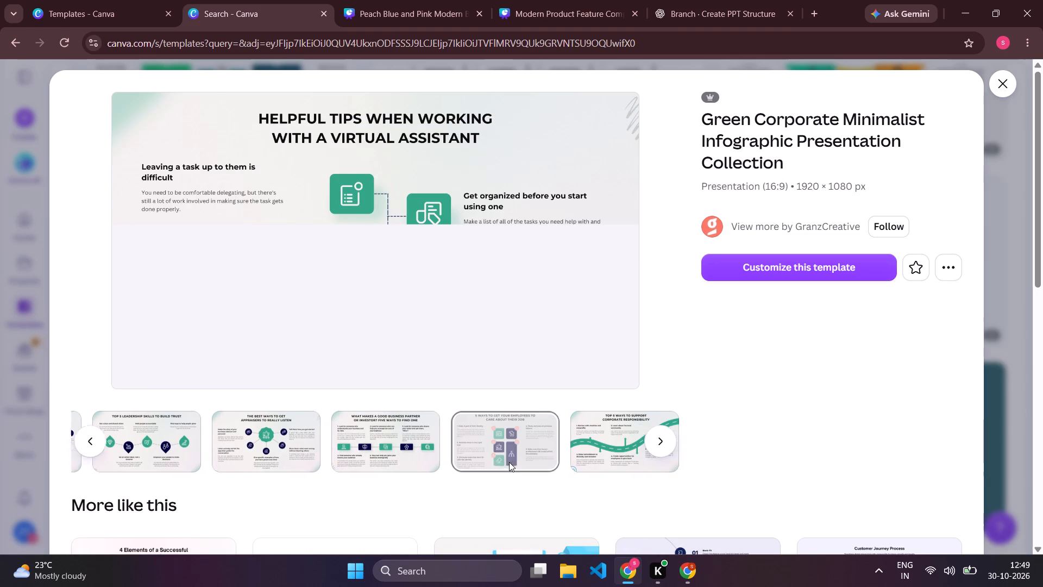
pyautogui.hscroll(-2, 509, 462)
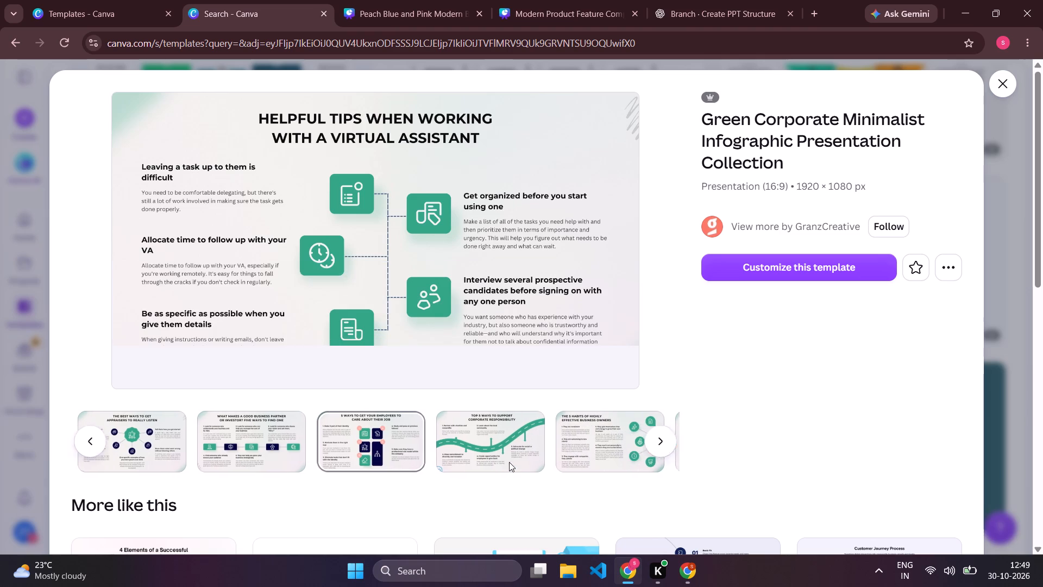
pyautogui.click(603, 448)
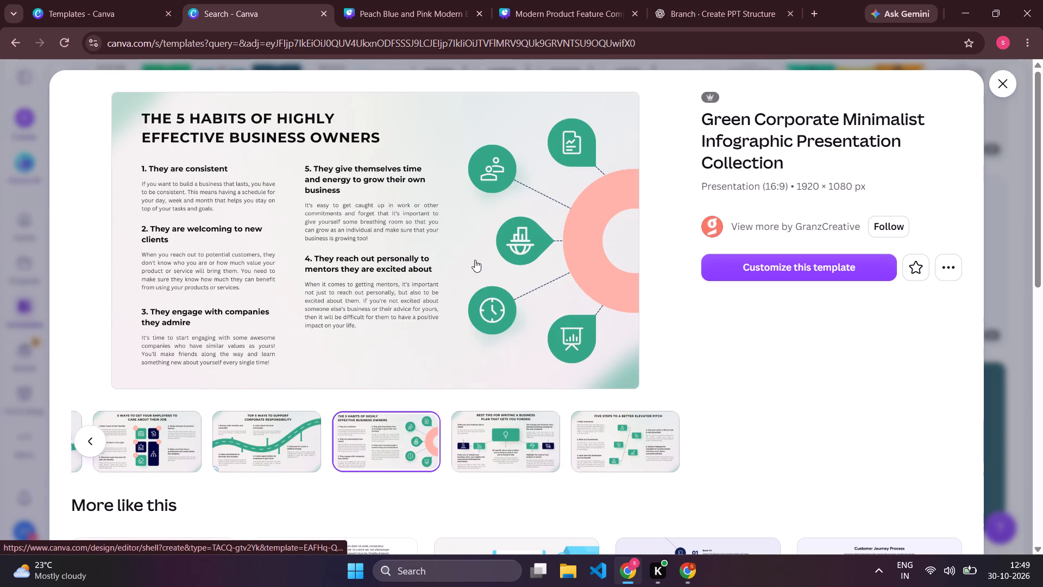
# Open the Green Corporate Minimalist Infographic Presentation Collection template in the editor for customizing.
pyautogui.click(353, 218)
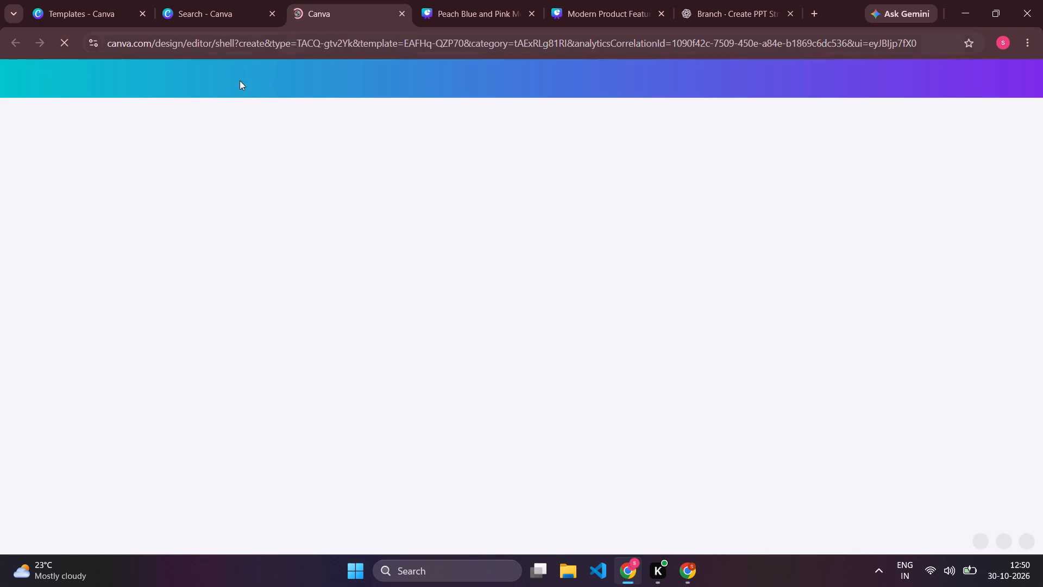
pyautogui.click(14, 45)
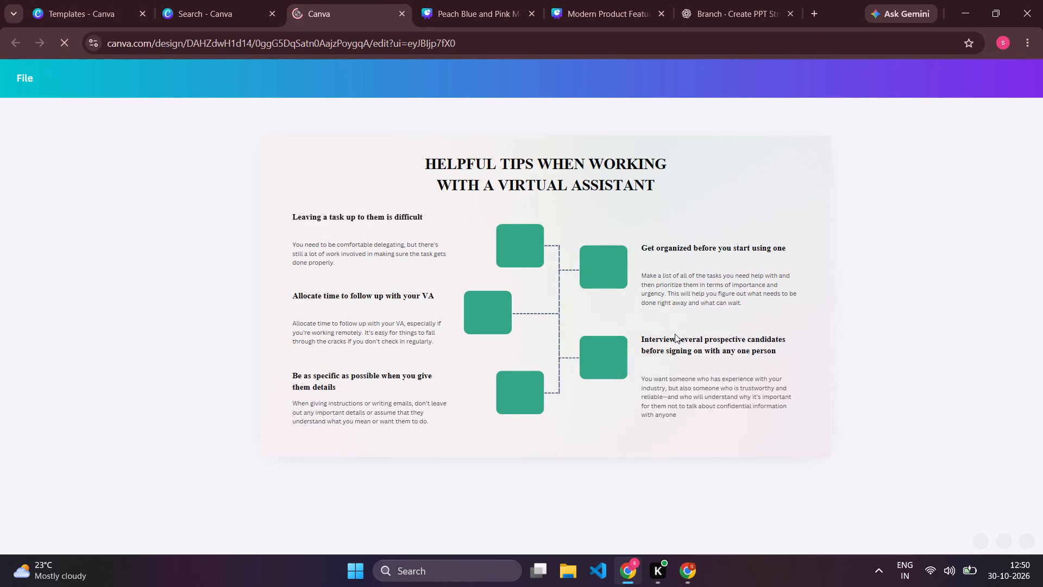
pyautogui.click(248, 11)
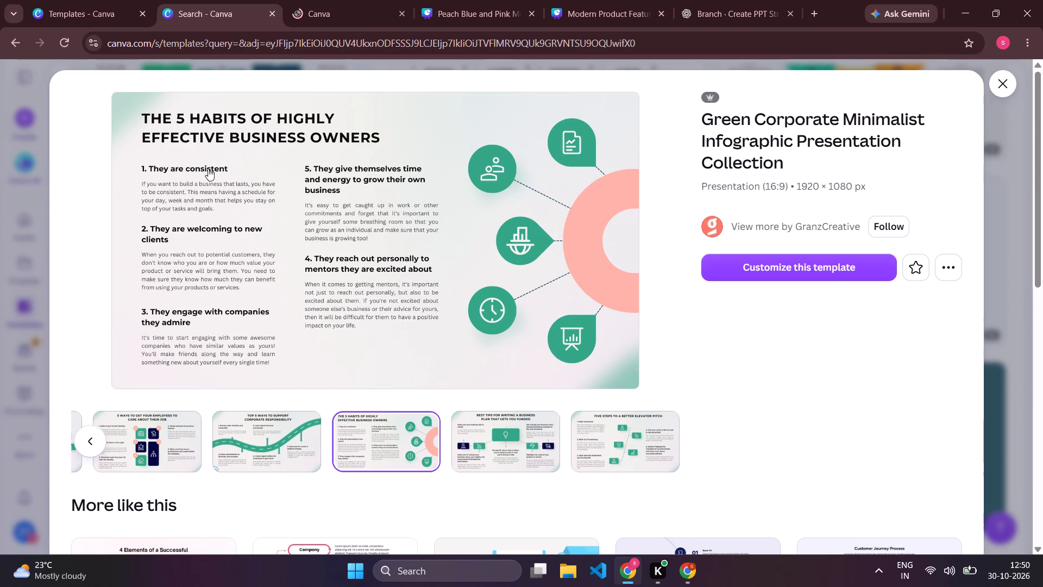
pyautogui.click(776, 270)
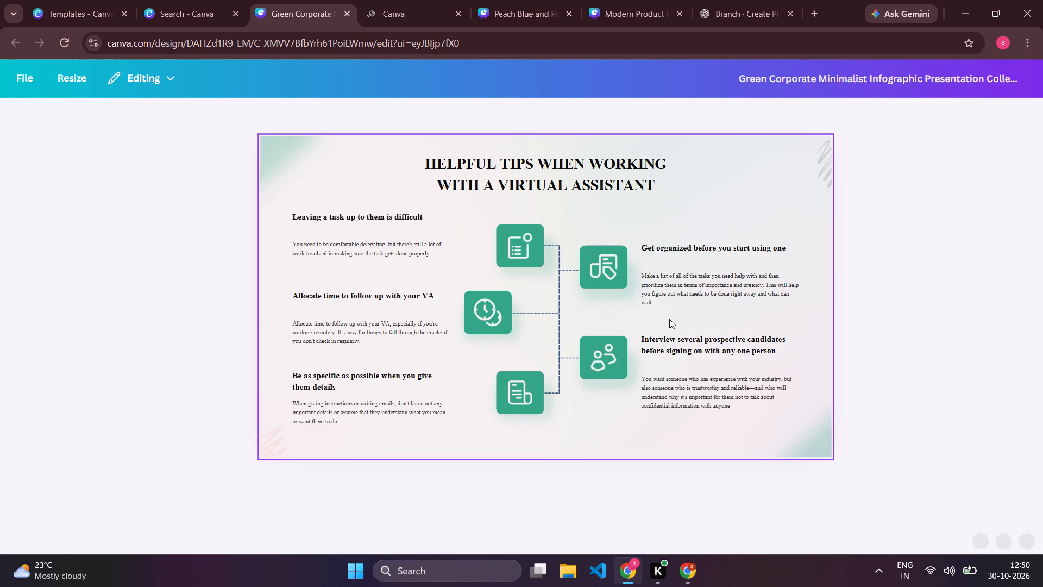
pyautogui.hscroll(4, 669, 319)
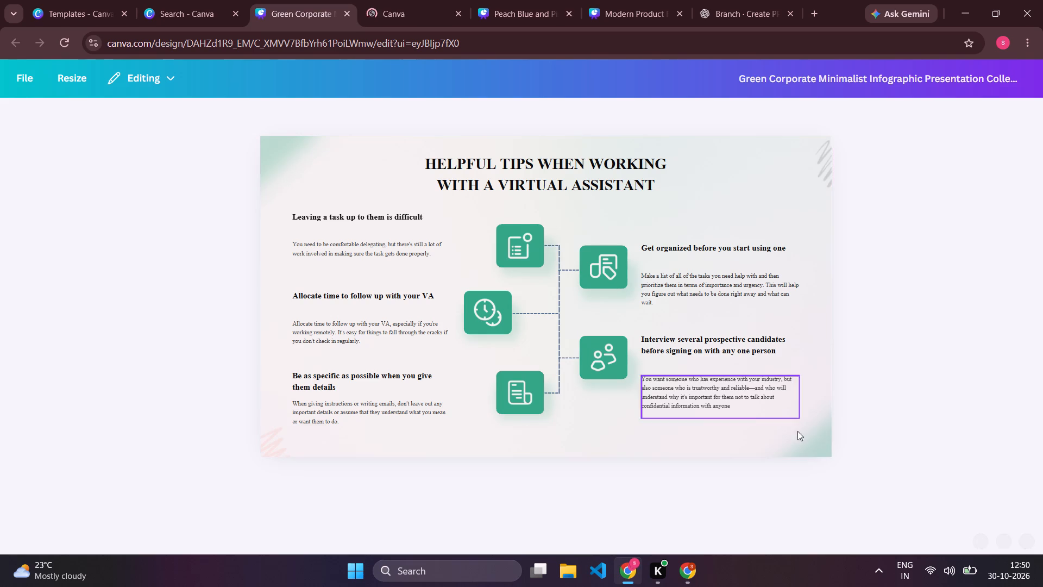
# Switch the computer's Wi-Fi connection to the vivo V27 network, keeping automatic connection enabled.
pyautogui.click(929, 584)
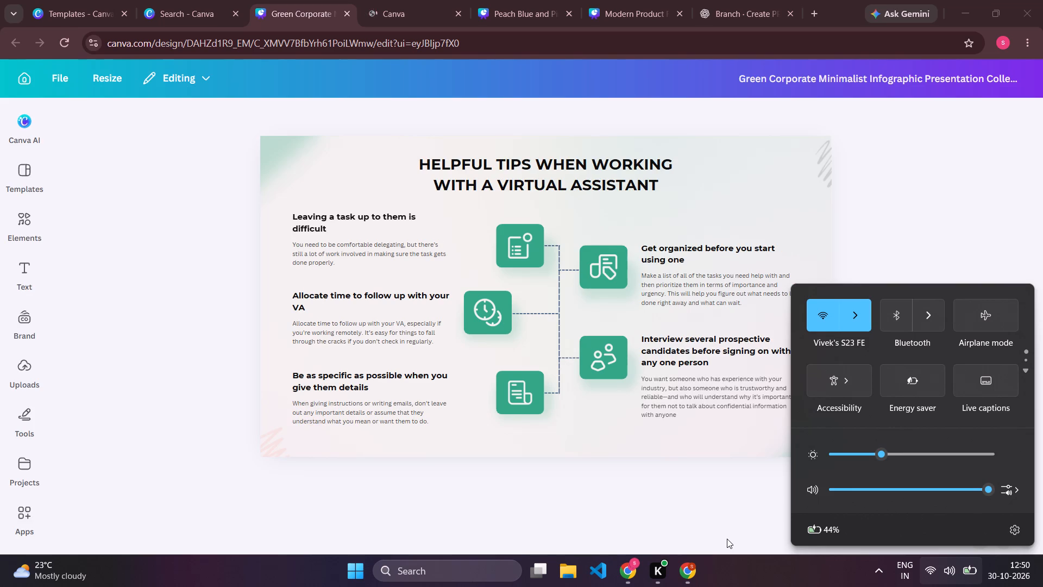
pyautogui.click(861, 321)
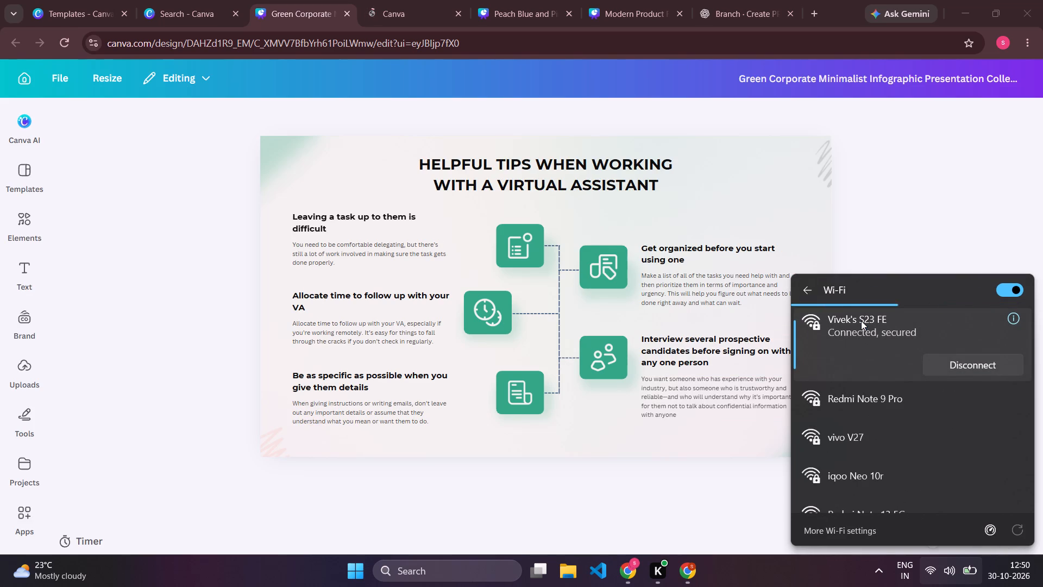
pyautogui.click(841, 431)
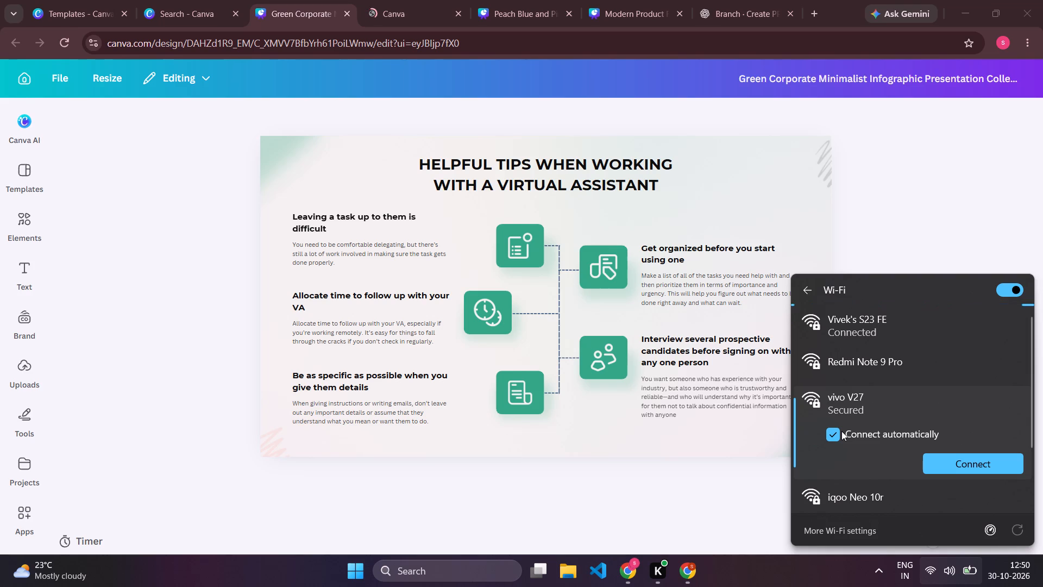
pyautogui.click(975, 467)
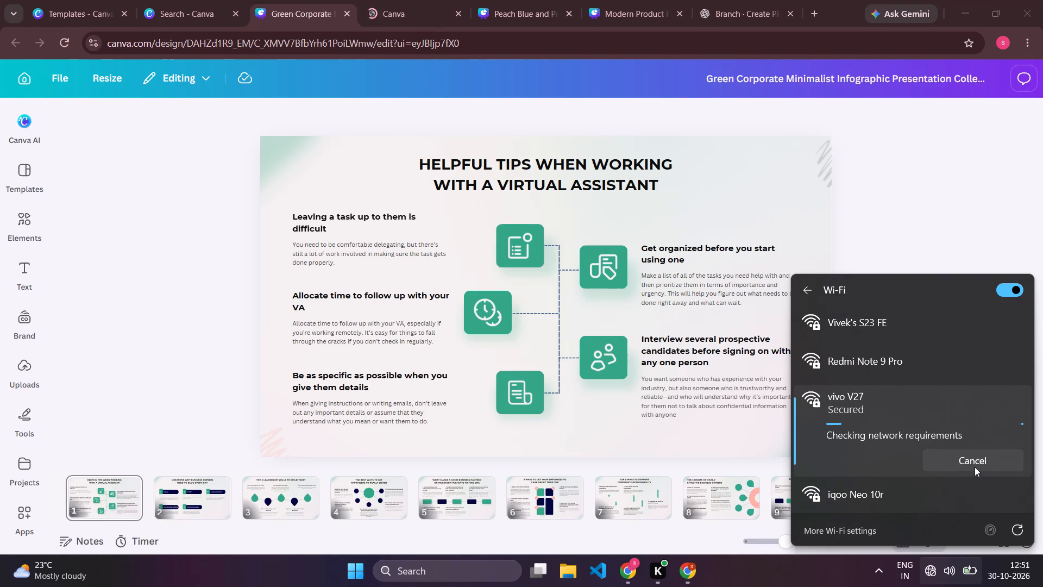
# Go to slide 8, The 5 Habits of Highly Effective Business Owners, and open its background image for cropping.
pyautogui.click(734, 485)
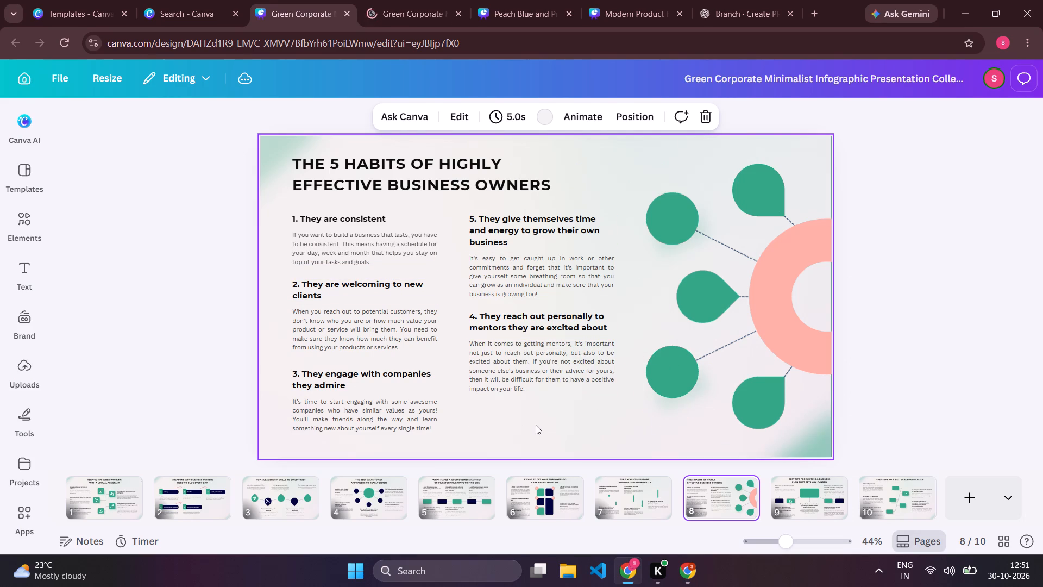
pyautogui.doubleClick(440, 434)
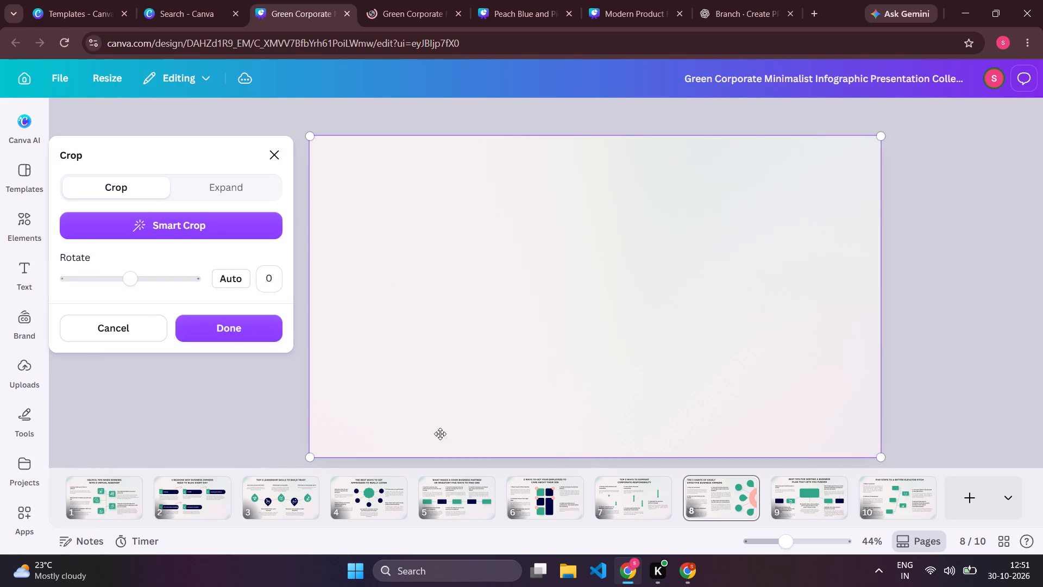
pyautogui.click(14, 41)
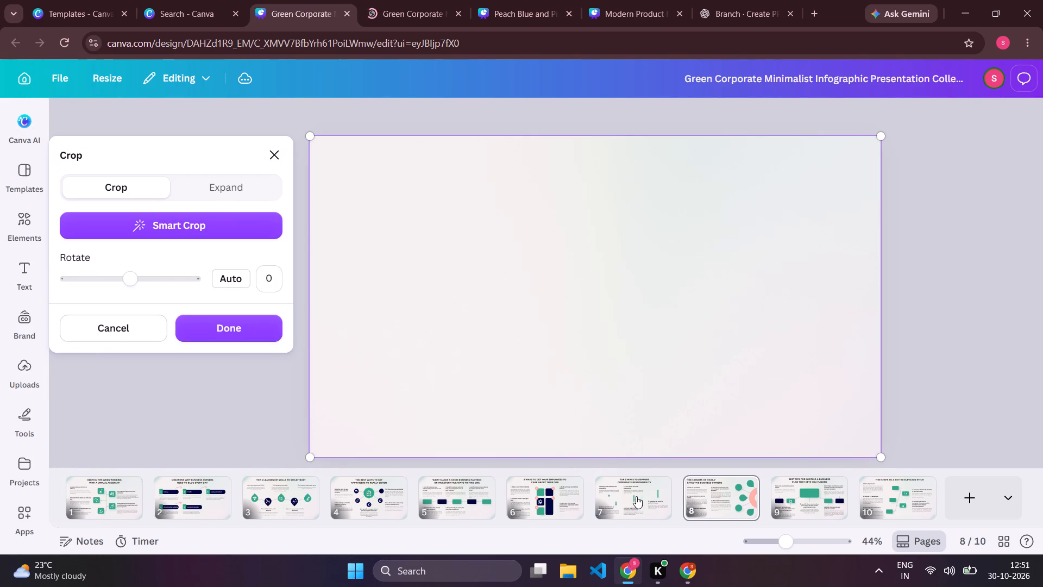
# Go to slide 8, The 5 Habits of Highly Effective Business Owners, and copy all of its elements.
pyautogui.click(635, 505)
pyautogui.click(635, 505)
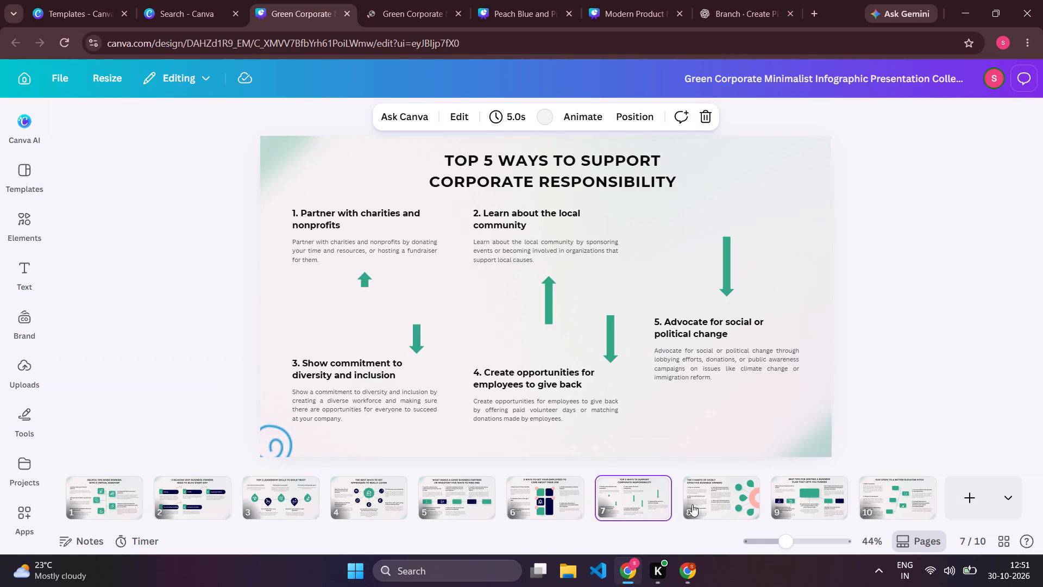
pyautogui.click(696, 504)
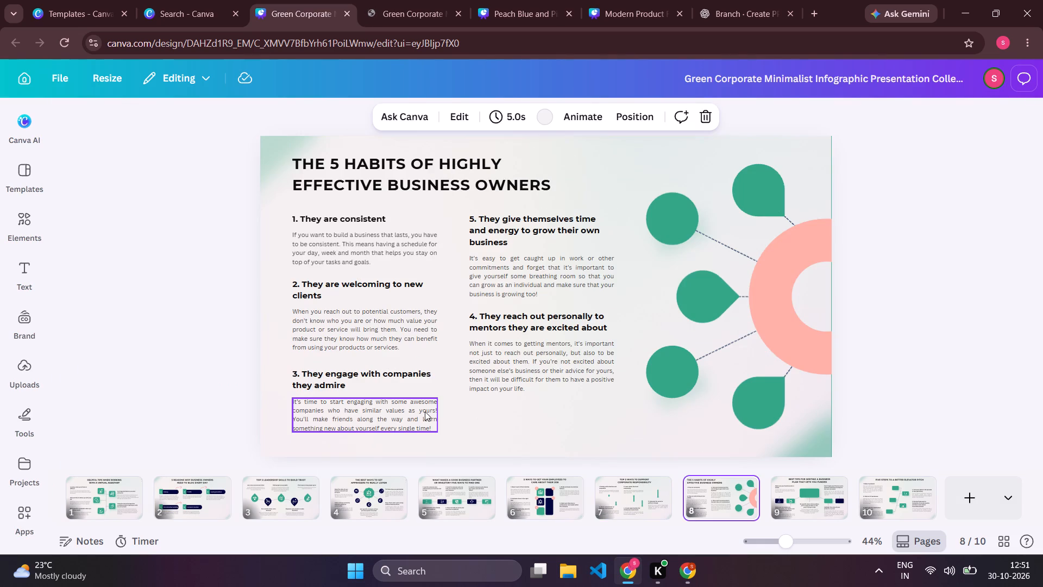
pyautogui.hotkey('ctrl', 'a')
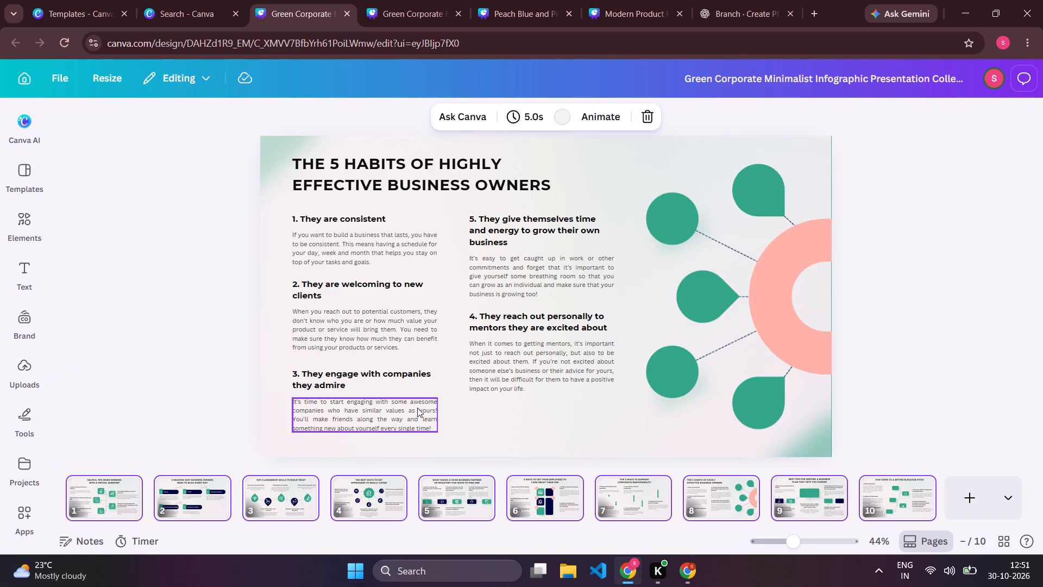
pyautogui.click(429, 367)
pyautogui.click(429, 367)
pyautogui.click(545, 433)
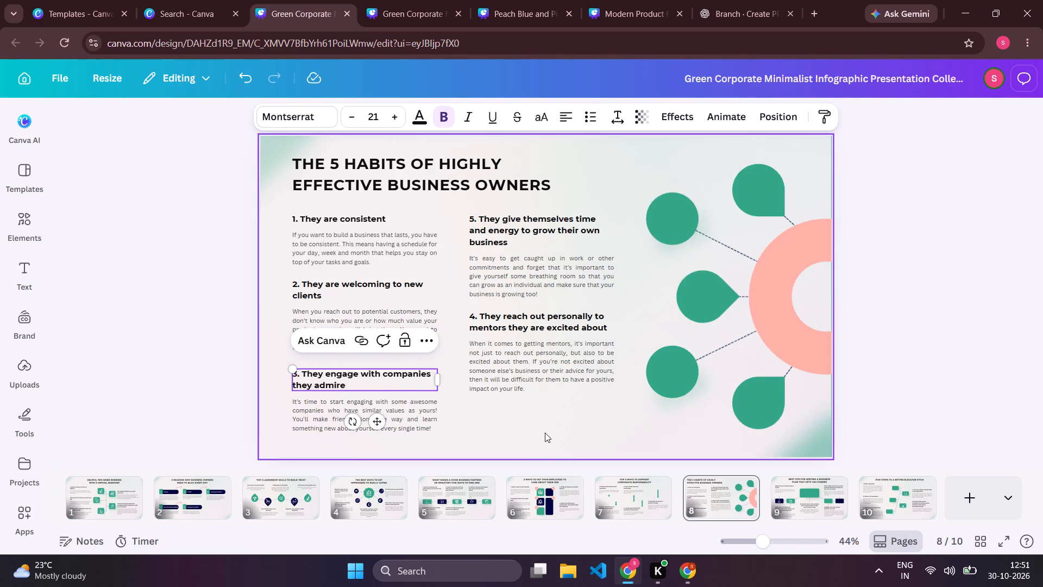
pyautogui.hotkey('ctrl', 'a')
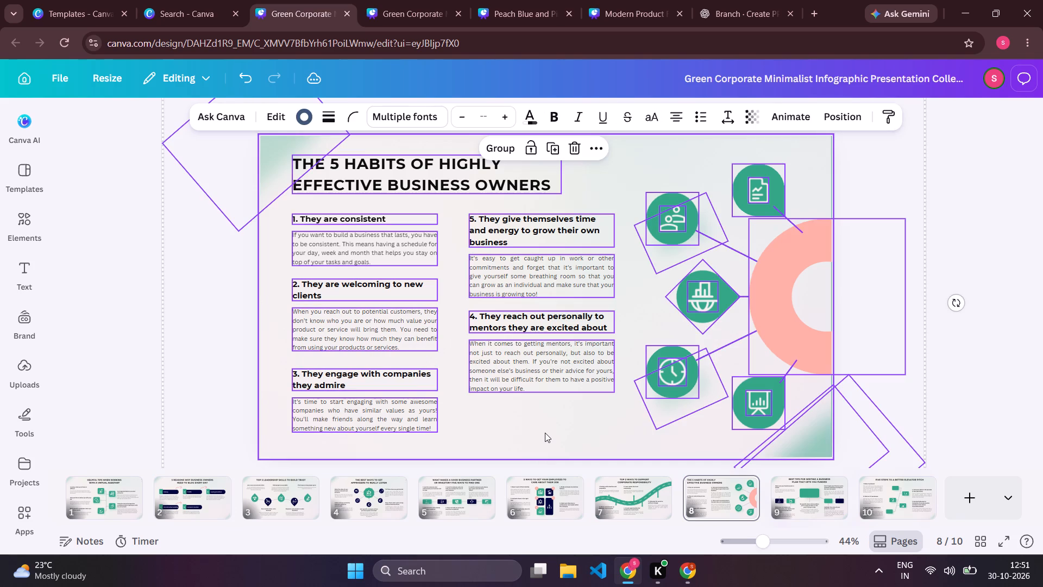
pyautogui.hotkey('ctrl', 'c')
pyautogui.hotkey('ctrl', 'c')
pyautogui.hotkey('ctrl', 'c')
pyautogui.hotkey('ctrl', 'c')
pyautogui.hotkey('ctrl', 'c')
pyautogui.hotkey('ctrl', 'c')
pyautogui.hotkey('ctrl', 'c')
pyautogui.hotkey('ctrl', 'c')
pyautogui.hotkey('ctrl', 'c')
pyautogui.hotkey('ctrl', 'c')
pyautogui.hotkey('ctrl', 'c')
pyautogui.hotkey('ctrl', 'c')
pyautogui.hotkey('ctrl', 'c')
pyautogui.hotkey('ctrl', 'c')
pyautogui.hotkey('ctrl', 'c')
pyautogui.hotkey('ctrl', 'c')
pyautogui.hotkey('ctrl', 'c')
pyautogui.hotkey('ctrl', 'c')
pyautogui.hotkey('ctrl', 'c')
pyautogui.hotkey('ctrl', 'c')
pyautogui.hotkey('ctrl', 'c')
pyautogui.hotkey('ctrl', 'c')
pyautogui.hotkey('ctrl', 'c')
pyautogui.hotkey('ctrl', 'c')
pyautogui.hotkey('ctrl', 'c')
pyautogui.hotkey('ctrl', 'c')
pyautogui.hotkey('ctrl', 'c')
pyautogui.hotkey('ctrl', 'c')
pyautogui.hotkey('ctrl', 'c')
pyautogui.hotkey('ctrl', 'c')
pyautogui.hotkey('ctrl', 'c')
pyautogui.hotkey('ctrl', 'c')
pyautogui.hotkey('ctrl', 'c')
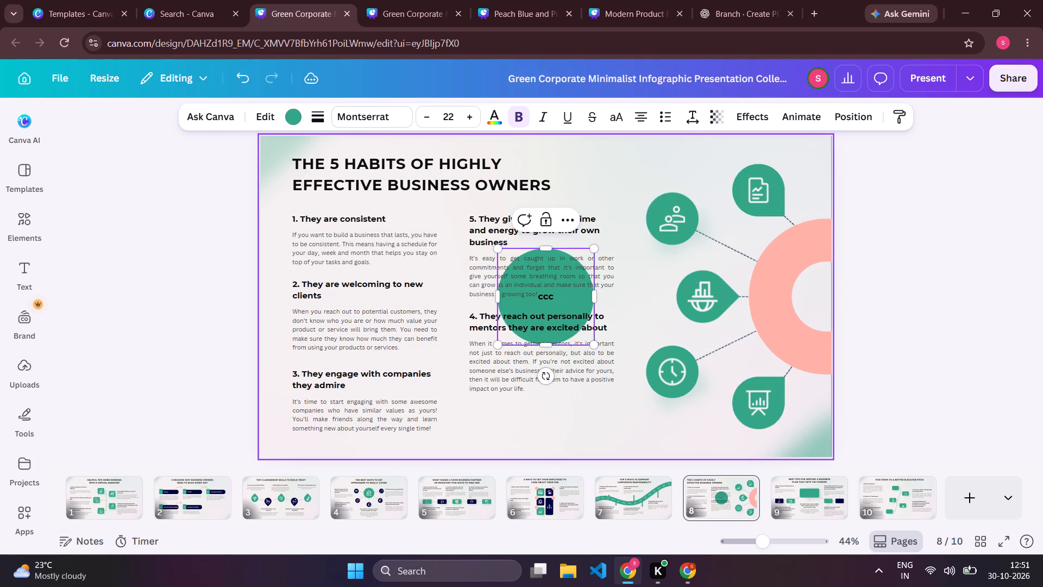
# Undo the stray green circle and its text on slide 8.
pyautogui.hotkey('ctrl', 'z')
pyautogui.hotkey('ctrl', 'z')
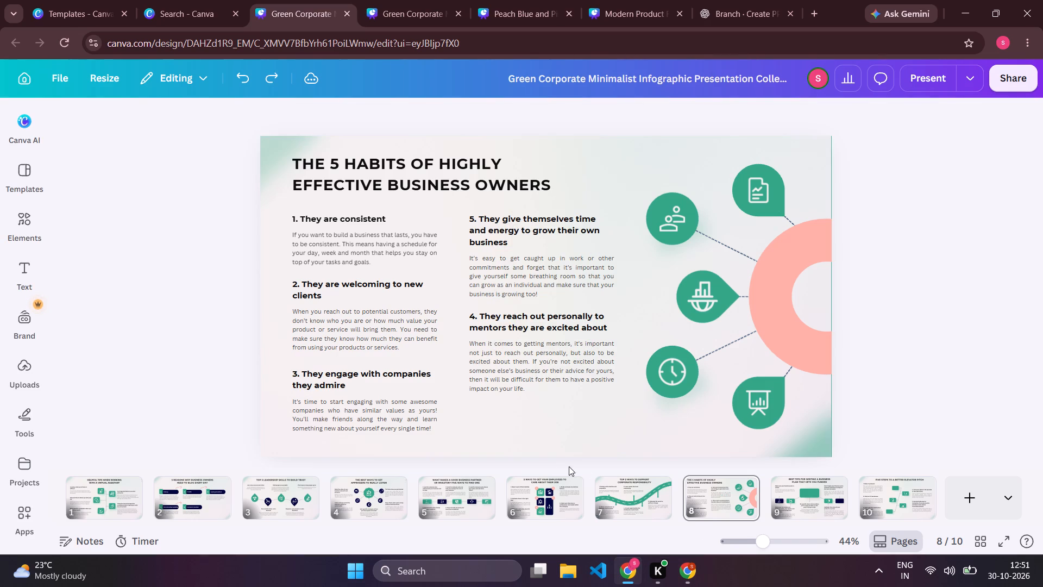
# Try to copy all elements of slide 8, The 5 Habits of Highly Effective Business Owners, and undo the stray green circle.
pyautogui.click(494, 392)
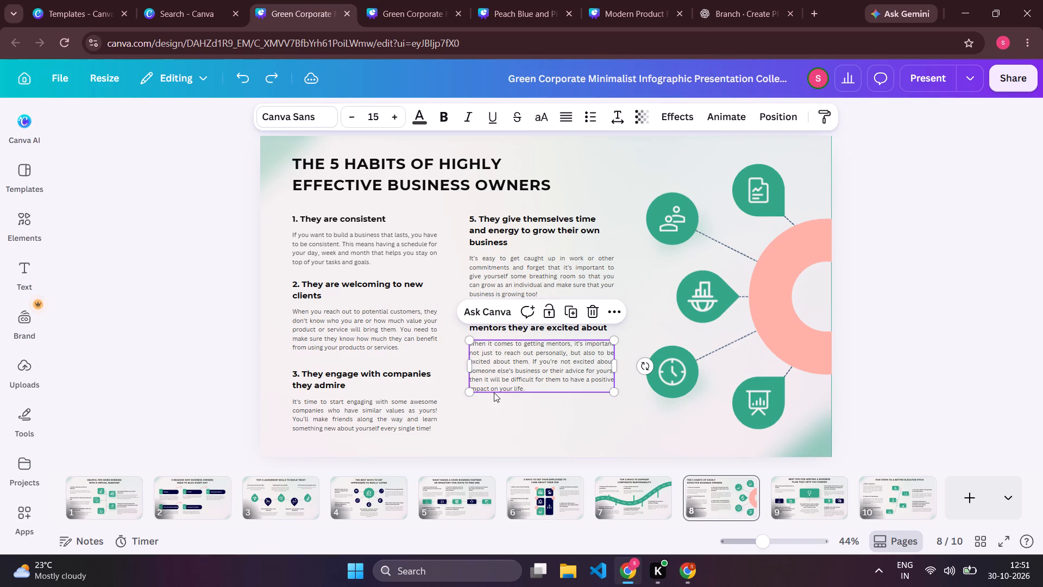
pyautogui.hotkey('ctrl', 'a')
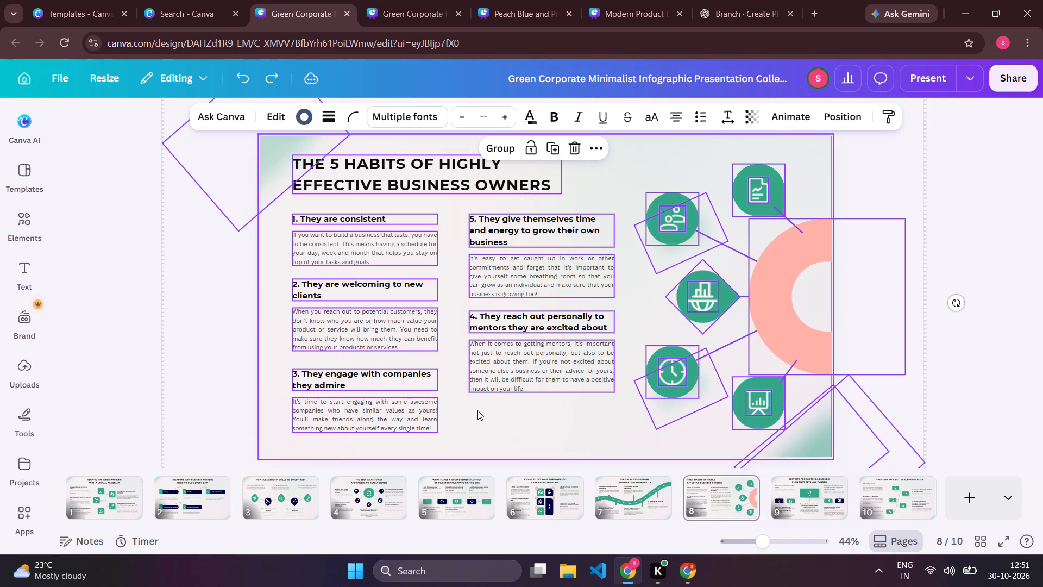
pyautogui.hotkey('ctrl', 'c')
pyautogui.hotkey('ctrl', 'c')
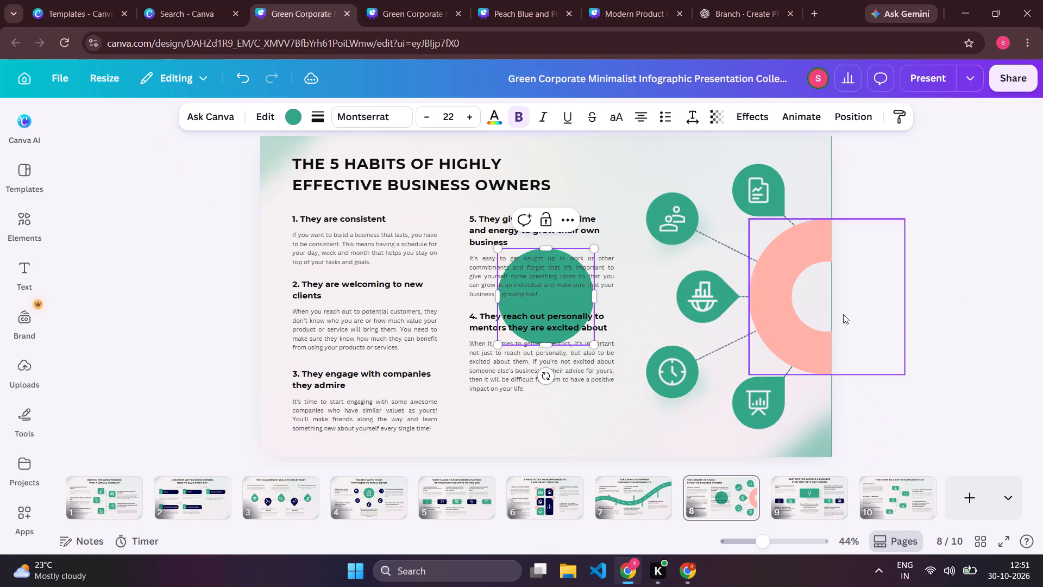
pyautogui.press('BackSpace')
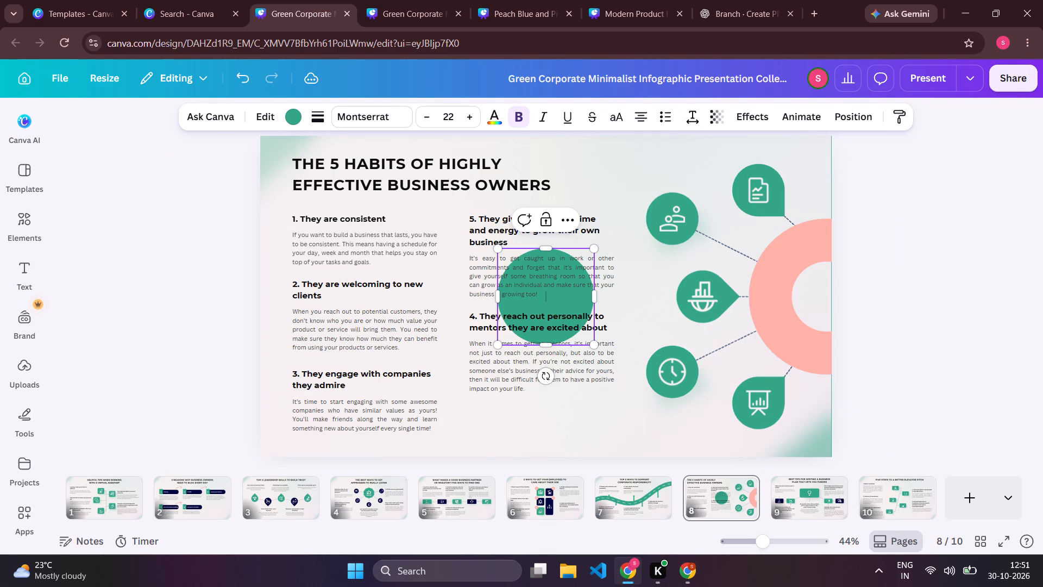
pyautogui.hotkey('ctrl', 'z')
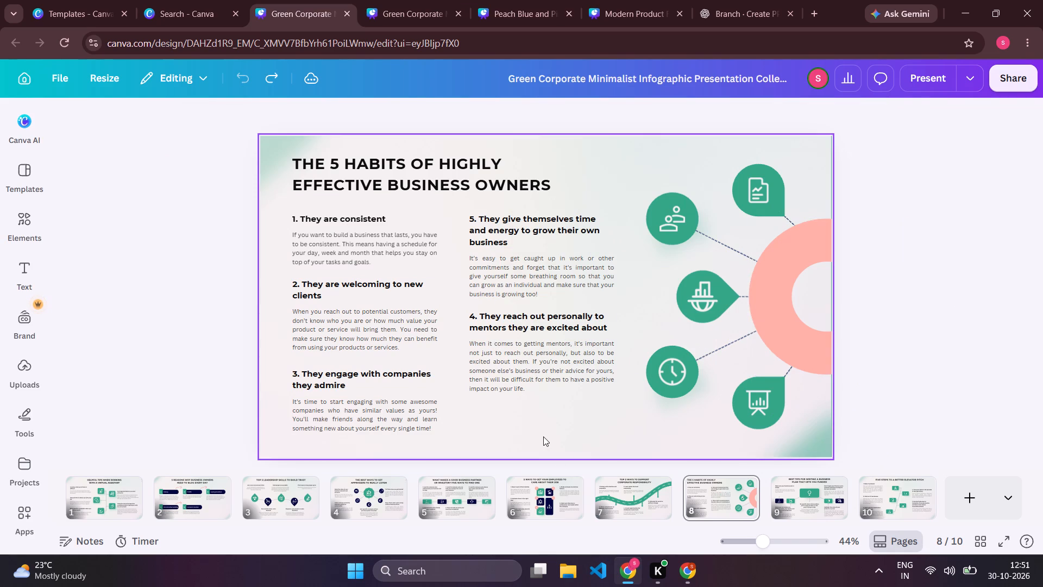
# Copy all elements of slide 8, The 5 Habits of Highly Effective Business Owners.
pyautogui.hotkey('ctrl', 'a')
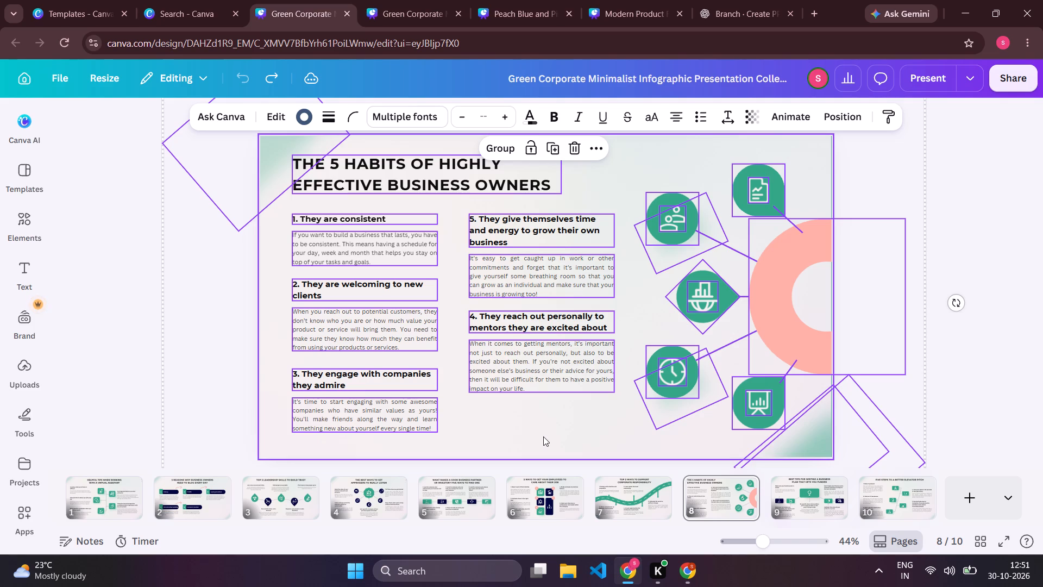
pyautogui.hotkey('ctrl', 'c')
pyautogui.click(543, 436)
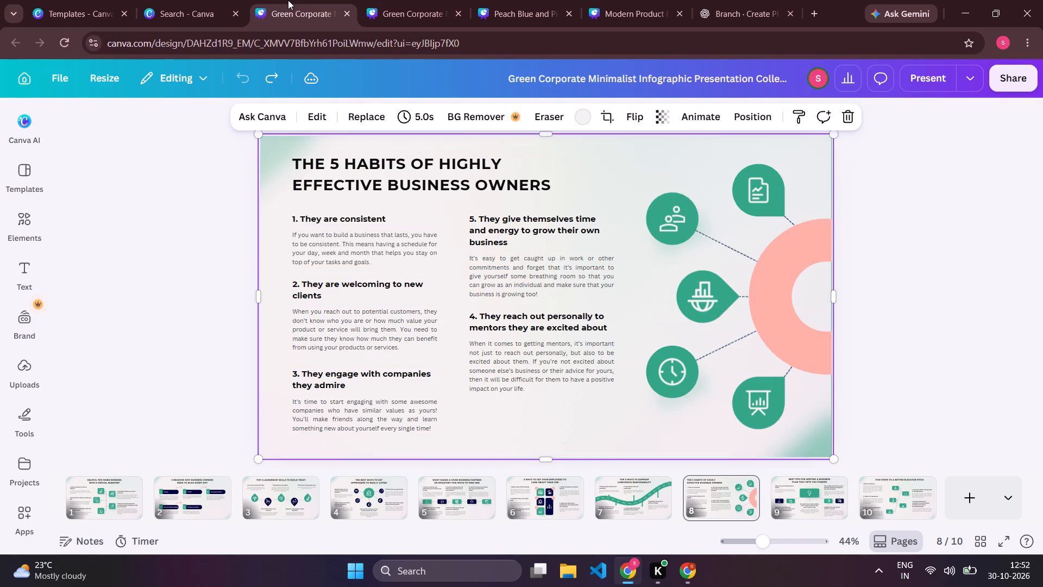
# Return to the template search results and close the Green Corporate Minimalist Infographic preview.
pyautogui.click(174, 4)
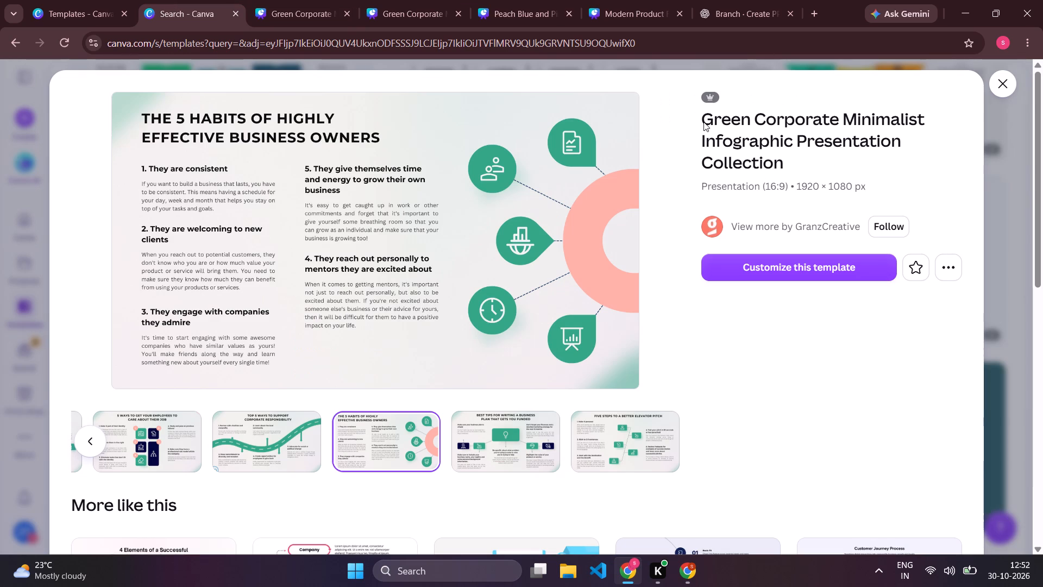
pyautogui.click(1004, 80)
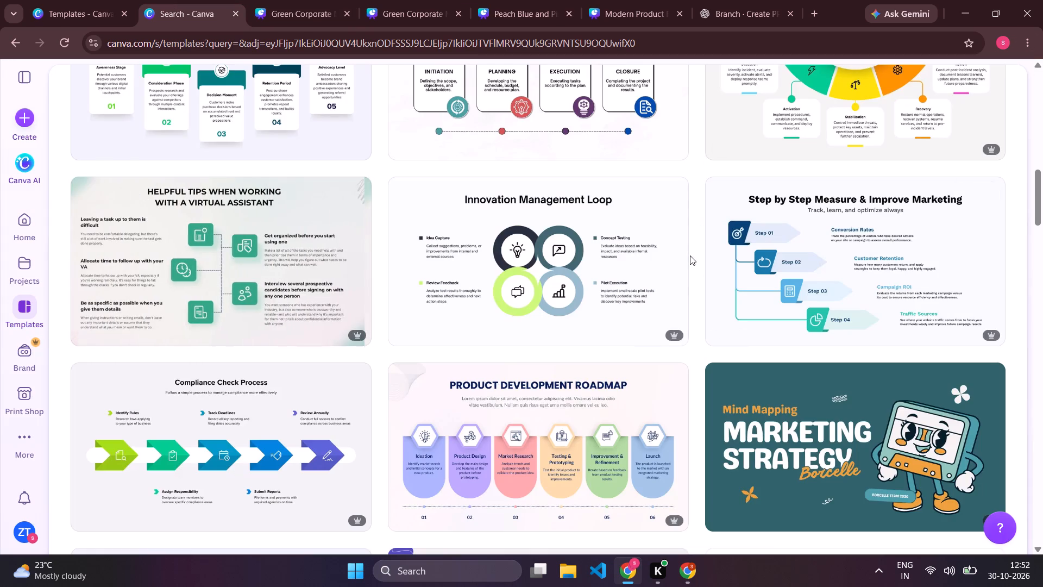
# Browse the template search results for a suitable business process infographic presentation.
pyautogui.scroll(-1, 690, 255)
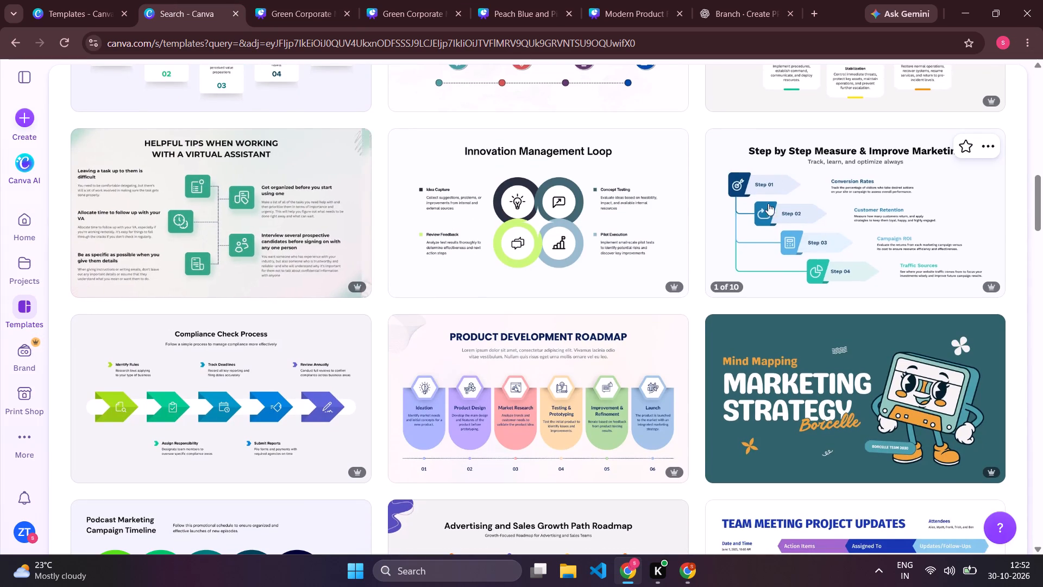
pyautogui.scroll(-2, 601, 273)
pyautogui.scroll(2, 601, 273)
pyautogui.scroll(-1, 538, 440)
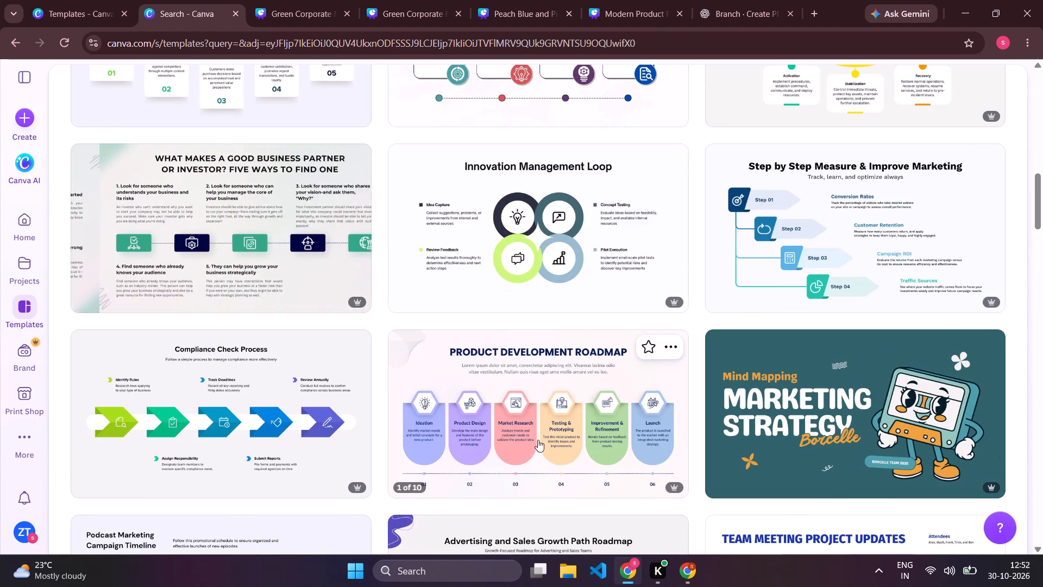
pyautogui.scroll(-1, 538, 440)
pyautogui.scroll(-1, 468, 488)
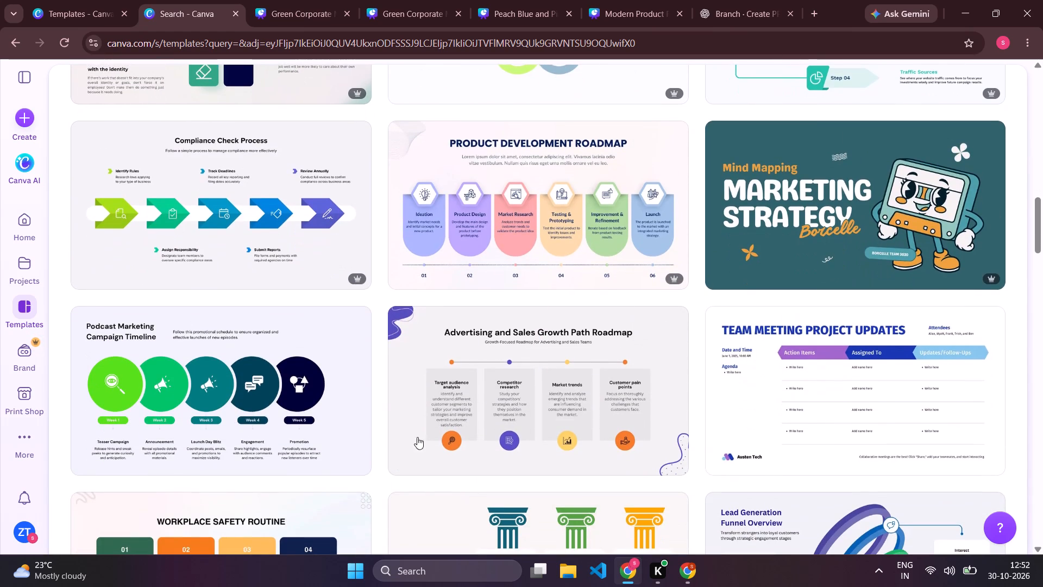
pyautogui.scroll(1, 243, 241)
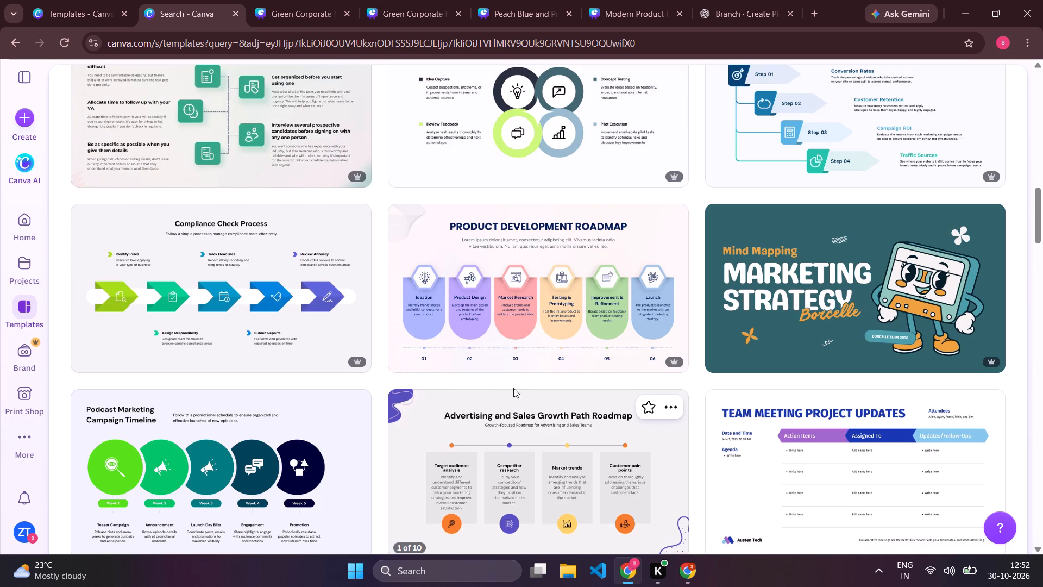
pyautogui.scroll(-1, 486, 320)
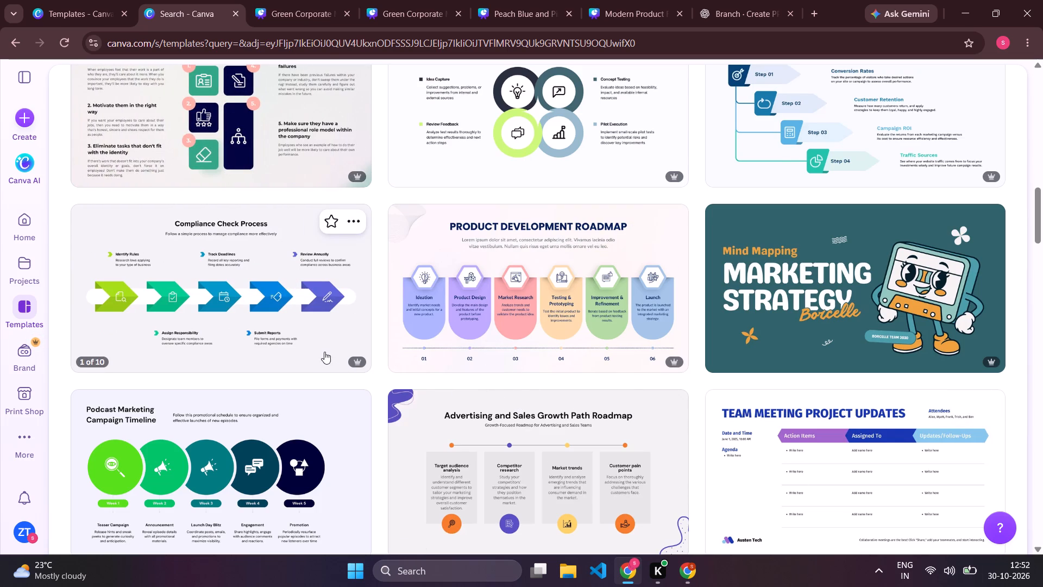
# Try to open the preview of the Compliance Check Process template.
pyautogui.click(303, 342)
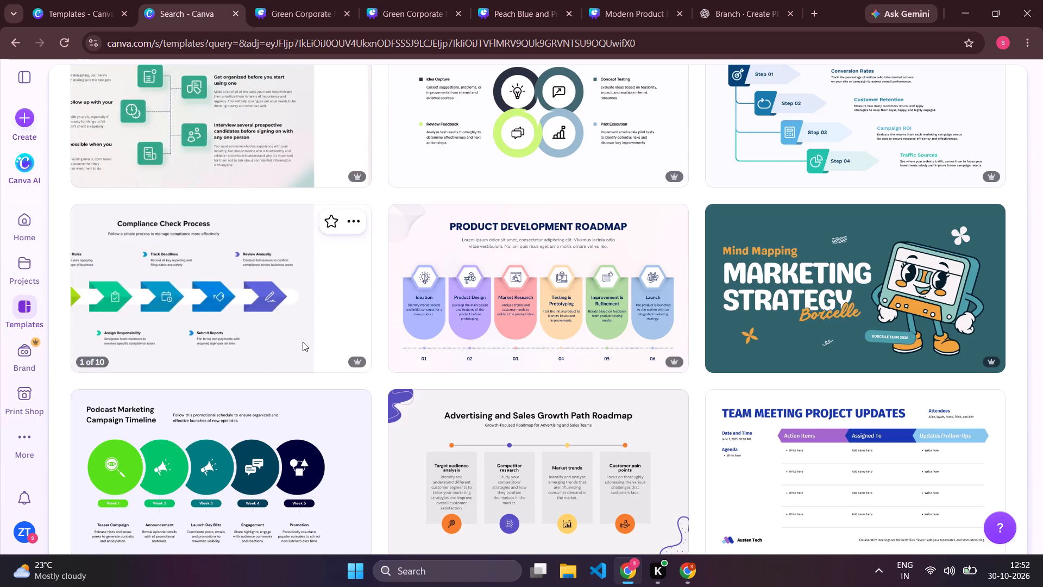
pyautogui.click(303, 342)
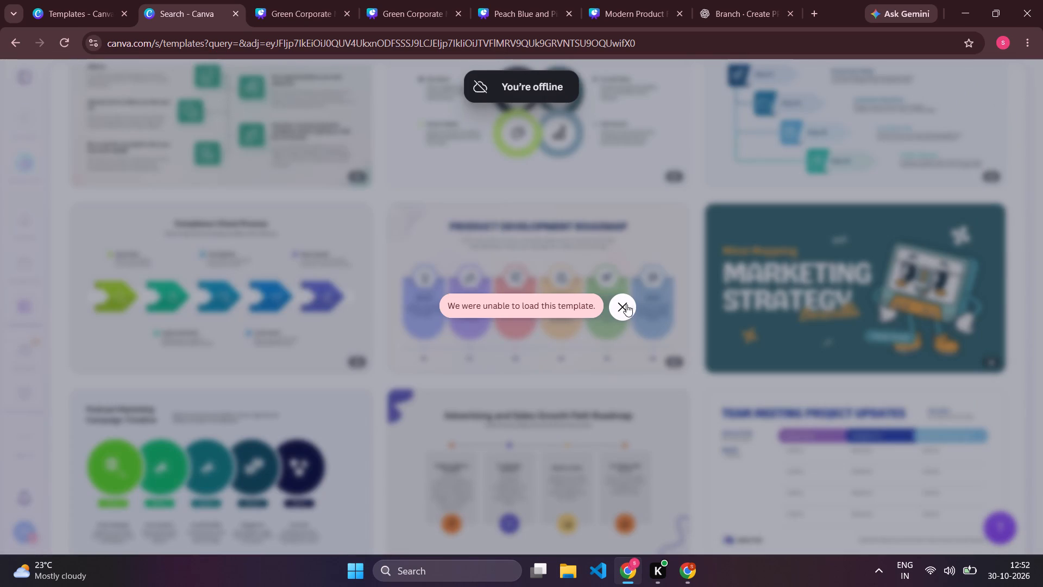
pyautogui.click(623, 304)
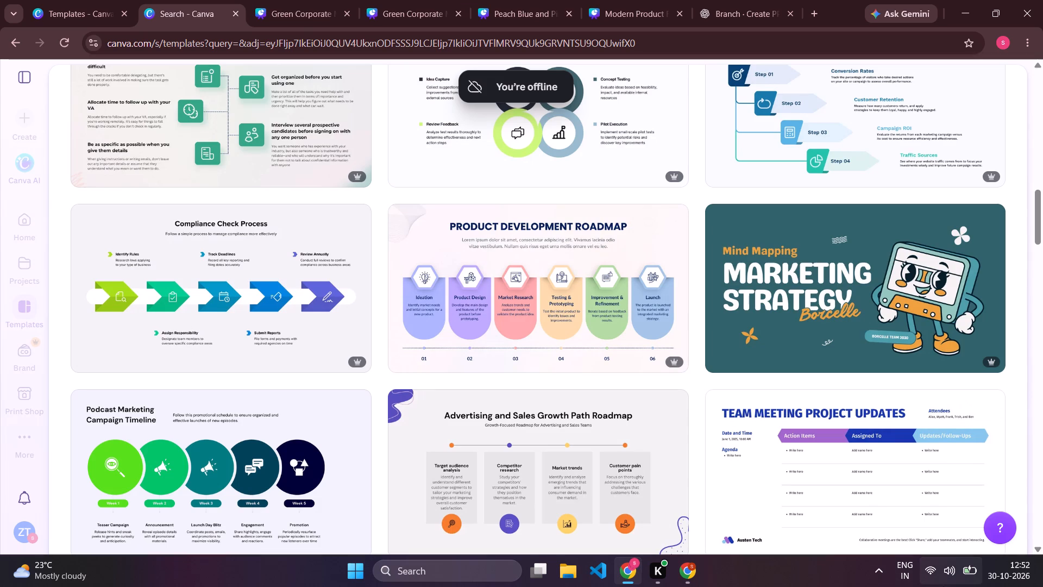
# Check which Wi-Fi network the computer is using.
pyautogui.click(929, 571)
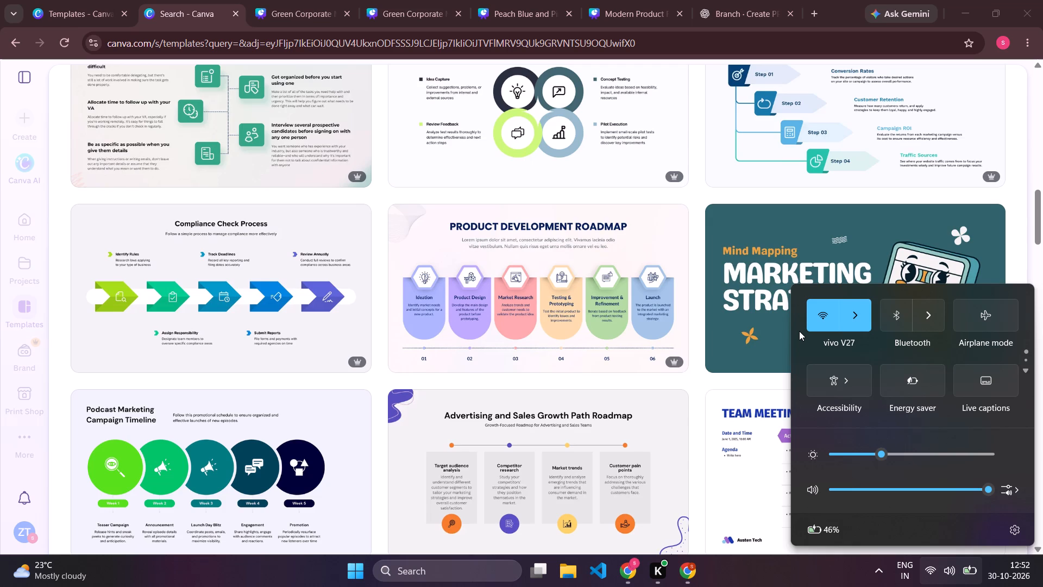
pyautogui.scroll(-2, 414, 416)
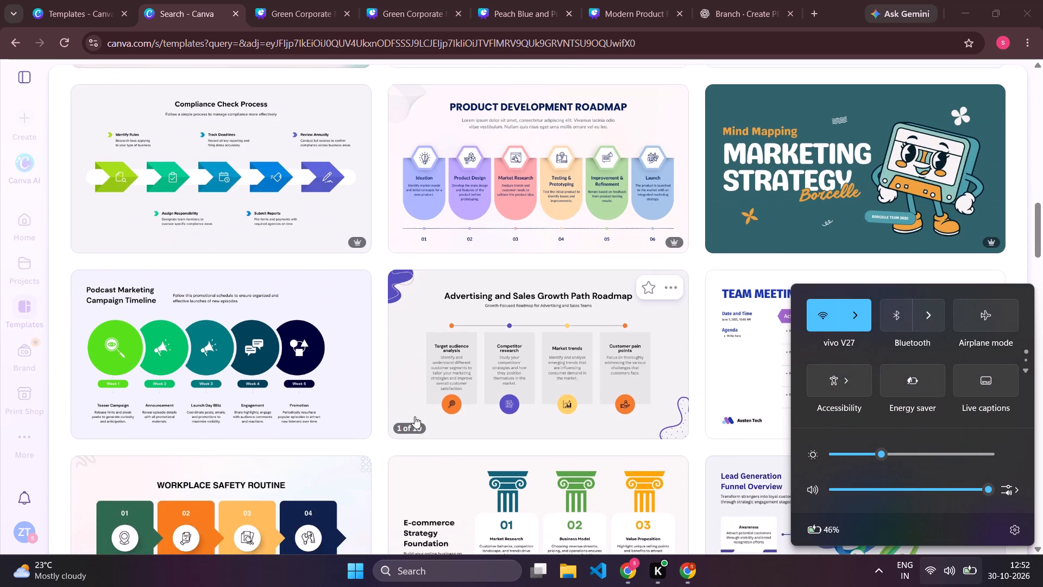
pyautogui.click(762, 369)
# Examine further presentation templates in the search results and return to the Compliance Check Process template.
pyautogui.scroll(-2, 762, 369)
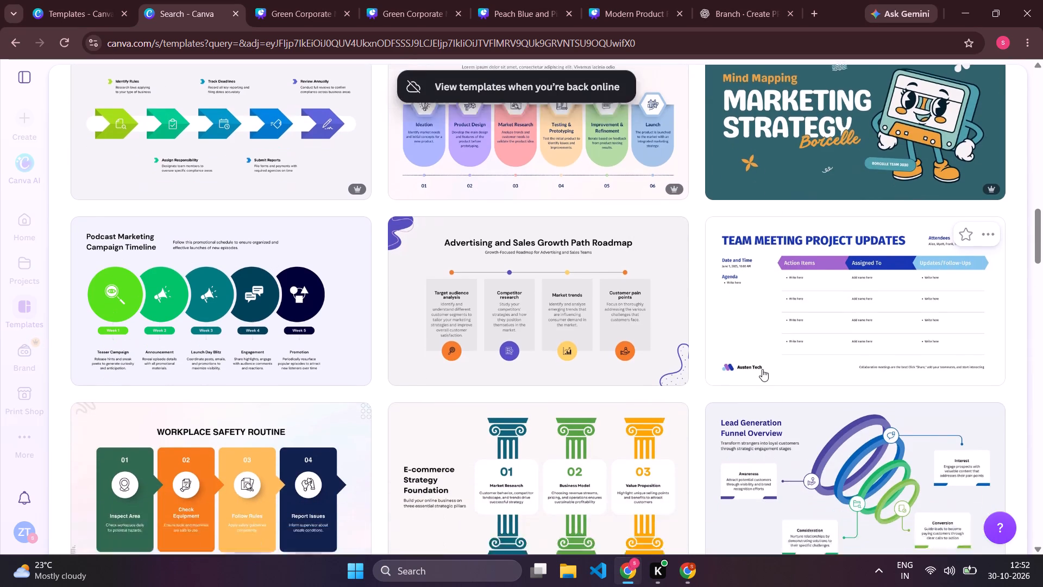
pyautogui.scroll(-5, 762, 369)
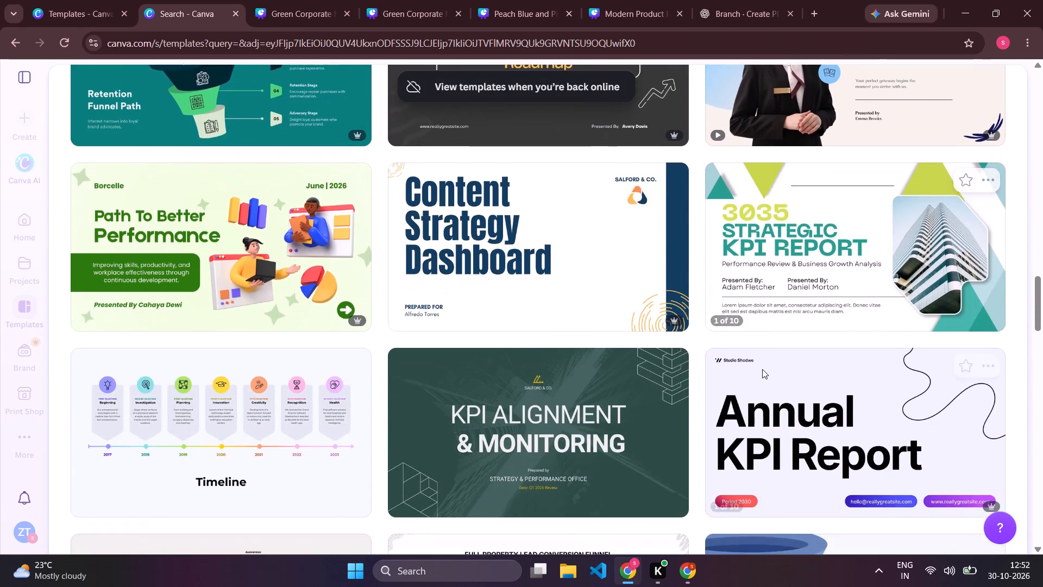
pyautogui.scroll(-2, 762, 369)
pyautogui.scroll(2, 762, 369)
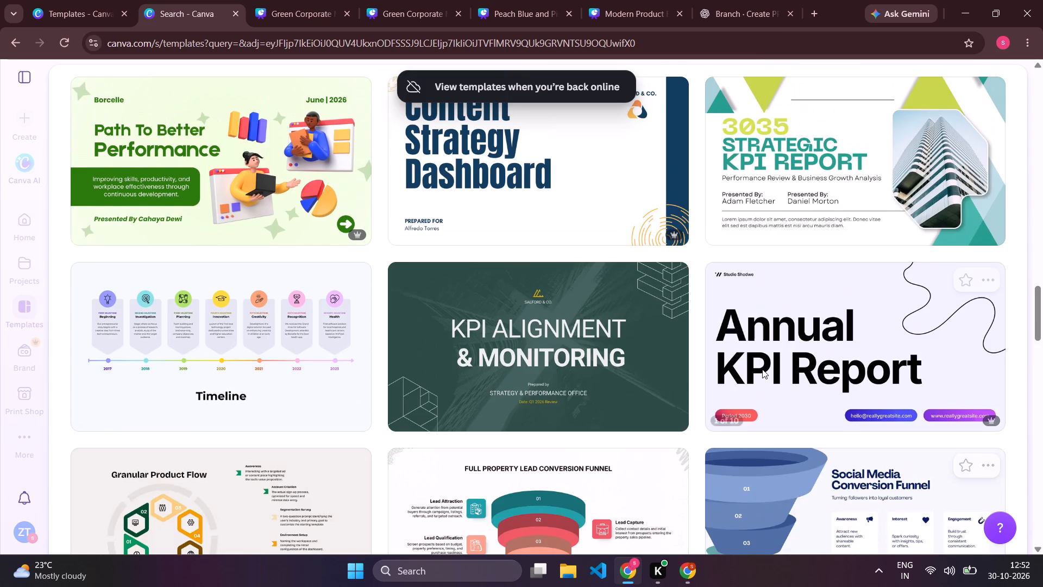
pyautogui.scroll(-1, 762, 369)
pyautogui.scroll(4, 762, 369)
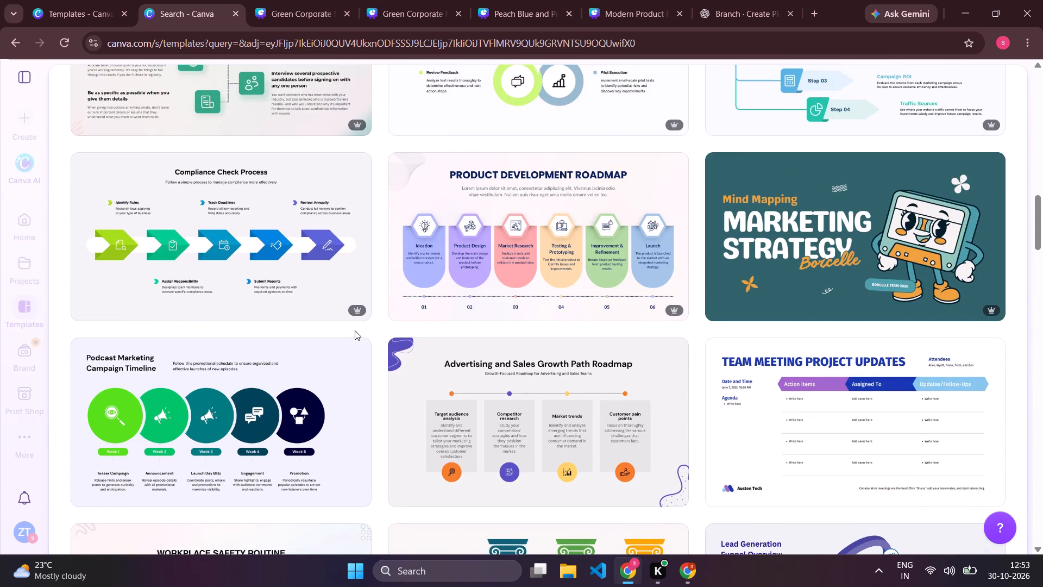
pyautogui.scroll(1, 355, 330)
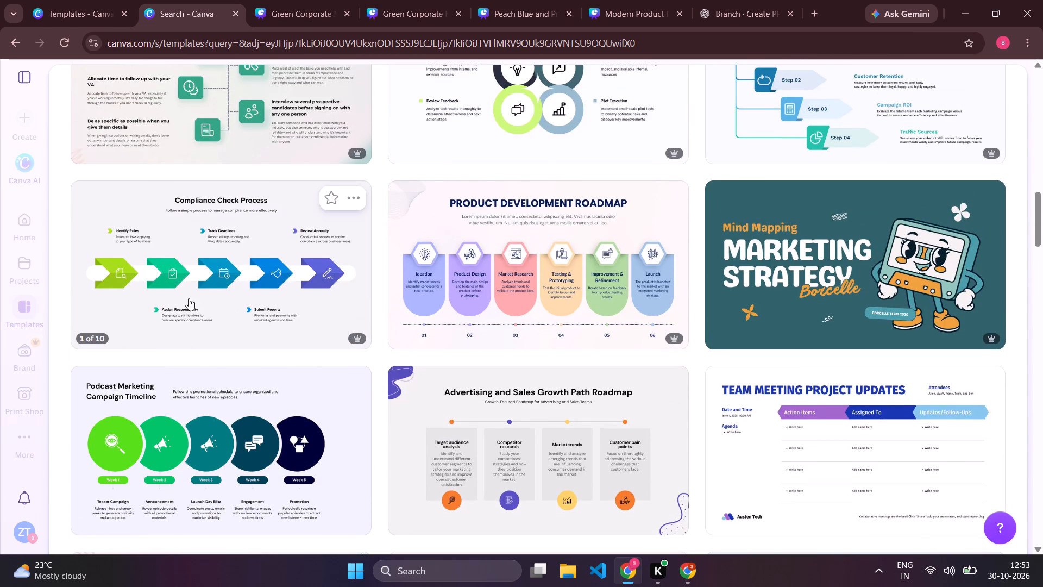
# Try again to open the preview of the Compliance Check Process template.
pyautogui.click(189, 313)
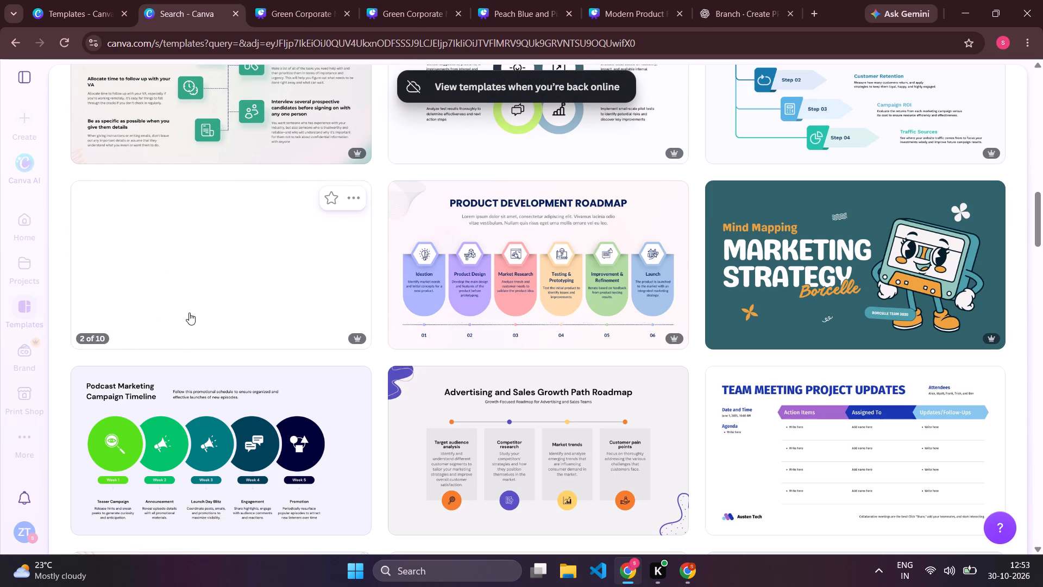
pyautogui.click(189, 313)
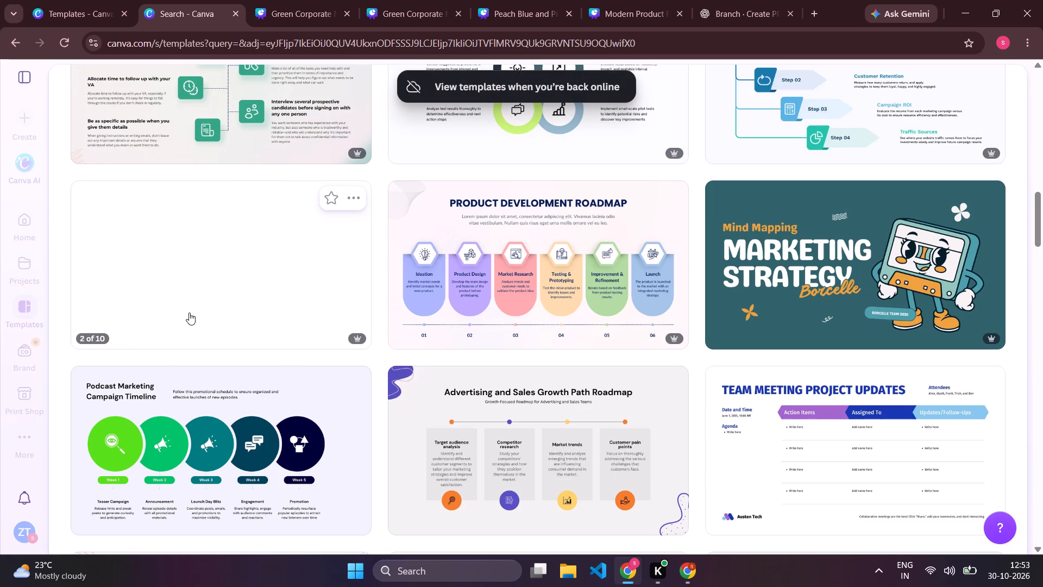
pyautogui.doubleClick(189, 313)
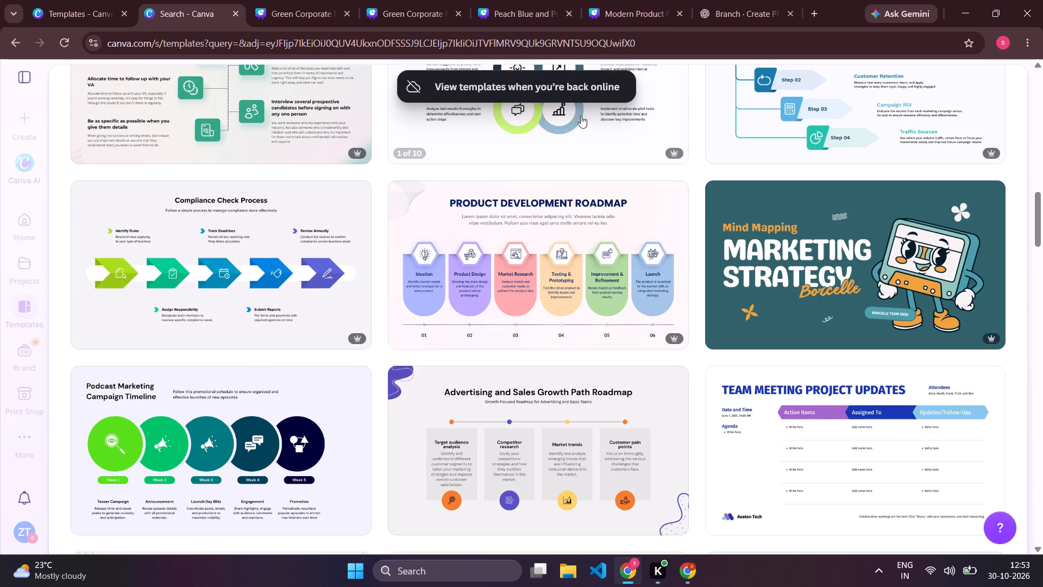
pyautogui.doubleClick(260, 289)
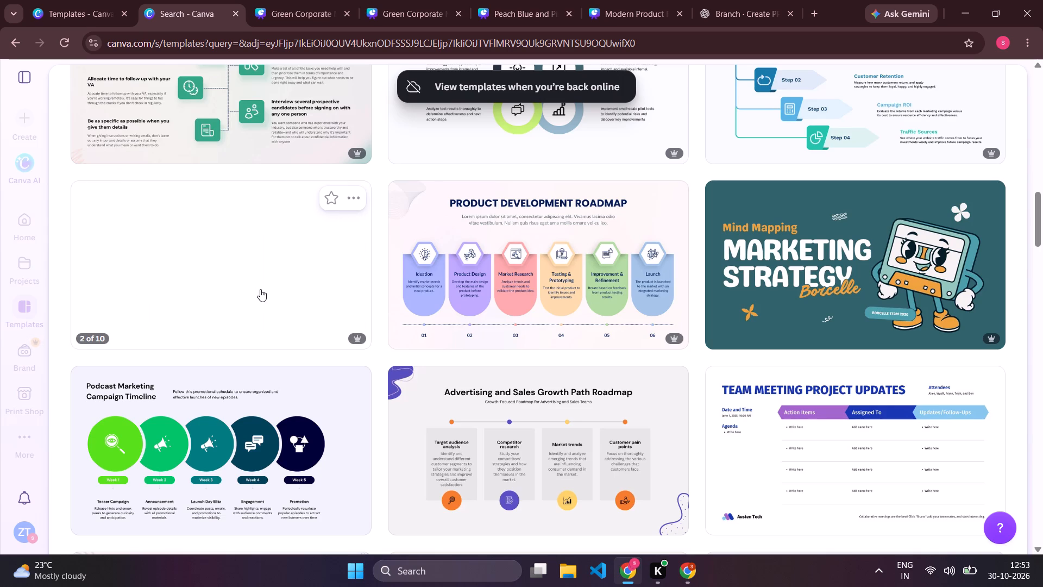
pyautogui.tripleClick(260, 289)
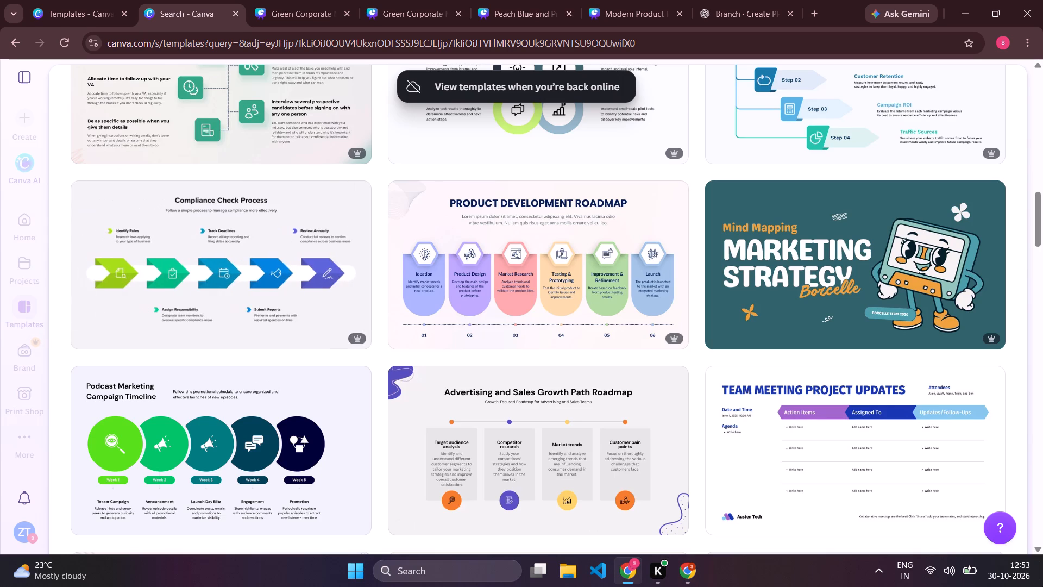
# Switch the computer's Wi-Fi connection from vivo V27 to the S23 FE network.
pyautogui.click(927, 568)
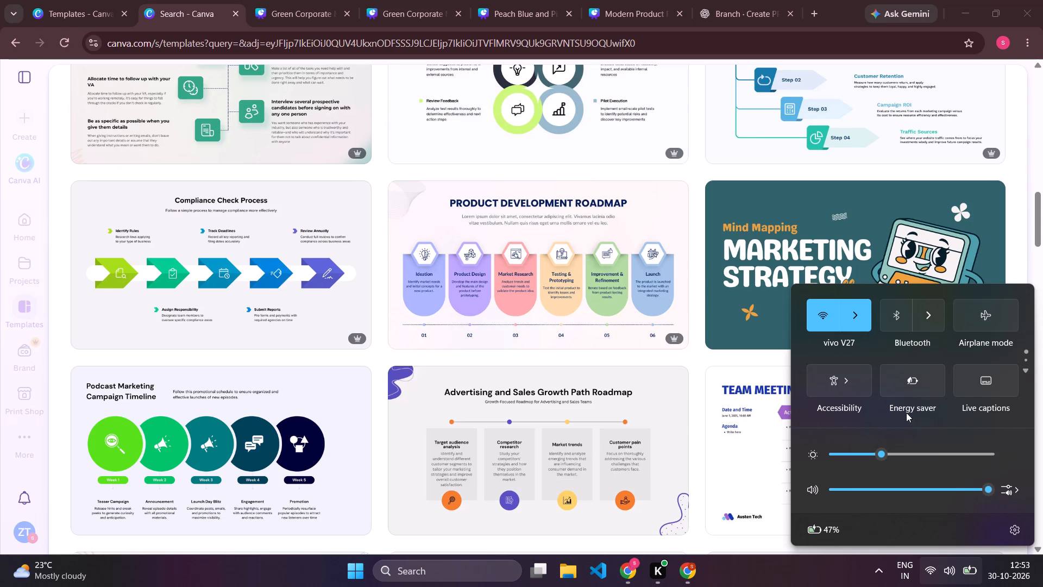
pyautogui.click(846, 310)
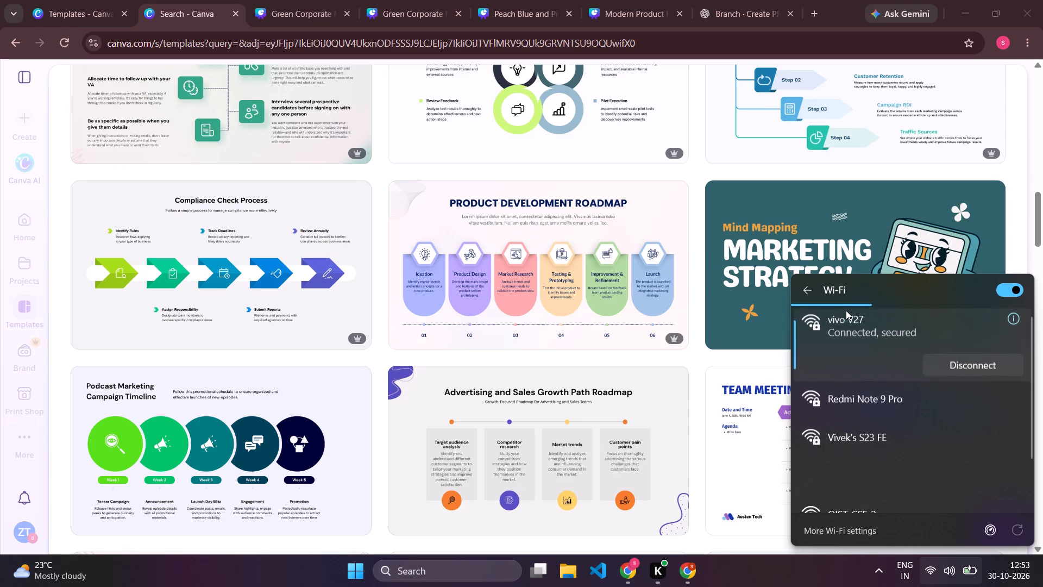
pyautogui.click(865, 438)
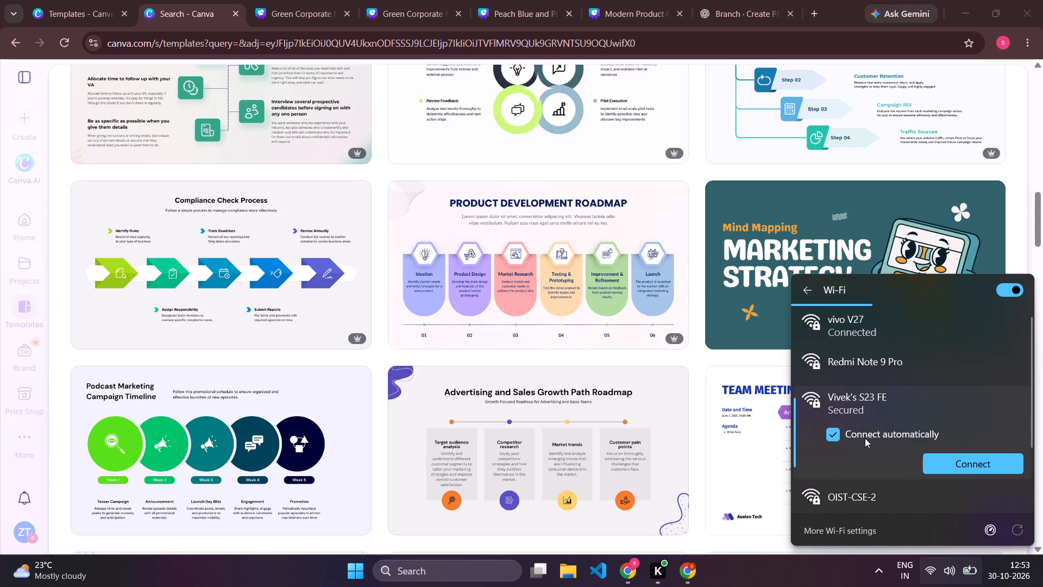
pyautogui.click(971, 464)
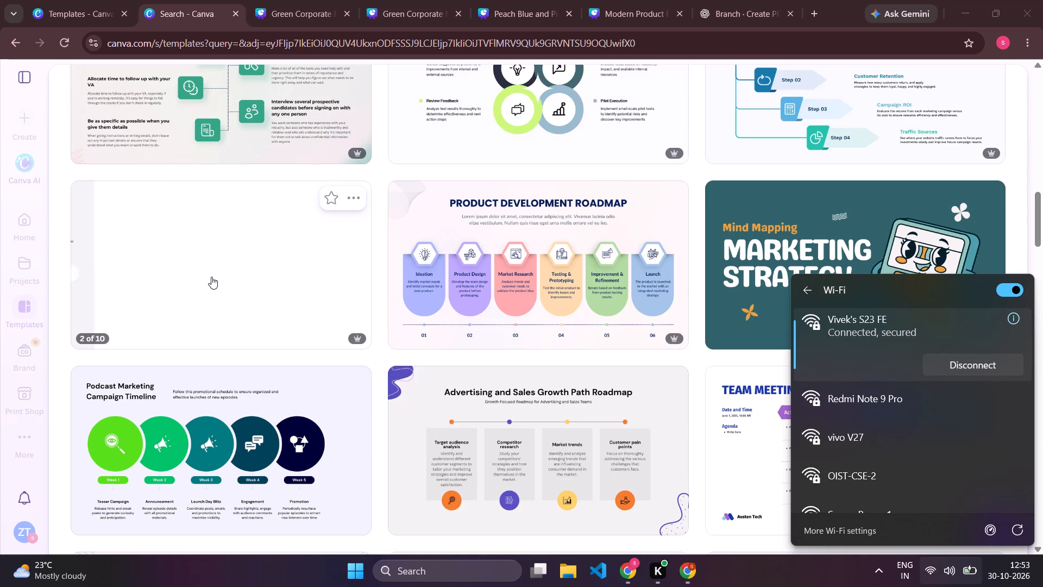
# Preview the Compliance Check Process template, Professional Small Biz Compliance Checklist Infographic Presentation, and open it for customizing.
pyautogui.click(211, 277)
pyautogui.click(247, 319)
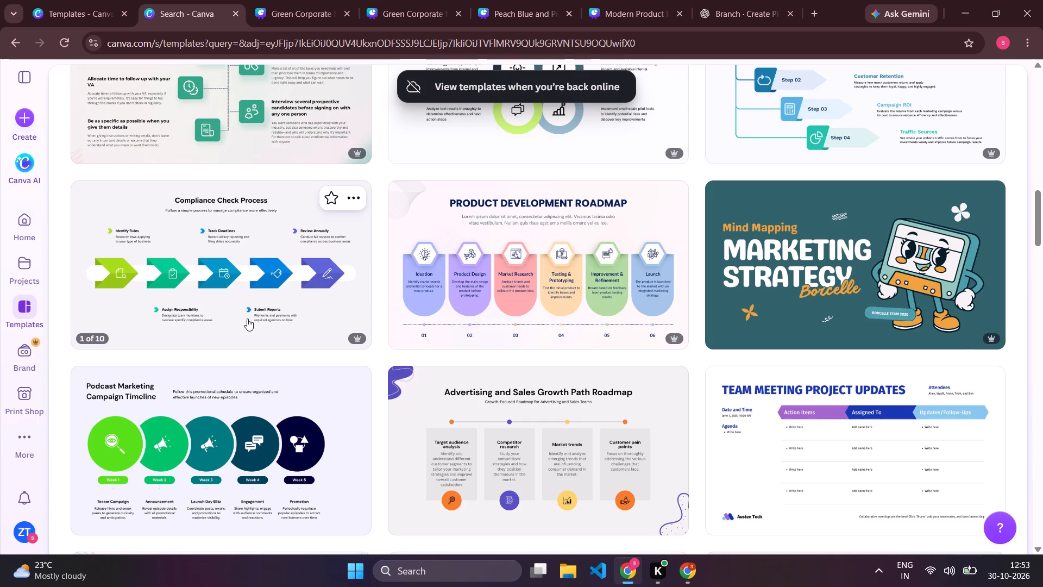
pyautogui.click(247, 319)
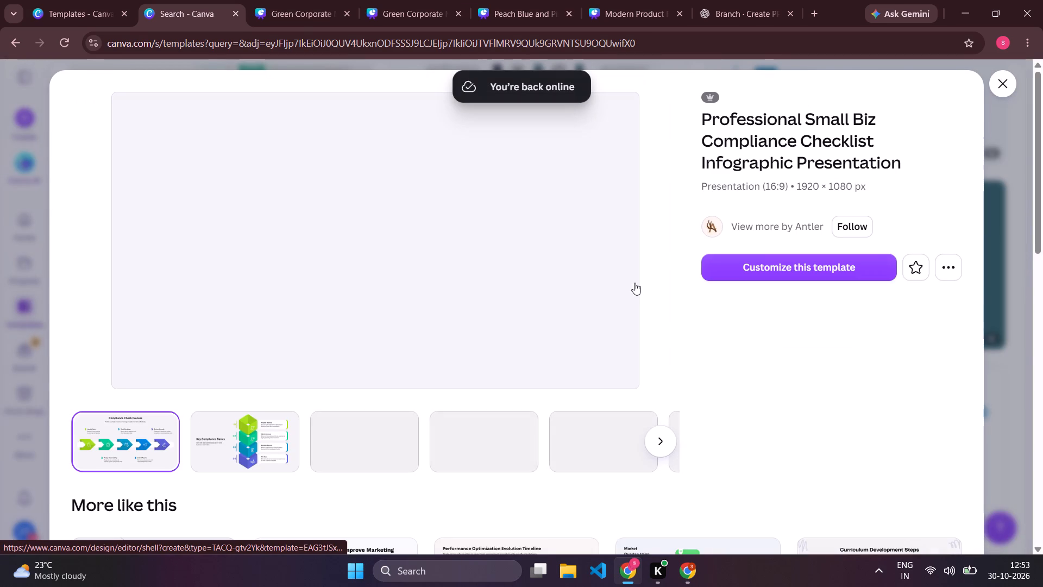
pyautogui.click(794, 266)
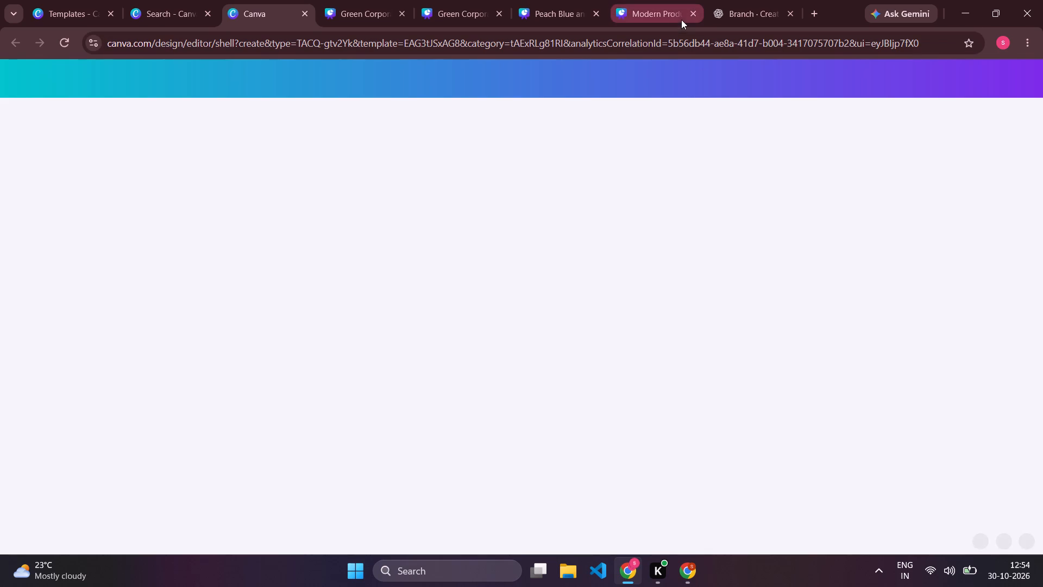
# Close the browser tabs of the Modern Product, Peach Blue and second Green Corporate designs.
pyautogui.click(693, 10)
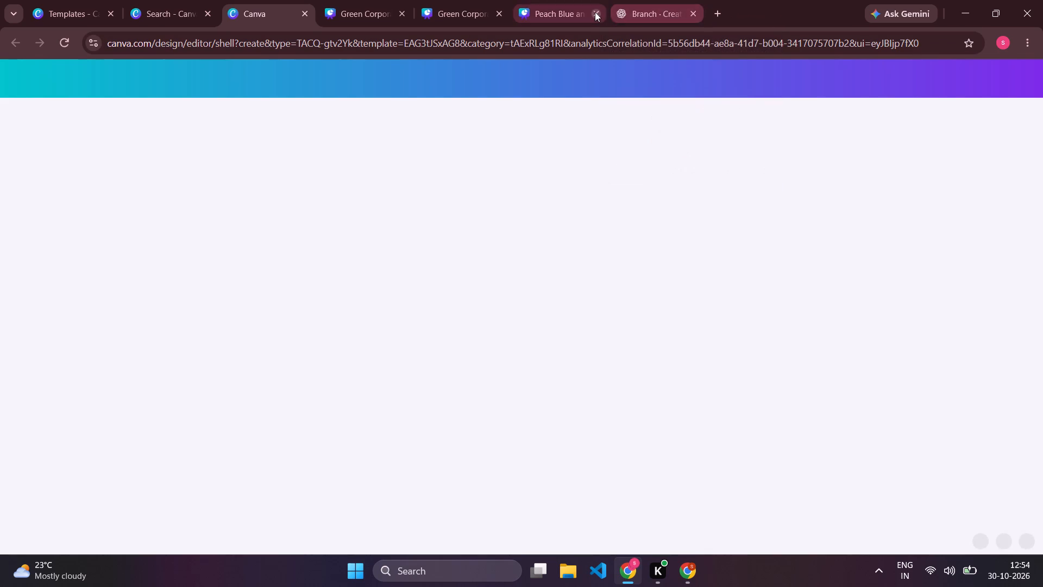
pyautogui.click(595, 11)
pyautogui.click(499, 17)
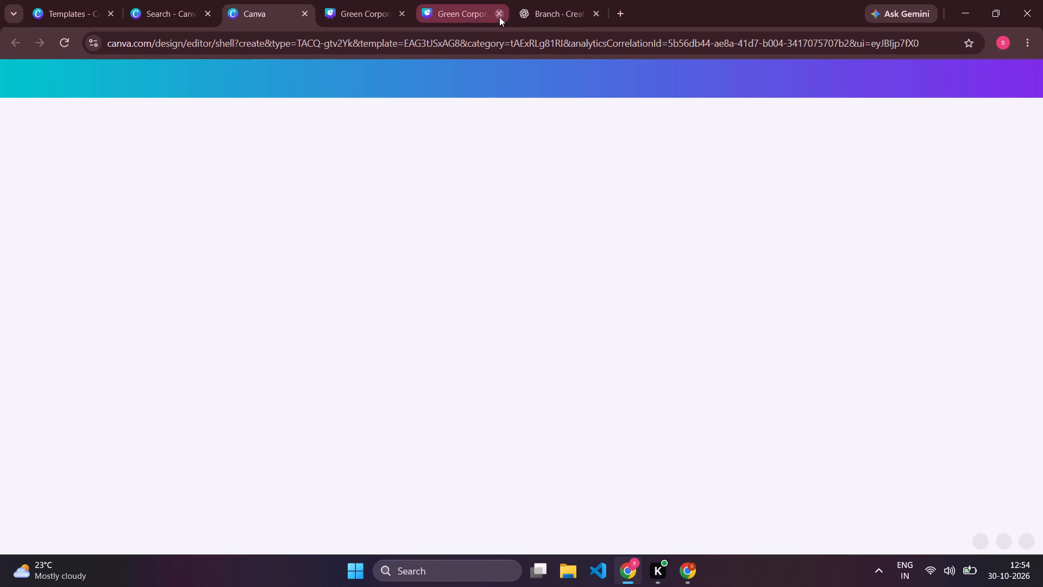
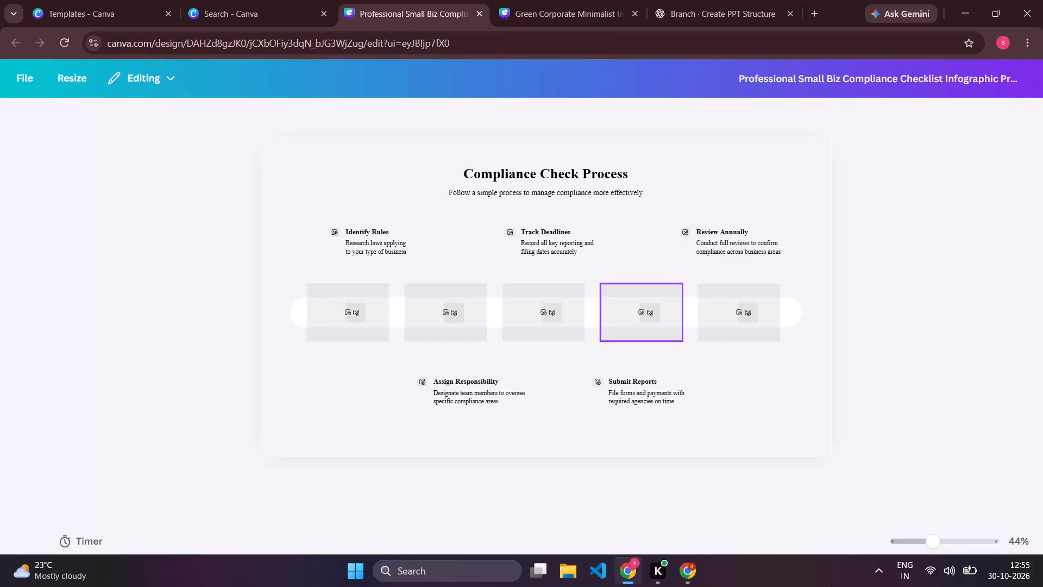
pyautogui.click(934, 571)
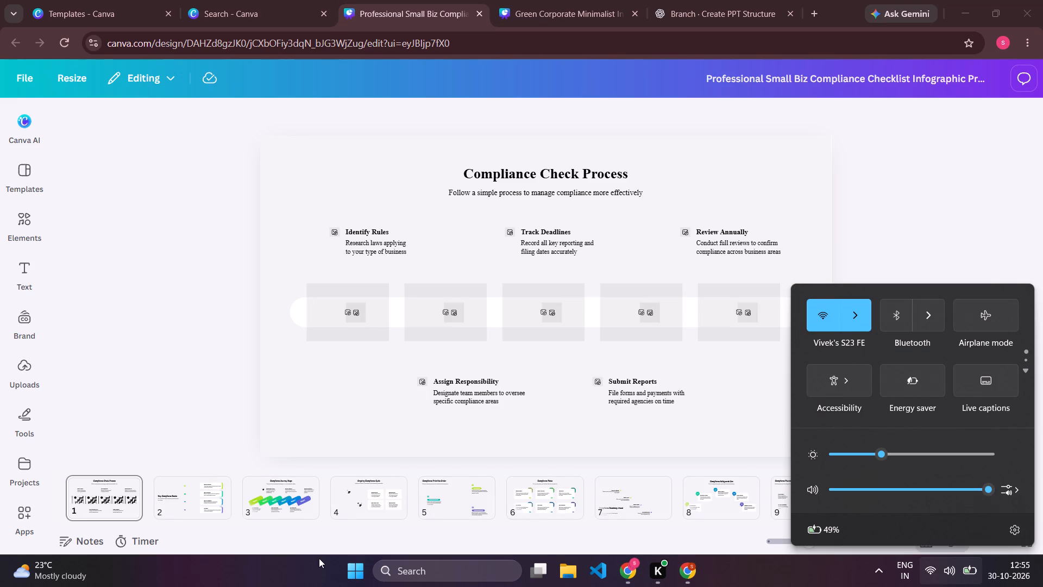
# Delete all elements from slide 3, Compliance Journey Steps, leaving the page blank.
pyautogui.click(281, 511)
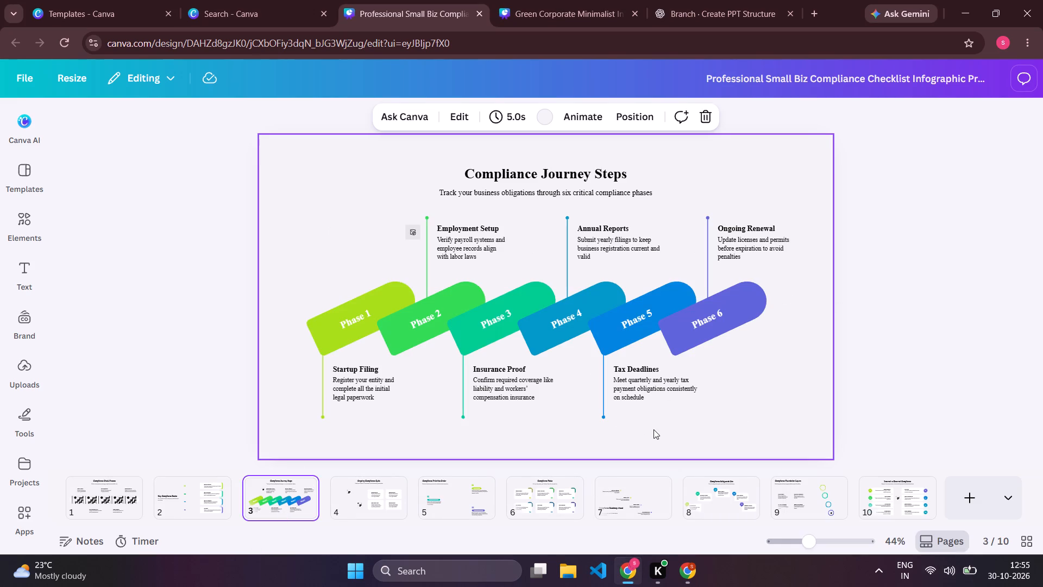
pyautogui.doubleClick(654, 429)
pyautogui.hotkey('ctrl', 'a')
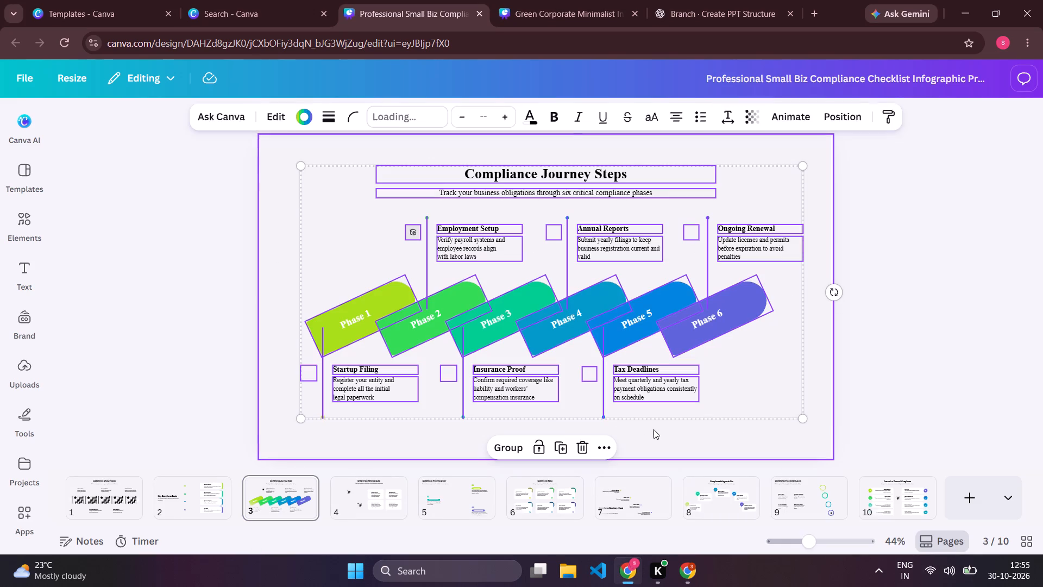
pyautogui.press('BackSpace')
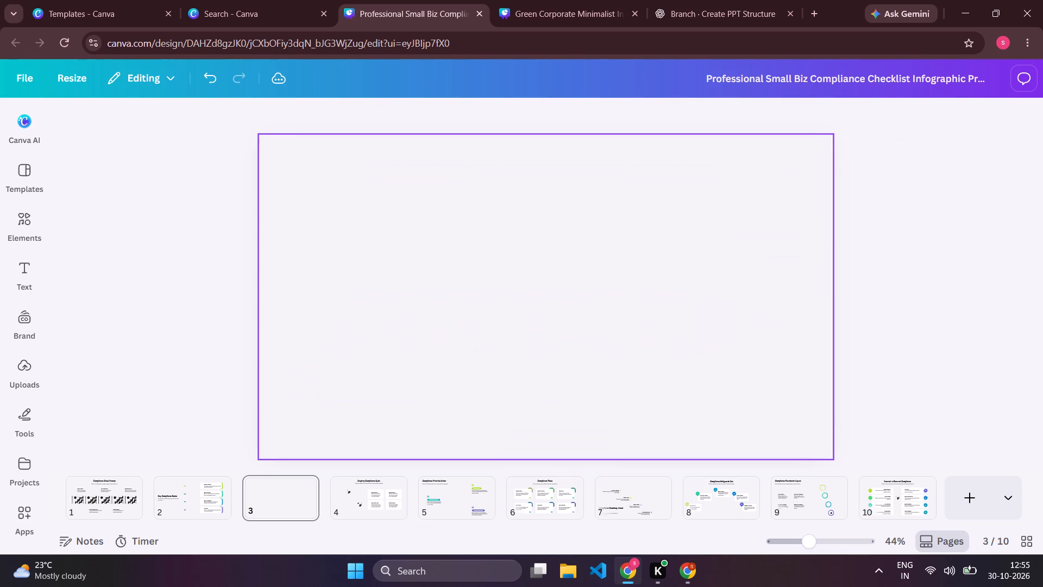
# Try to paste the copied elements of The 5 Habits of Highly Effective Business Owners onto the blank slide 3.
pyautogui.hotkey('ctrl', 'b')
pyautogui.hotkey('ctrl', 'v')
pyautogui.hotkey('ctrl', 'v')
pyautogui.click(494, 342)
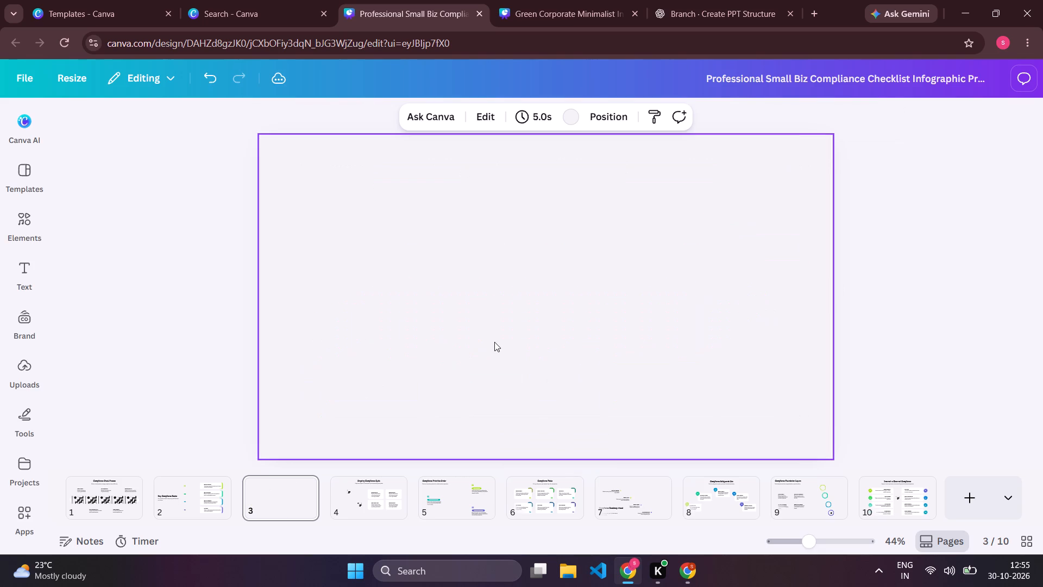
pyautogui.hotkey('ctrl', 'v')
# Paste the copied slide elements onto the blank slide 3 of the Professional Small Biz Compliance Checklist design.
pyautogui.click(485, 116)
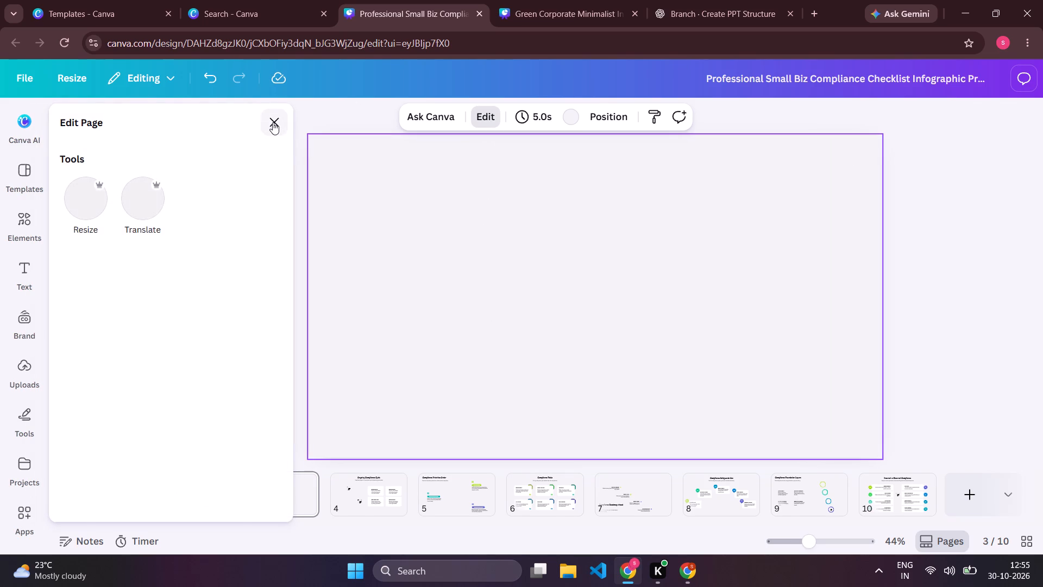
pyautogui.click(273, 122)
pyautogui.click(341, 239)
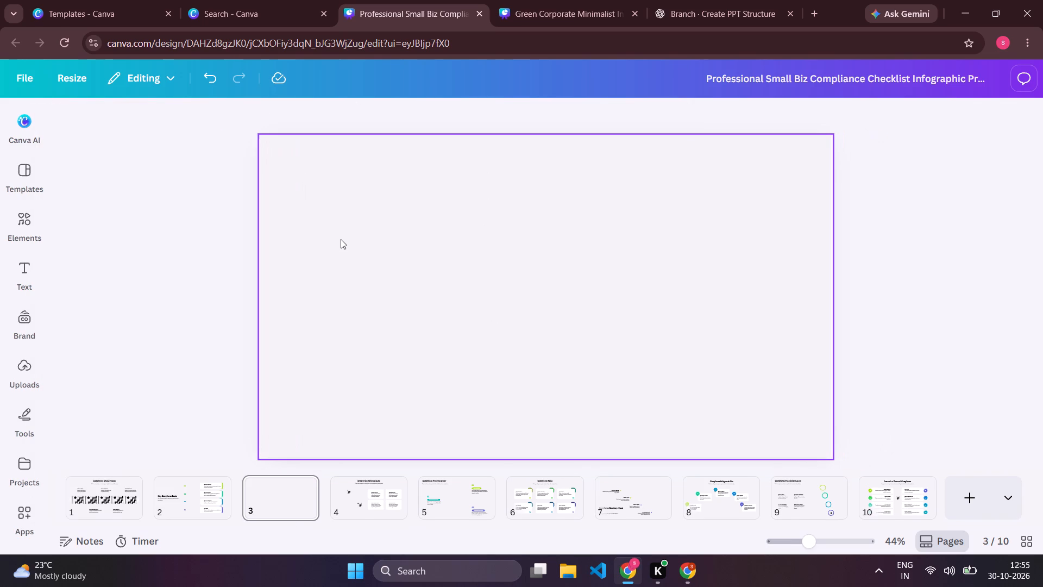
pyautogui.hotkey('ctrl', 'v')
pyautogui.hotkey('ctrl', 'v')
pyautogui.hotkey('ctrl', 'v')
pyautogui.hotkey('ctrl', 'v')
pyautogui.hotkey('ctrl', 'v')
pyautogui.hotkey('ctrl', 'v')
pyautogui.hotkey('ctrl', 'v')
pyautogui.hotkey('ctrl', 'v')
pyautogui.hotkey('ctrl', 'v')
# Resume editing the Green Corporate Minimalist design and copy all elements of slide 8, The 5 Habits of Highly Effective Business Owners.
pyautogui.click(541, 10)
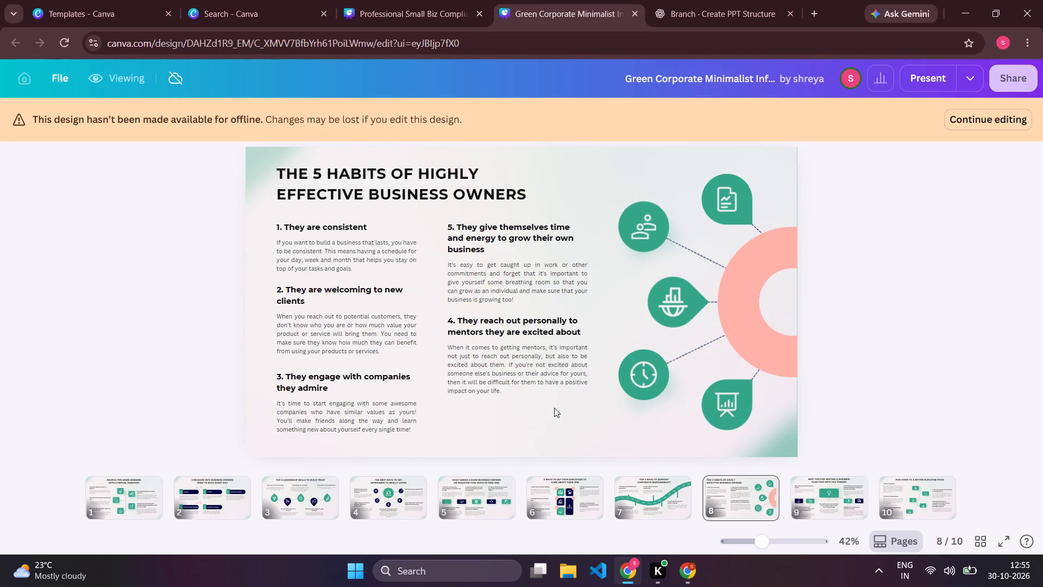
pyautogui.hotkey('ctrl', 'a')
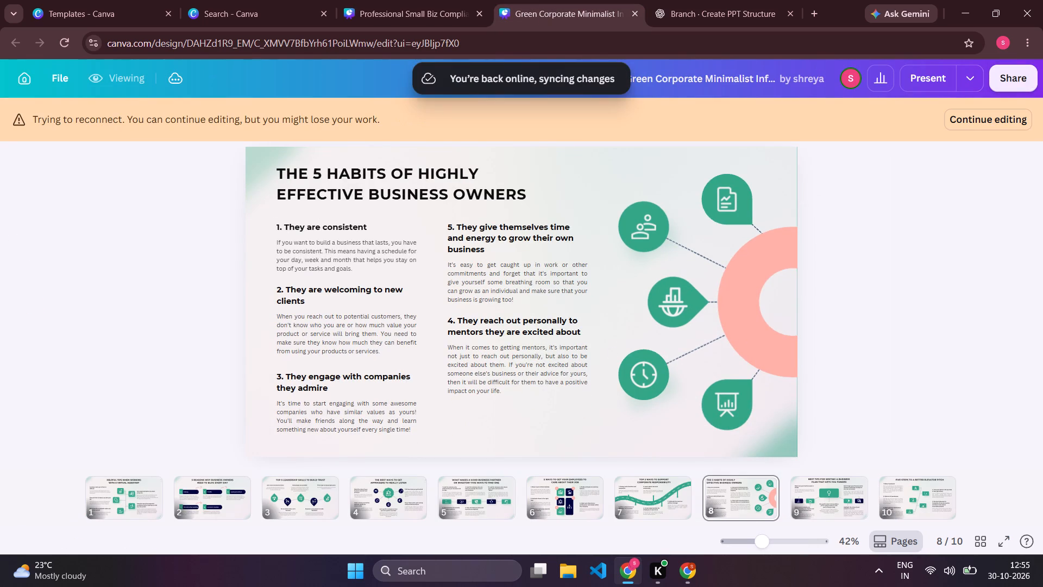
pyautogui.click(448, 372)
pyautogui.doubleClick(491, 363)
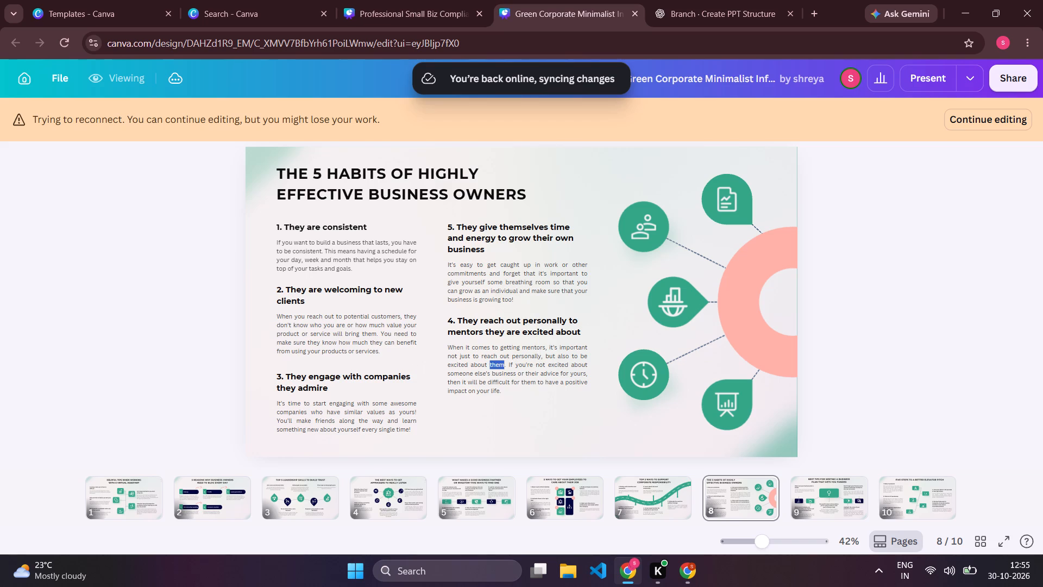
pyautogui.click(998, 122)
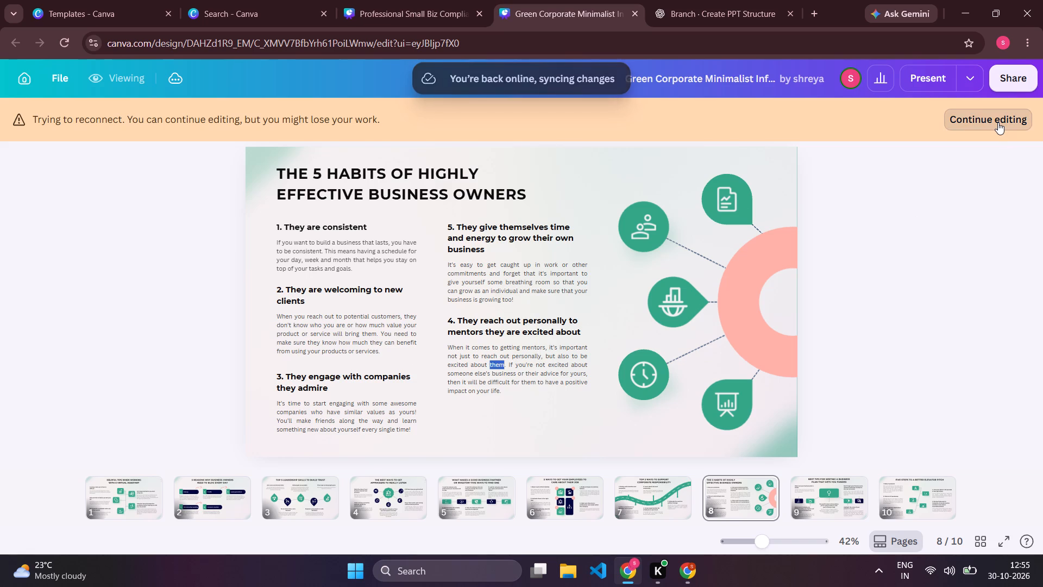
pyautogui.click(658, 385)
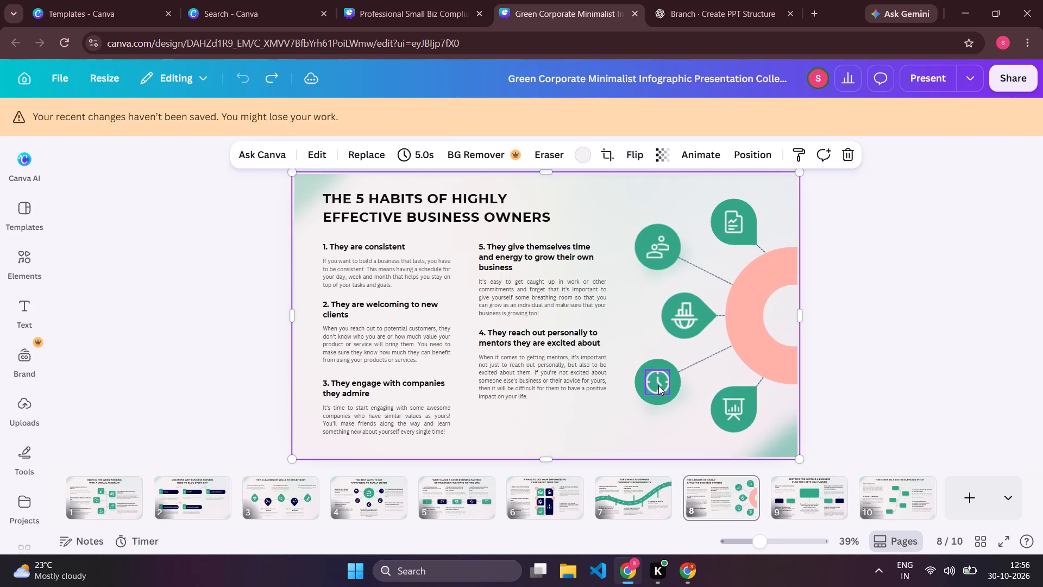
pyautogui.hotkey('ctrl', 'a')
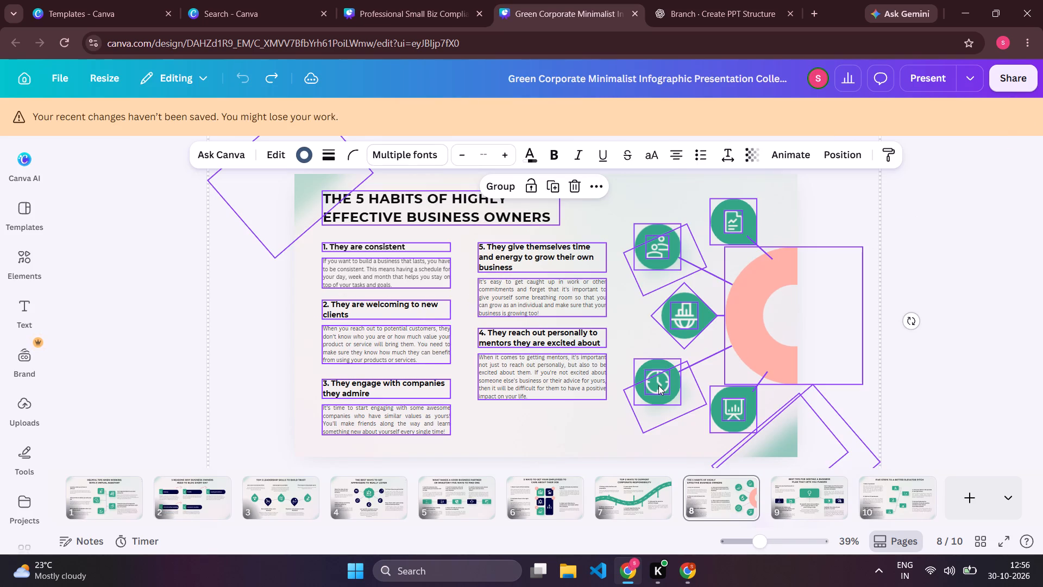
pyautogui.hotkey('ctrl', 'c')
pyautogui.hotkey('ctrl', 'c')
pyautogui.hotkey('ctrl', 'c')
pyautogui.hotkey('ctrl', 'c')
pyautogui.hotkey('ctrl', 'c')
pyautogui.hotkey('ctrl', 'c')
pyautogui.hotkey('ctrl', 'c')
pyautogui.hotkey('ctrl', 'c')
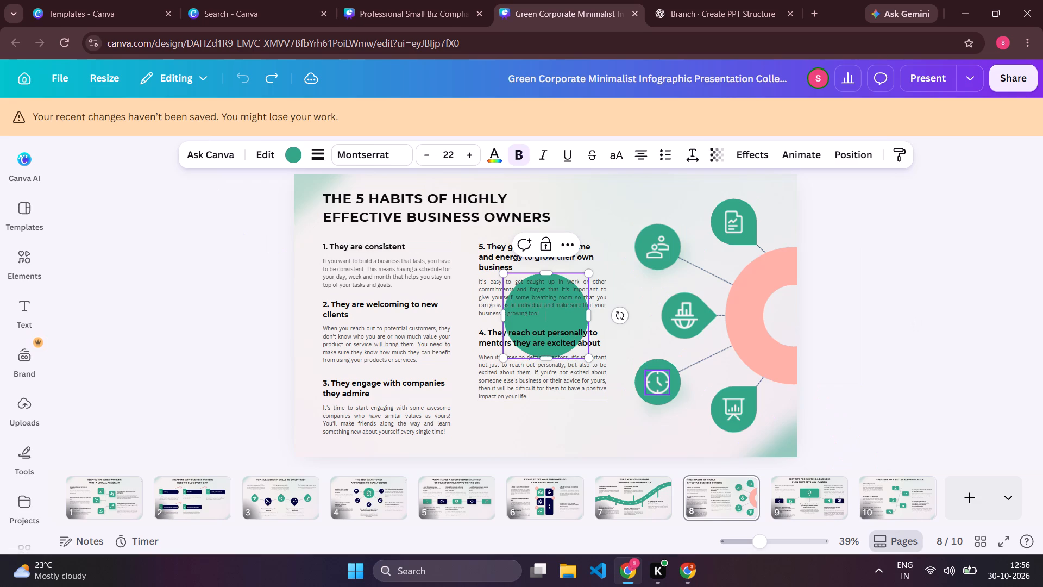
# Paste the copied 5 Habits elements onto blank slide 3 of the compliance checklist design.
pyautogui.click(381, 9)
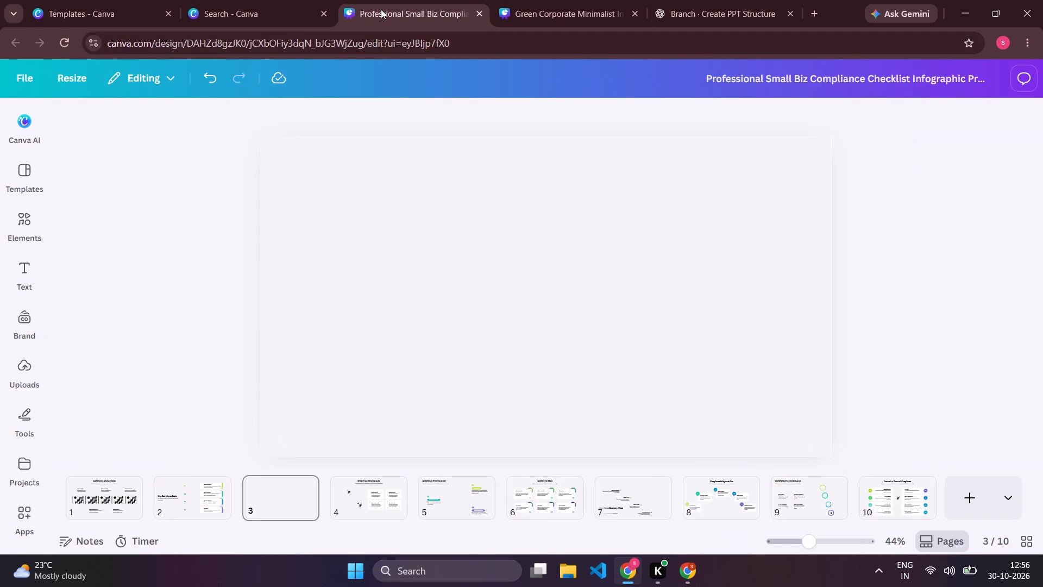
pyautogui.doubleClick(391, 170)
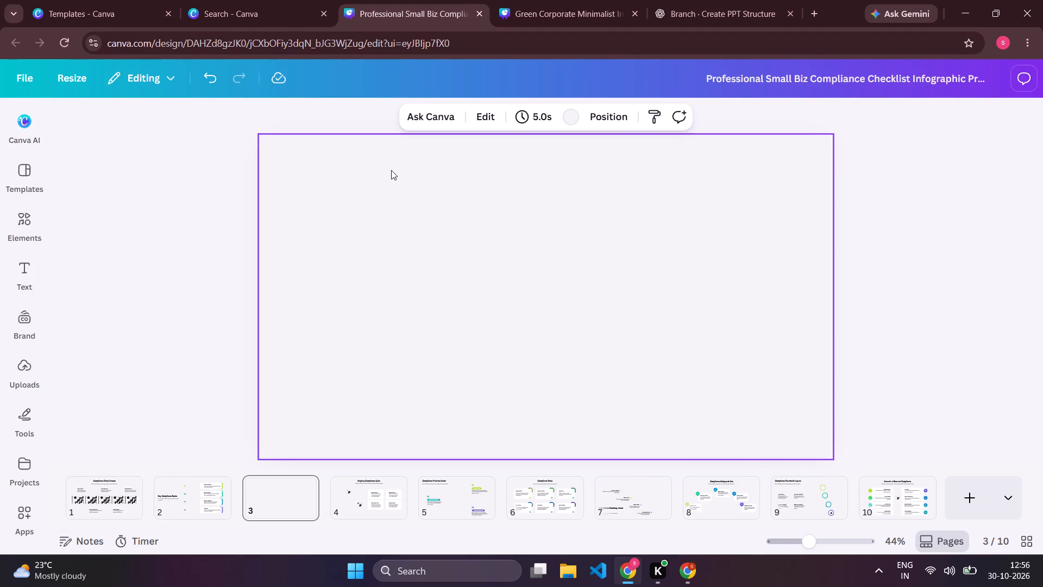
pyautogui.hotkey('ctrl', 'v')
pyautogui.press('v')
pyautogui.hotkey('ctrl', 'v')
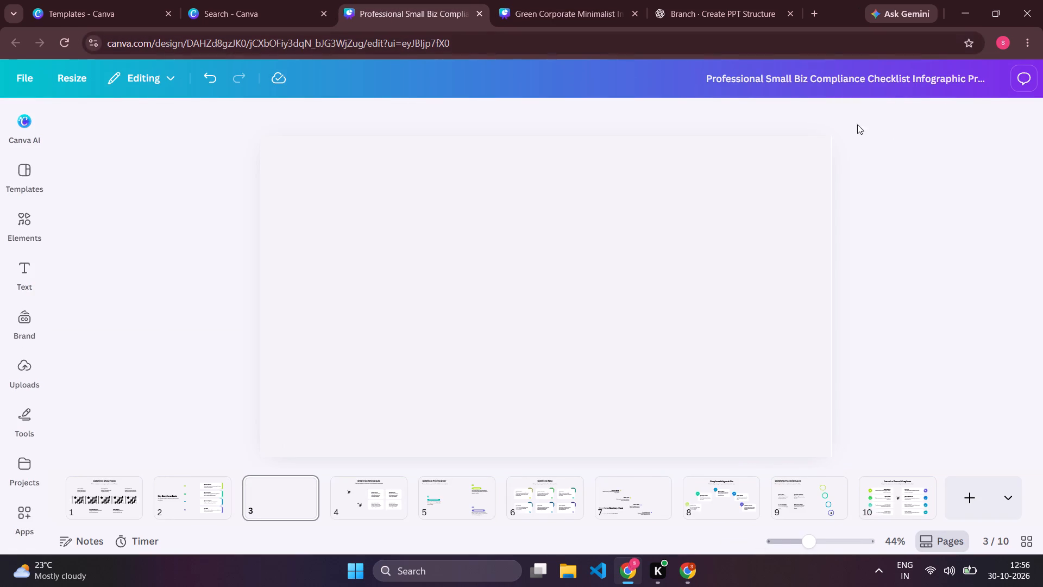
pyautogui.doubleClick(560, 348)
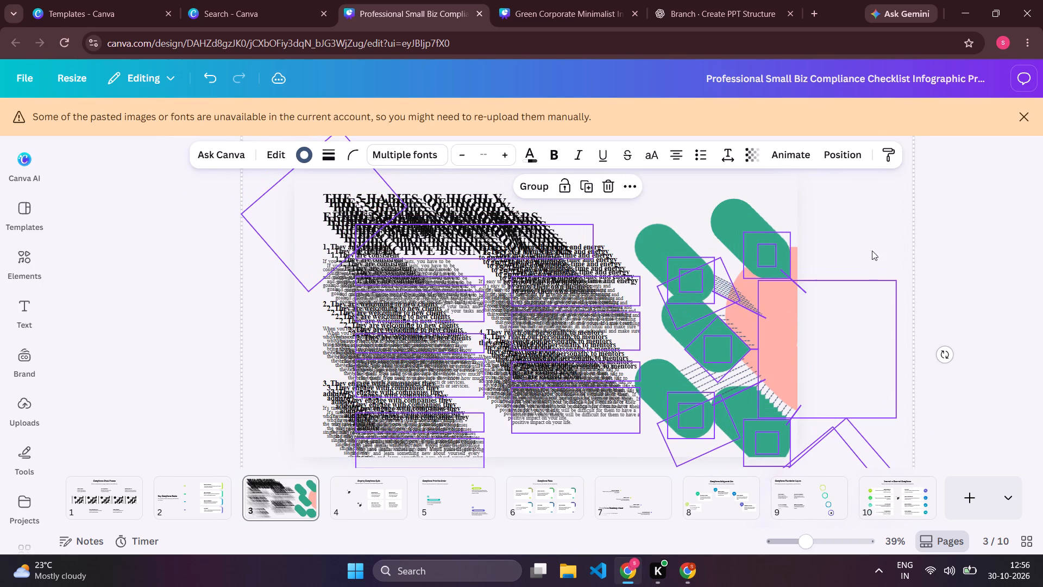
pyautogui.click(839, 241)
pyautogui.keyDown('ctrl'); pyautogui.click(839, 241); pyautogui.keyUp('ctrl')
pyautogui.hotkey('ctrl', 'z')
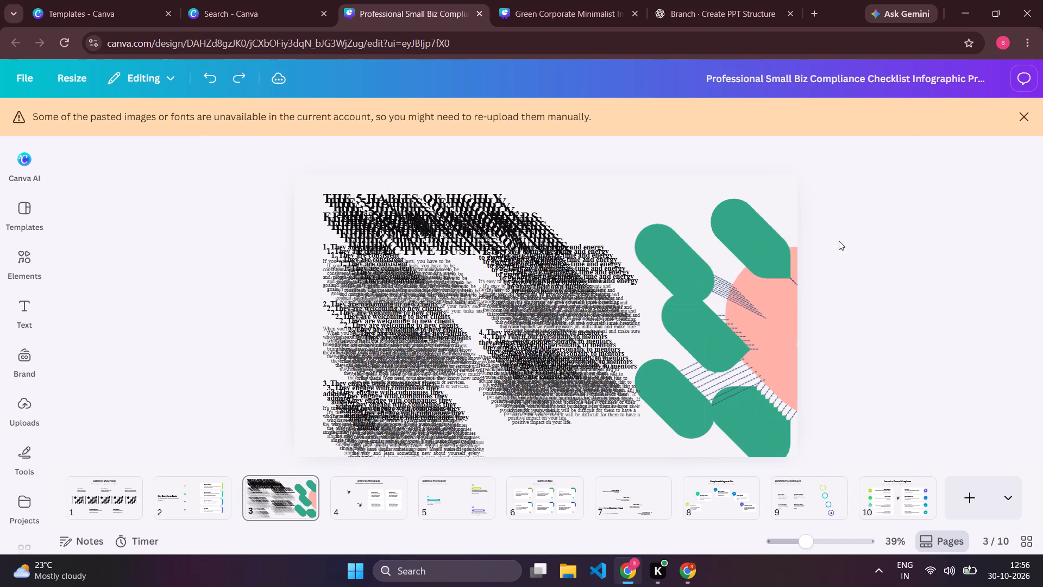
pyautogui.keyDown('ctrl'); pyautogui.click(839, 241); pyautogui.keyUp('ctrl')
pyautogui.hotkey('ctrl', 'z')
pyautogui.keyDown('ctrl'); pyautogui.moveTo(839, 241); pyautogui.dragTo(839, 240); pyautogui.keyUp('ctrl')
pyautogui.hotkey('ctrl', 'z')
pyautogui.hotkey('ctrl', 'z')
pyautogui.hotkey('ctrl', 'z')
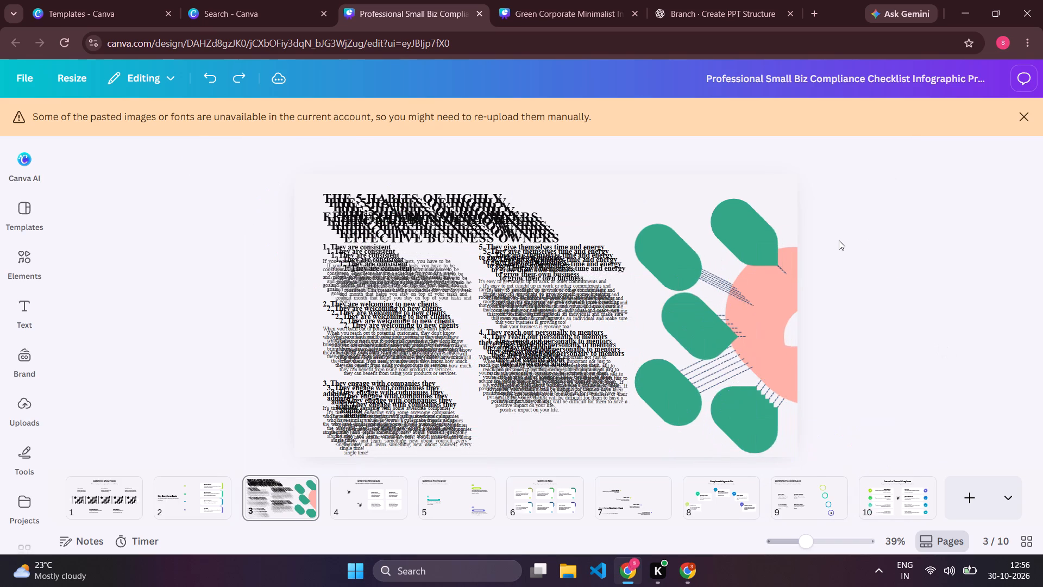
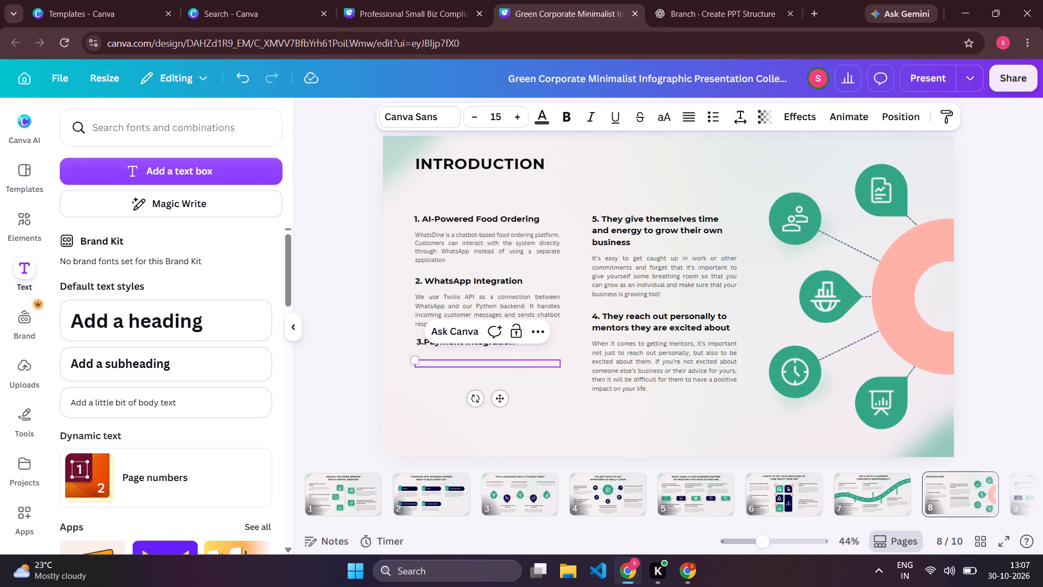
# Move the Razorpay paragraph up closer to the "3.Payment Integration" heading, keeping it aligned with the paragraphs above.
pyautogui.click(460, 408)
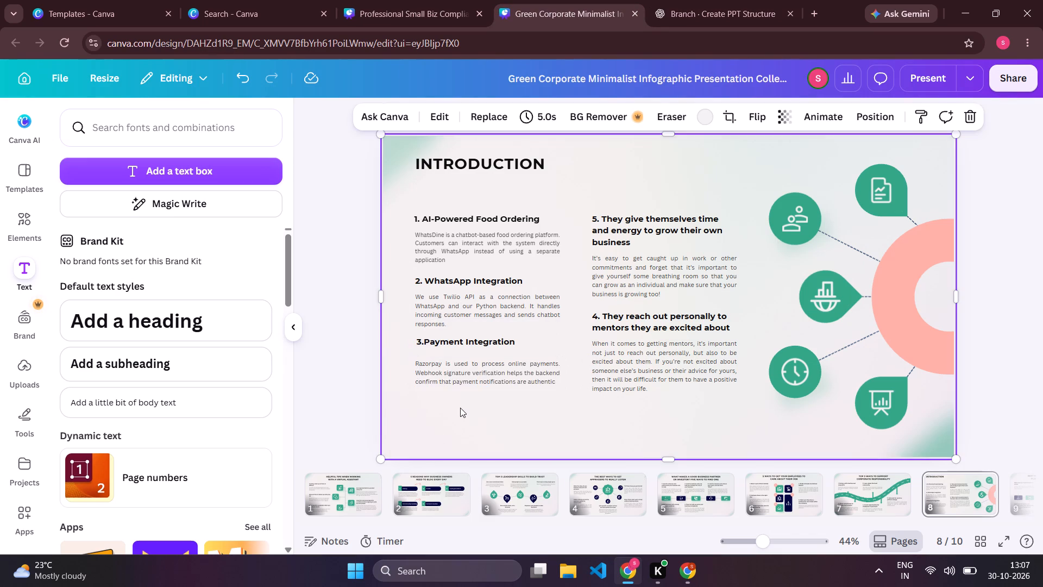
pyautogui.click(460, 408)
pyautogui.click(462, 383)
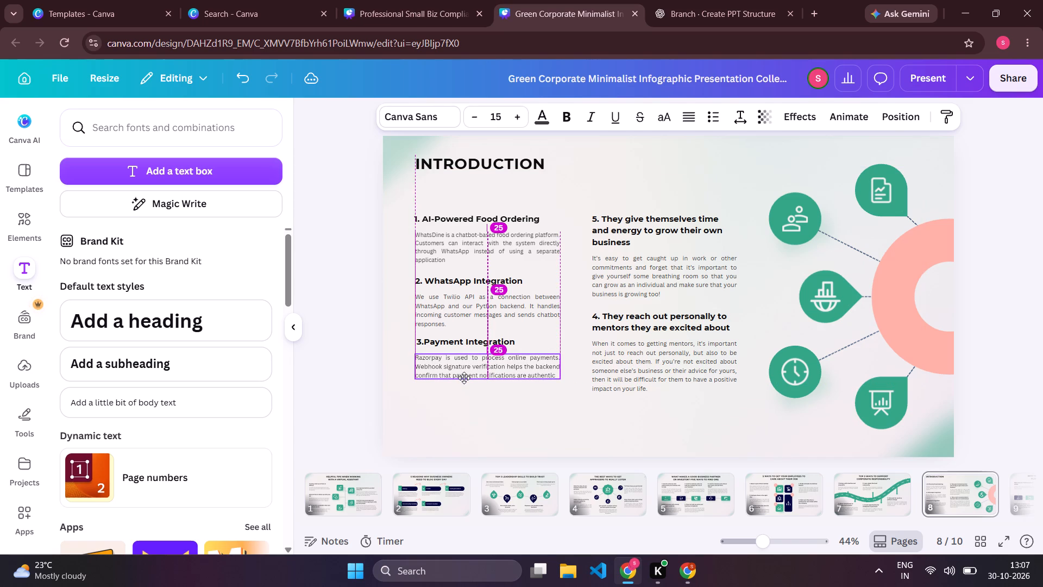
pyautogui.click(466, 406)
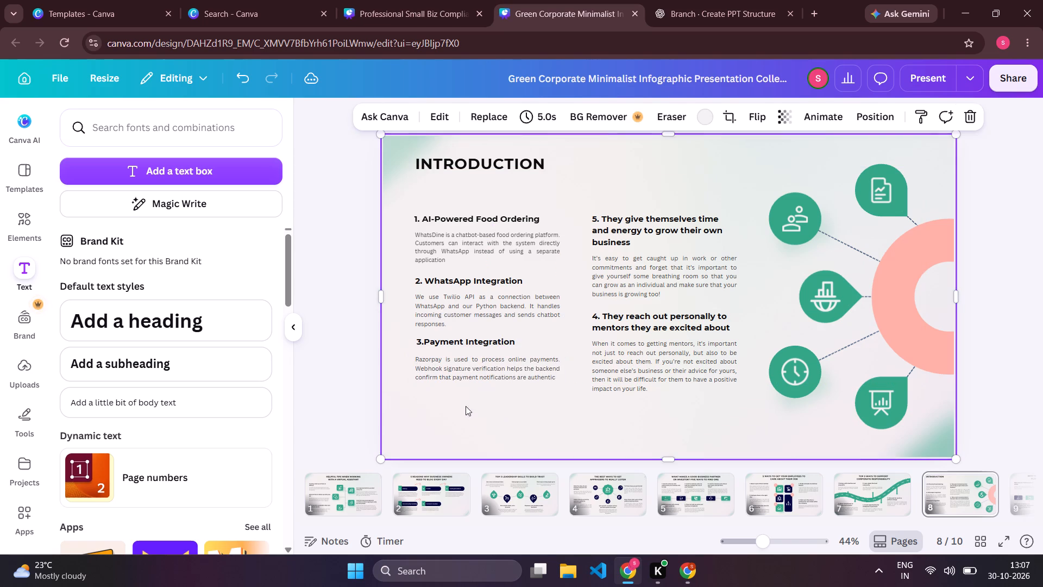
# Move the WhatsApp, Razorpay and food ordering paragraphs up so each sits directly beneath its numbered heading.
pyautogui.click(455, 285)
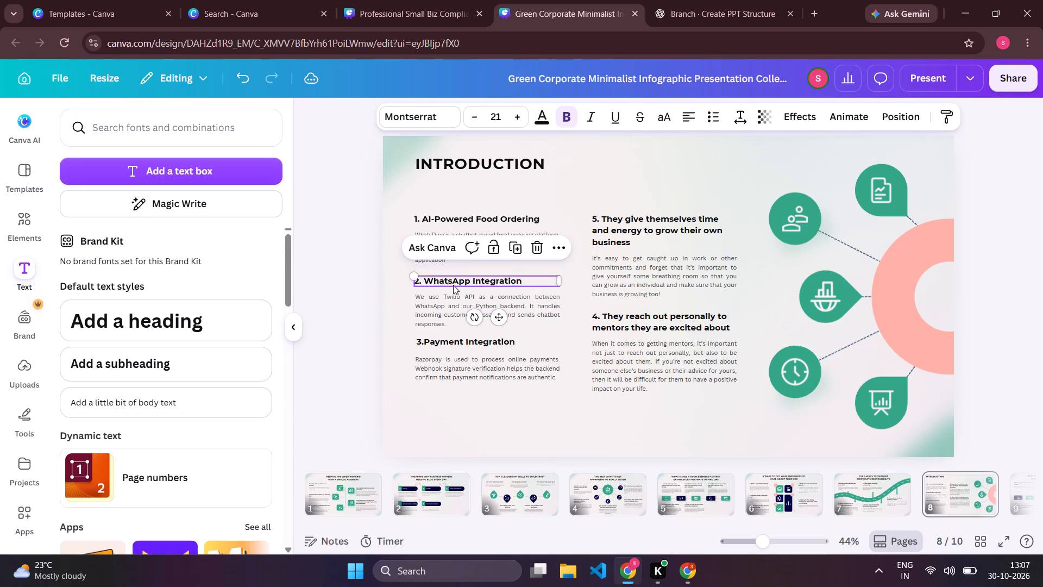
pyautogui.click(450, 293)
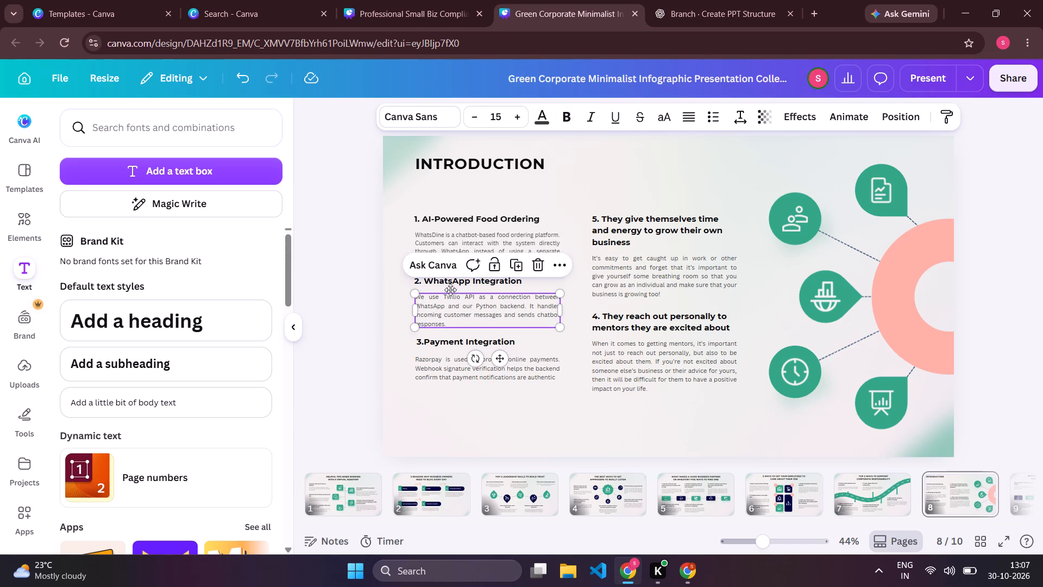
pyautogui.click(449, 386)
pyautogui.moveTo(451, 366); pyautogui.dragTo(451, 361)
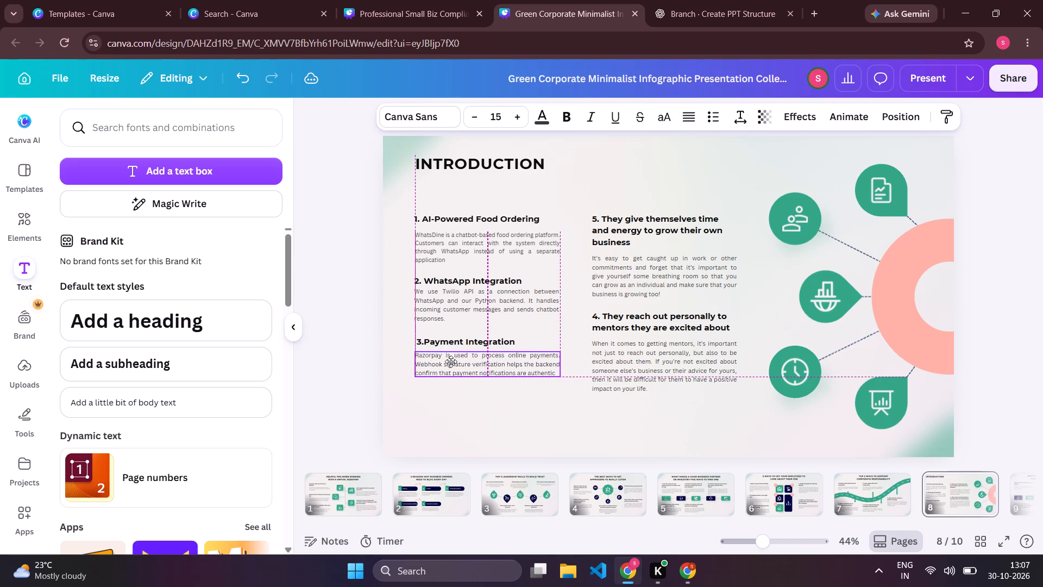
pyautogui.moveTo(451, 361); pyautogui.dragTo(451, 361)
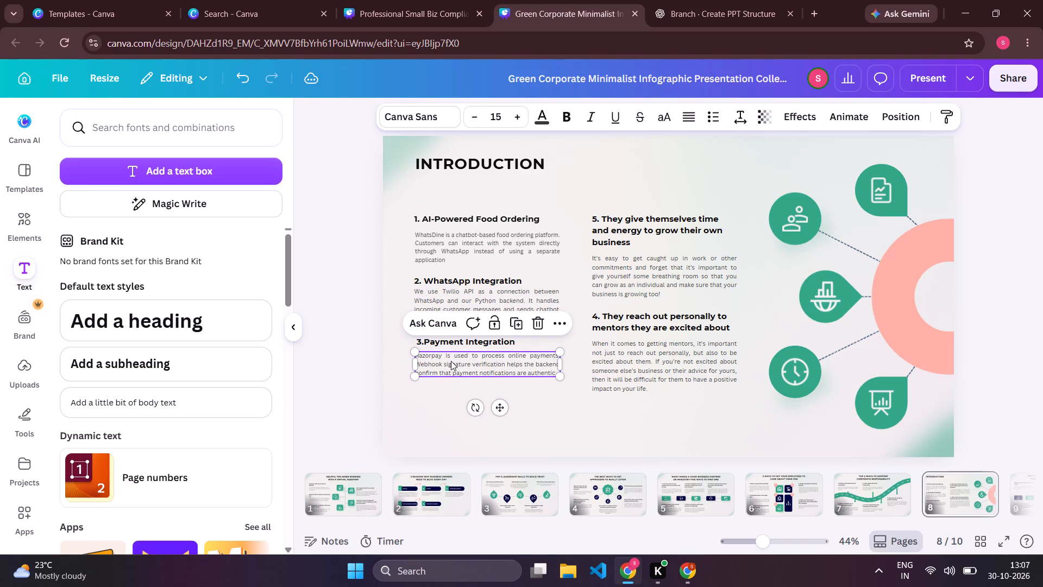
pyautogui.click(445, 385)
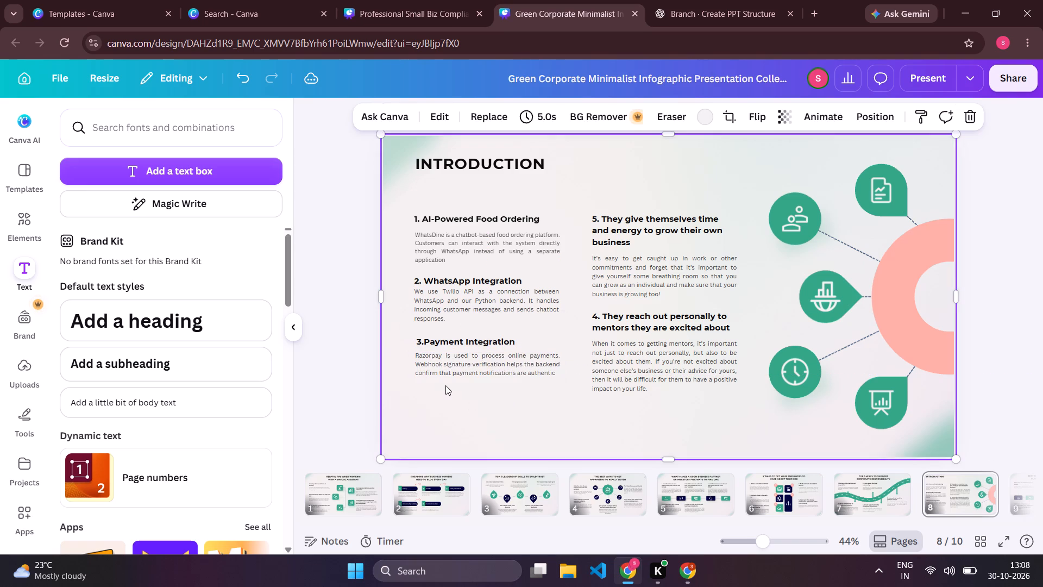
pyautogui.moveTo(456, 253); pyautogui.dragTo(456, 247)
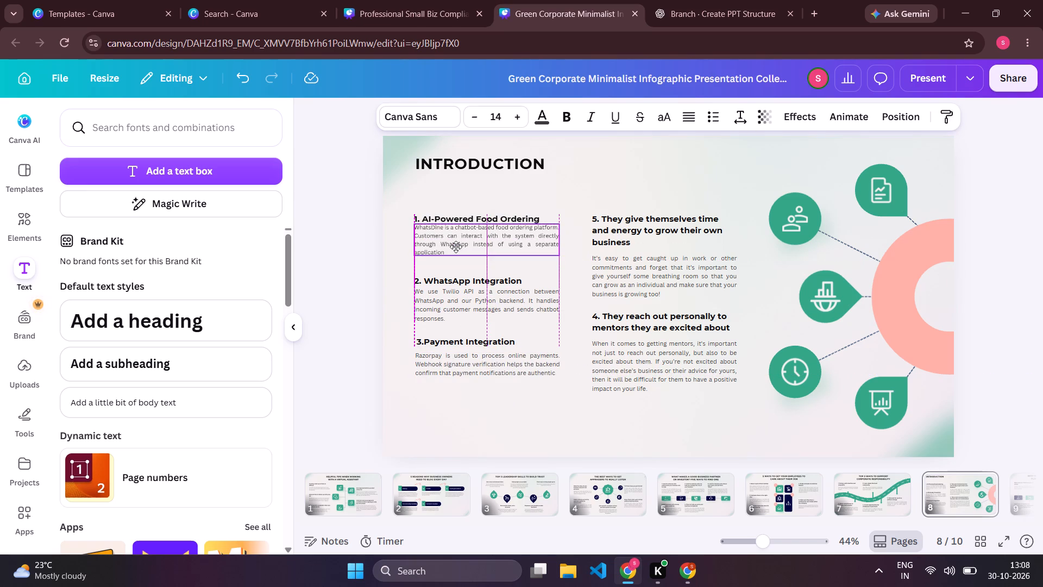
pyautogui.moveTo(456, 247); pyautogui.dragTo(455, 248)
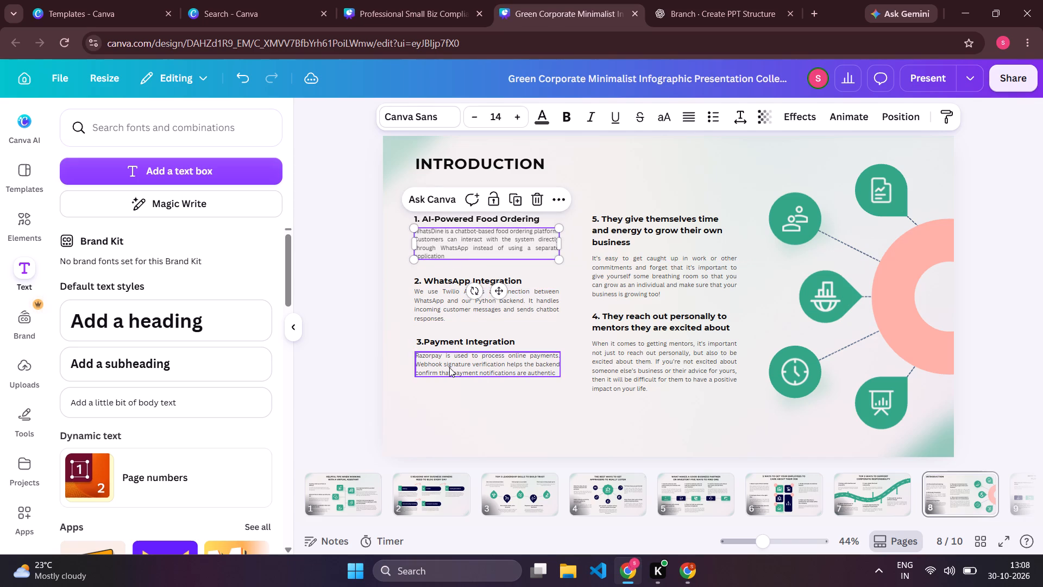
pyautogui.click(449, 367)
# Nudge the "2. WhatsApp Integration" heading up slightly, away from the paragraph below it.
pyautogui.click(448, 282)
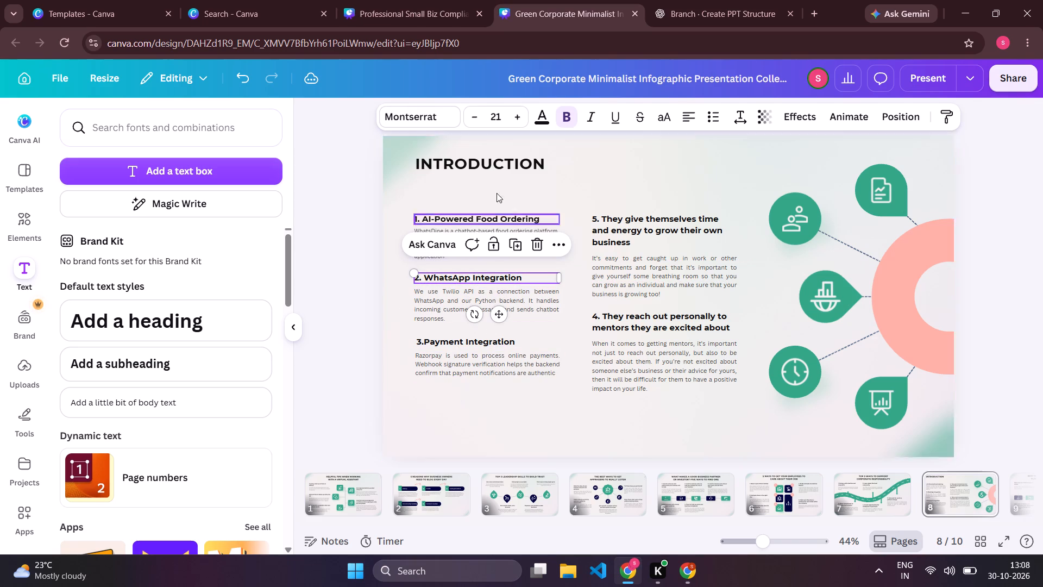
# Compare the font, colour and bold formatting of the "1. AI-Powered Food Ordering" and "2. WhatsApp Integration" headings.
pyautogui.click(467, 221)
pyautogui.click(455, 274)
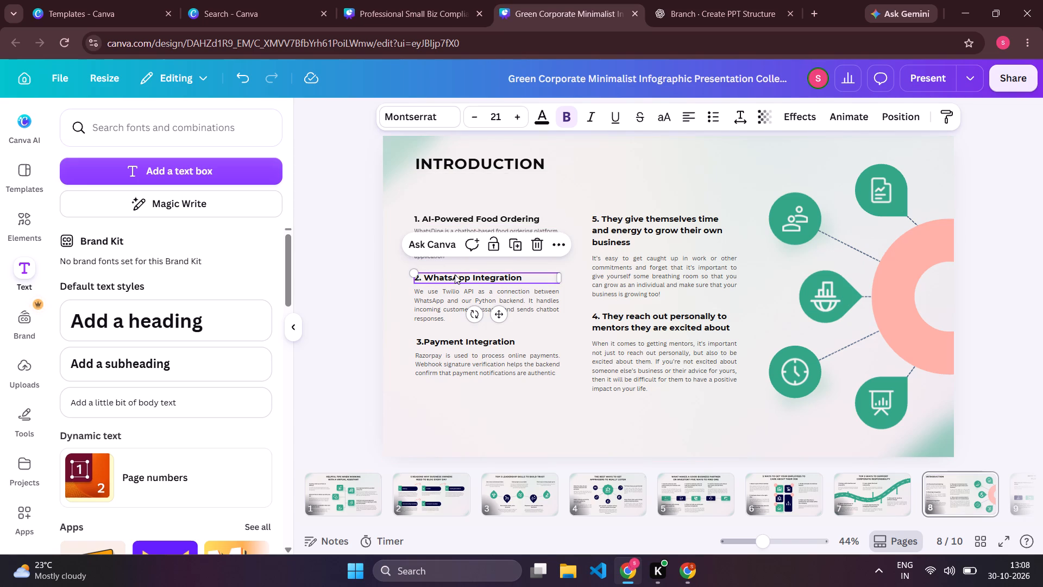
pyautogui.click(539, 123)
pyautogui.click(539, 123)
pyautogui.click(566, 117)
pyautogui.click(566, 117)
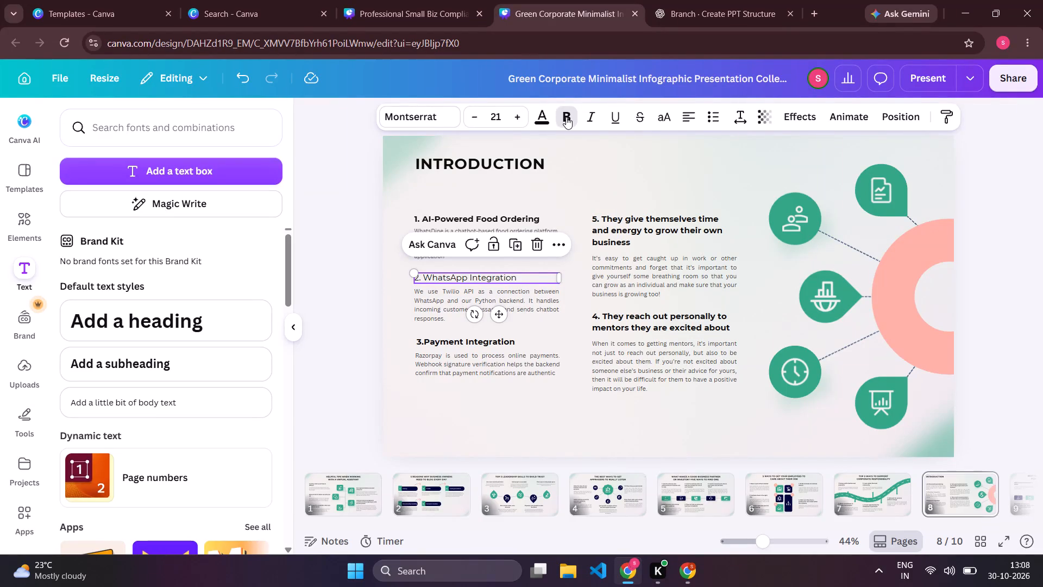
pyautogui.click(465, 398)
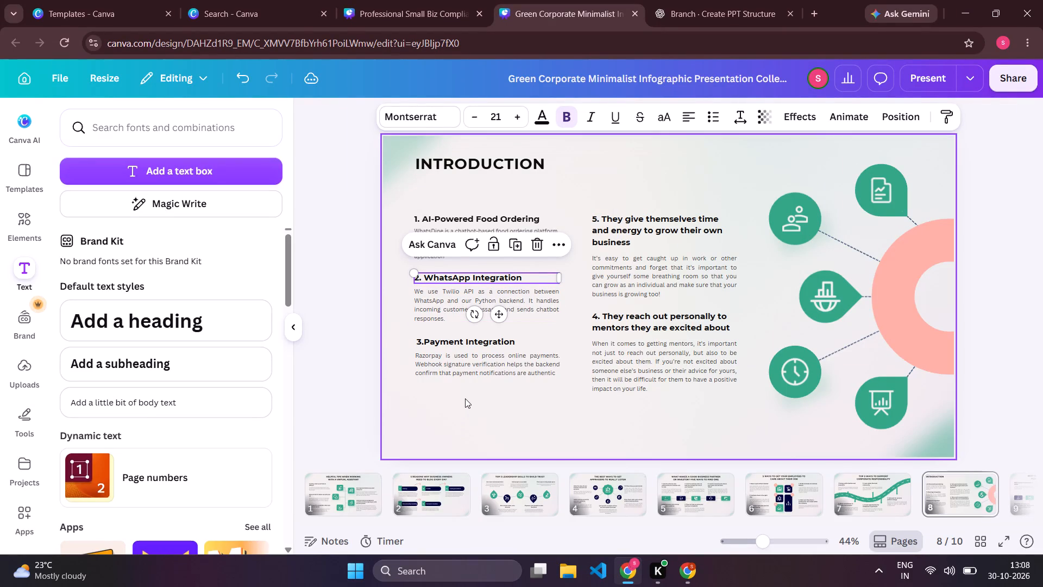
pyautogui.click(468, 219)
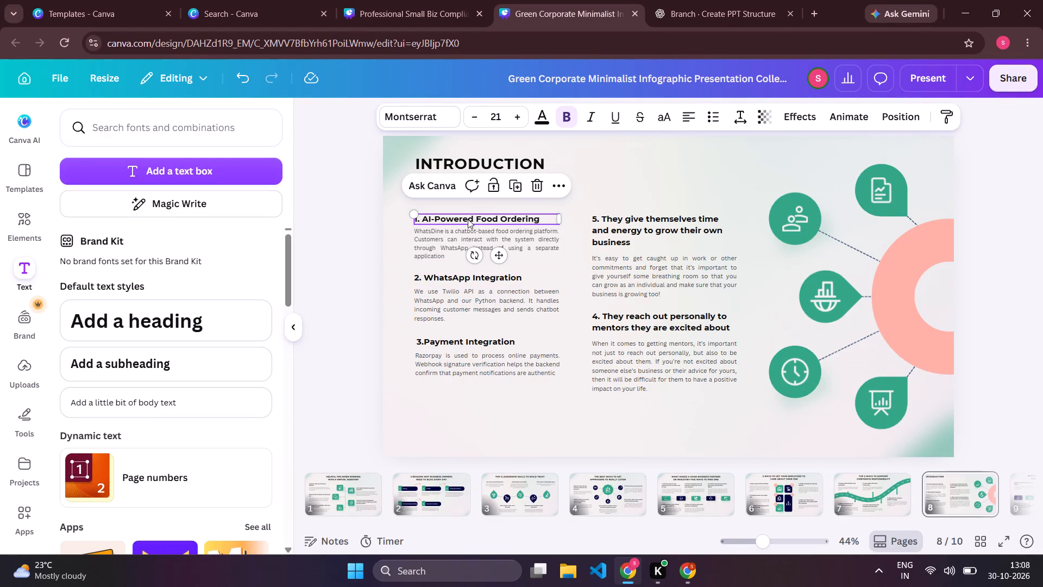
pyautogui.click(449, 274)
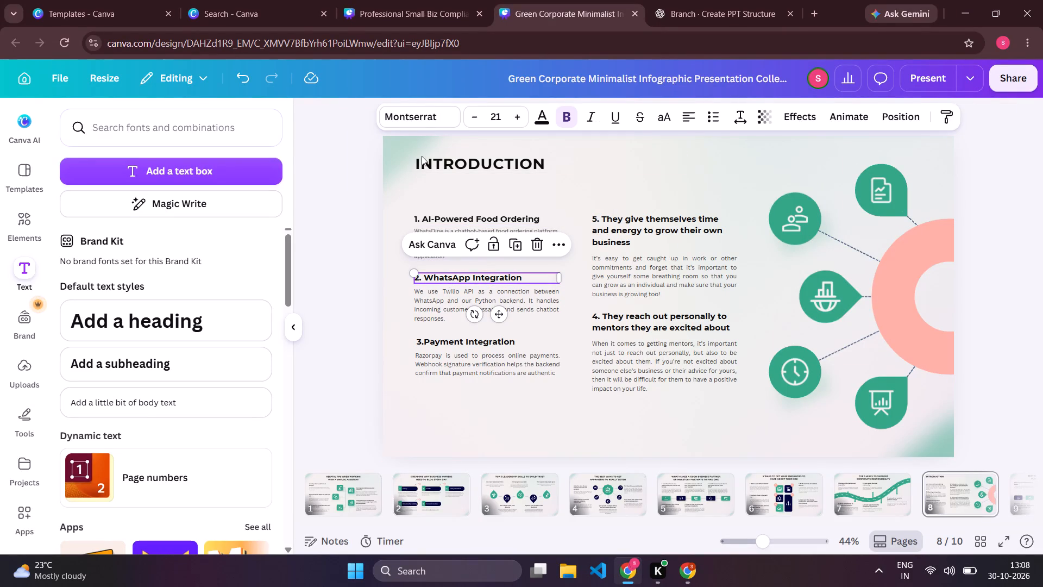
pyautogui.click(419, 120)
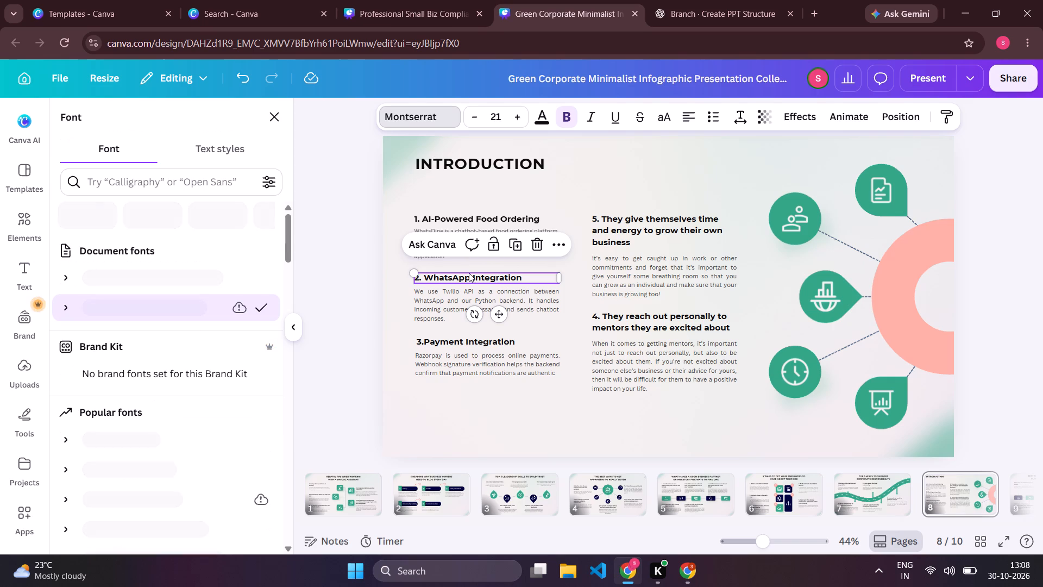
pyautogui.click(440, 418)
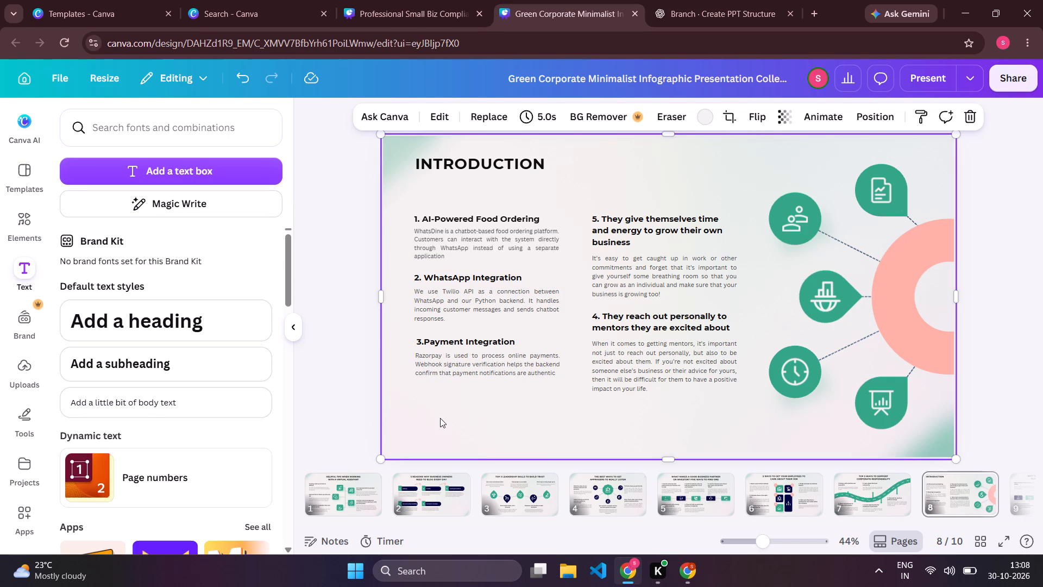
# Nudge the "3.Payment Integration" heading and its Razorpay paragraph up slightly.
pyautogui.click(450, 344)
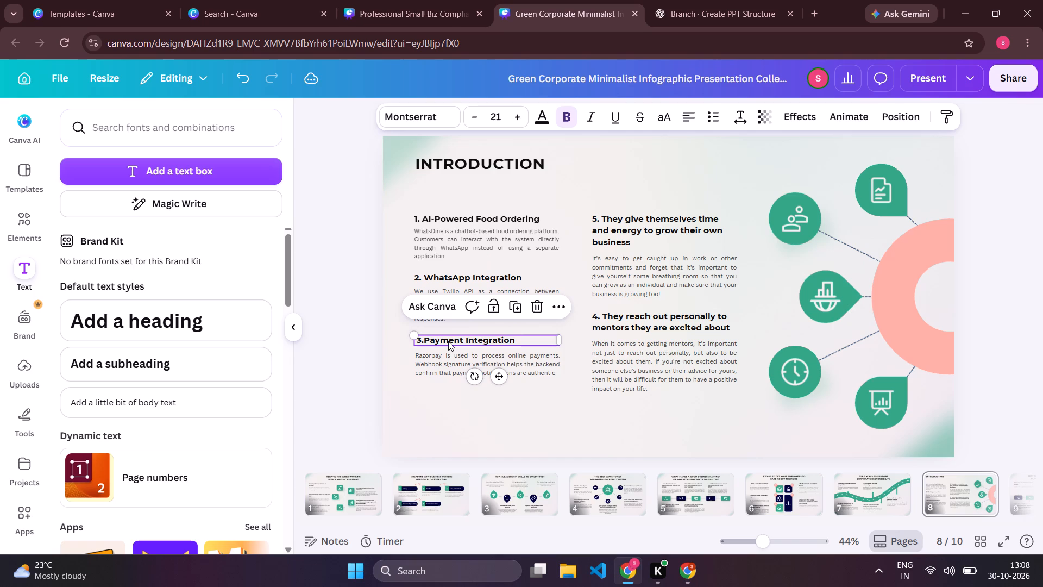
pyautogui.click(447, 358)
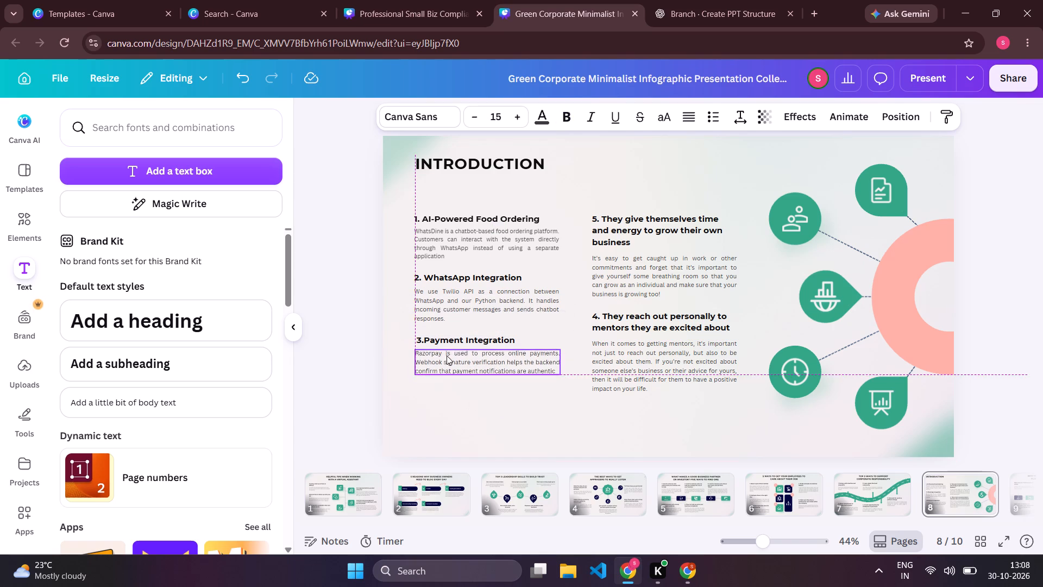
pyautogui.click(444, 383)
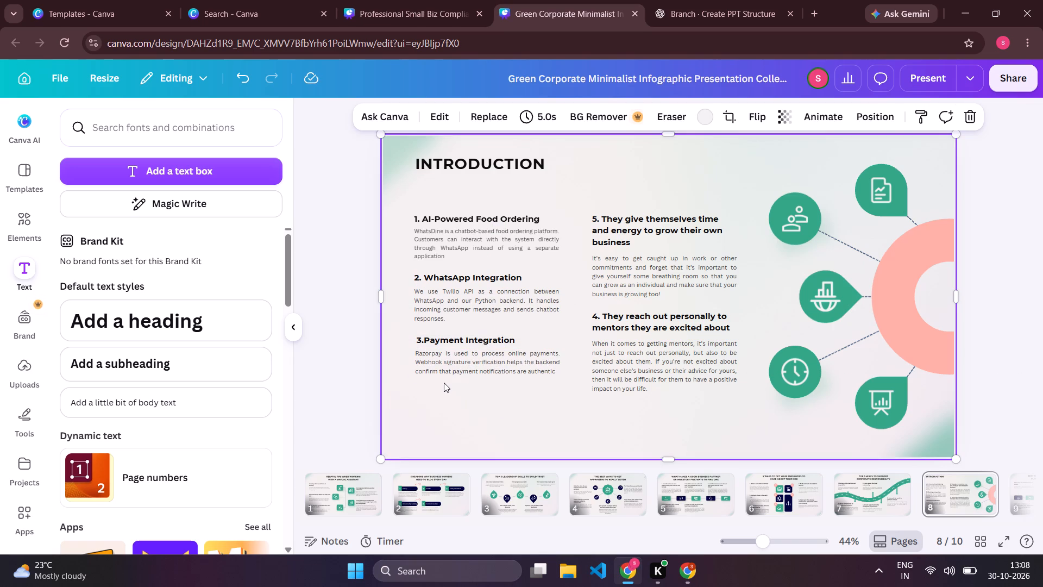
# Insert a space after "3." in the "3.Payment Integration" heading.
pyautogui.click(424, 338)
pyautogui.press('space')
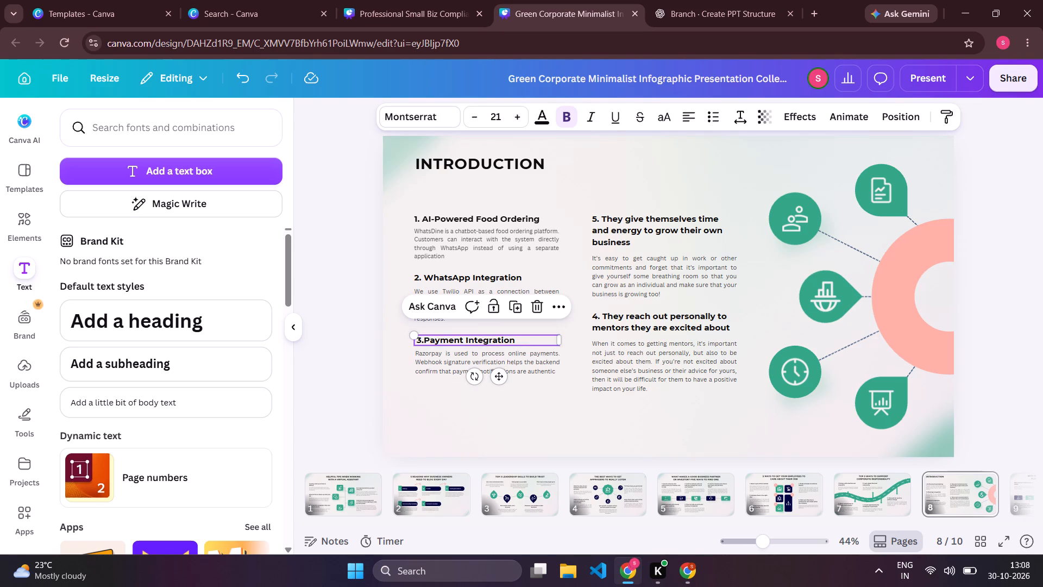
# Insert a space after "3." in the "3.Payment Integration" heading.
pyautogui.click(421, 338)
pyautogui.press('Right')
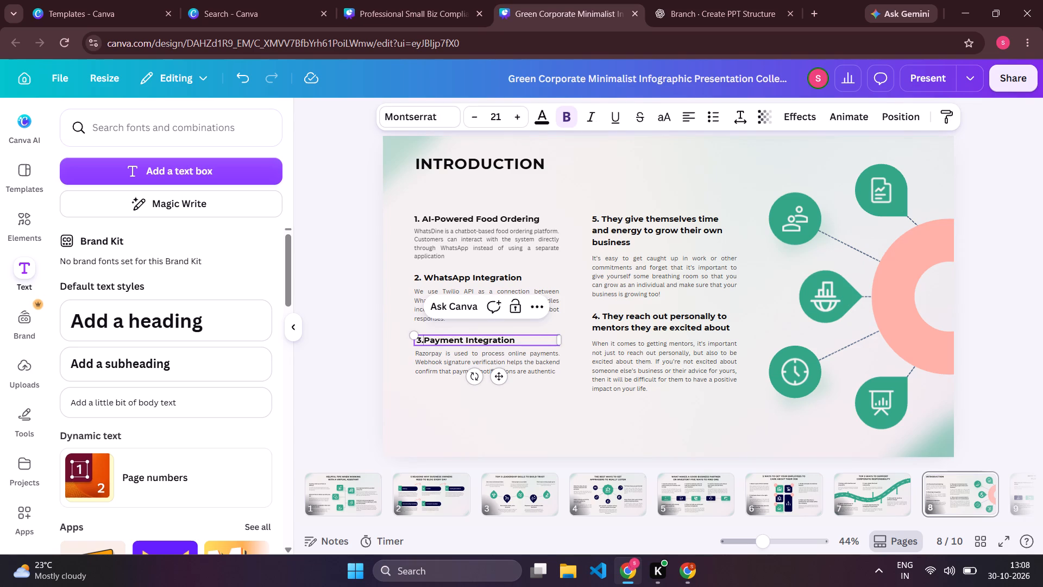
pyautogui.press('space')
pyautogui.click(431, 373)
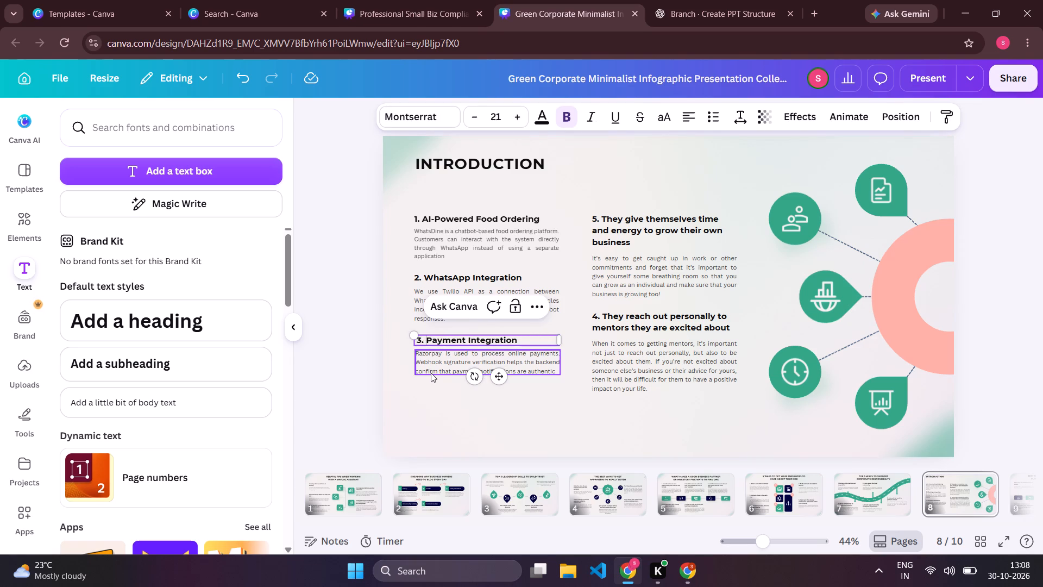
pyautogui.click(605, 408)
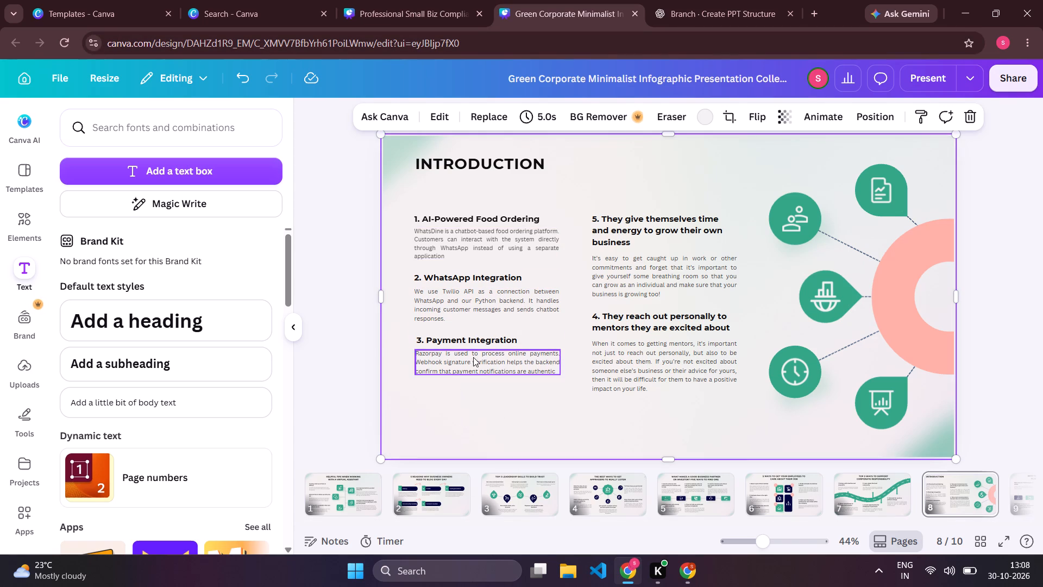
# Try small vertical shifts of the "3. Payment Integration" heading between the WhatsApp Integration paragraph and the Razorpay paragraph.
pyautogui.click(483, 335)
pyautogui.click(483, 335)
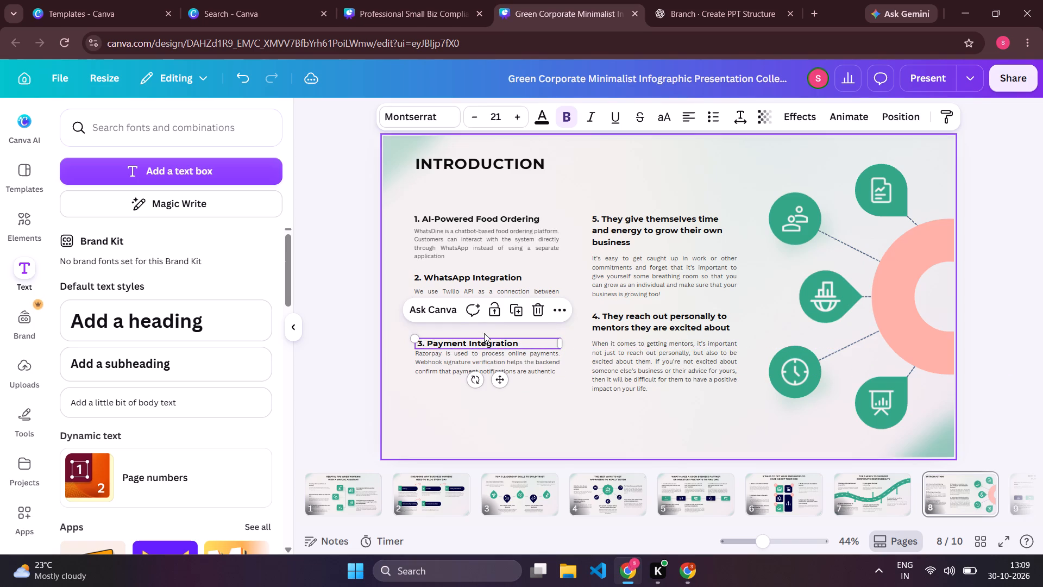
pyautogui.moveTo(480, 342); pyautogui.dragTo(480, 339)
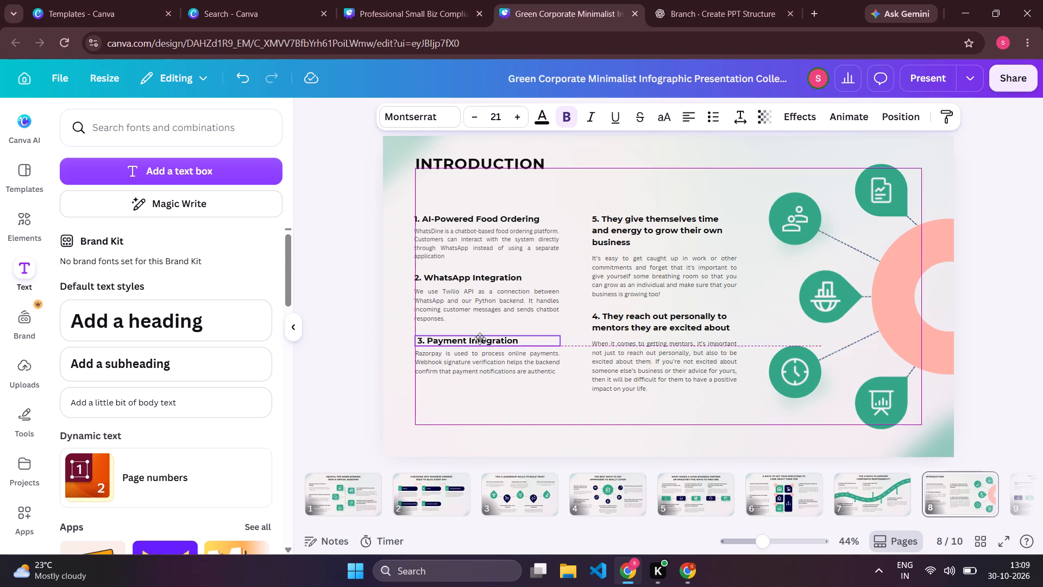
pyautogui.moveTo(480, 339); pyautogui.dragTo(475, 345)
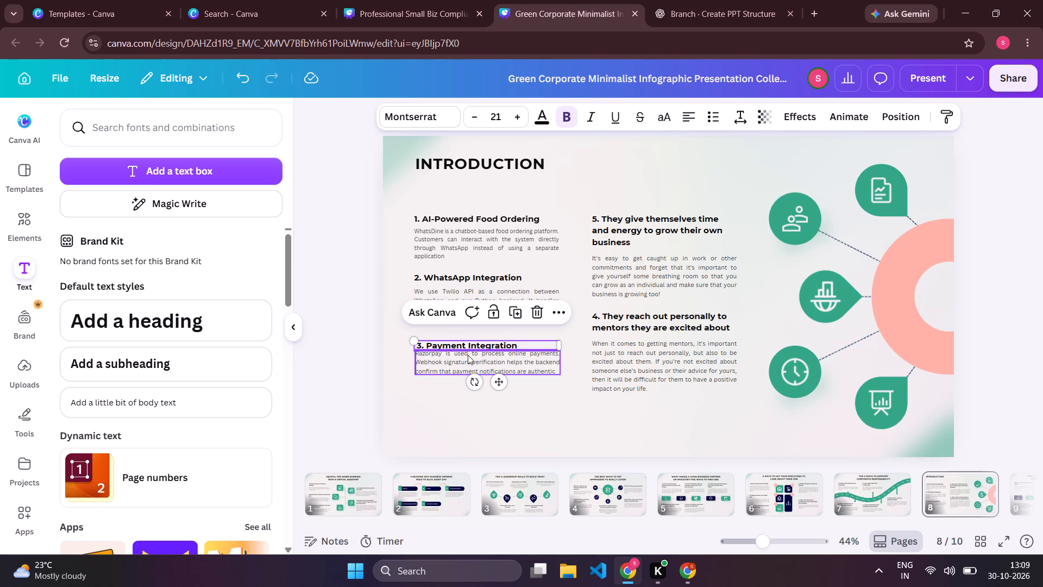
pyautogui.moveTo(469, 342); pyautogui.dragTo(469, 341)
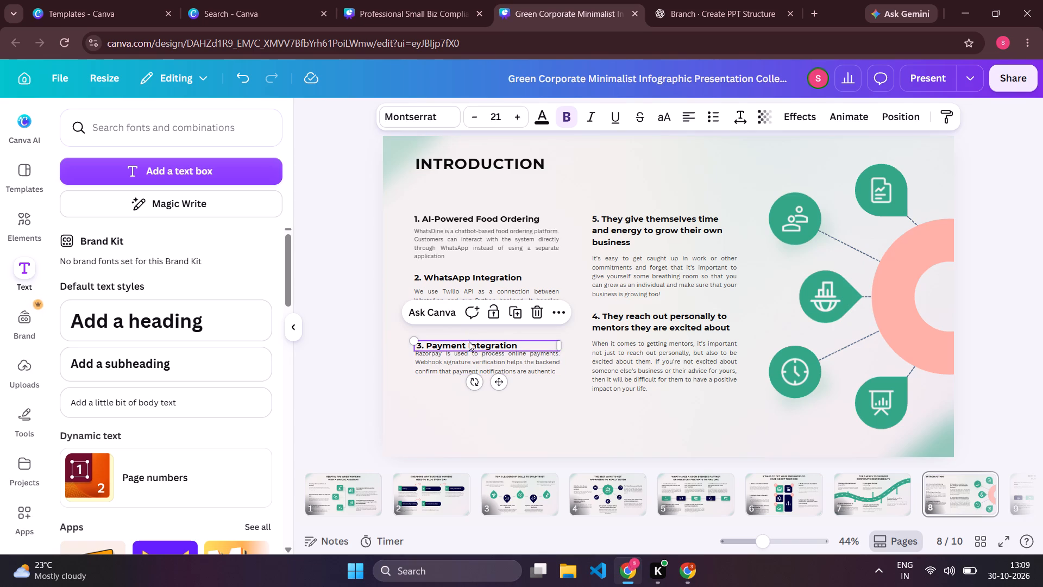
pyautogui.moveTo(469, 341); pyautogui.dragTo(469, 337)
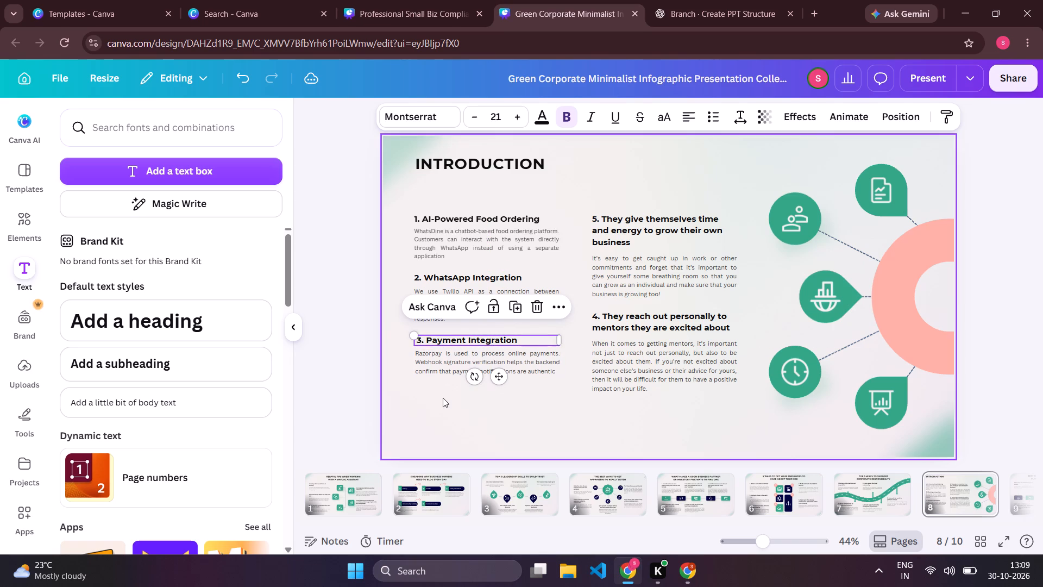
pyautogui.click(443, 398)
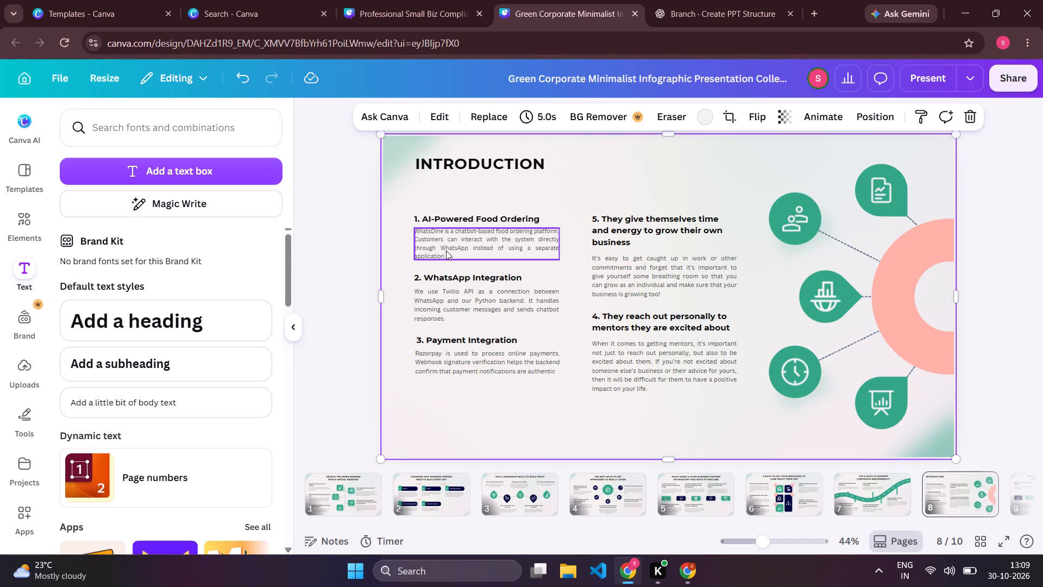
# Shrink the "1. AI-Powered Food Ordering" heading slightly to font size 20.9, aligning its left edge with the Introduction title.
pyautogui.click(450, 256)
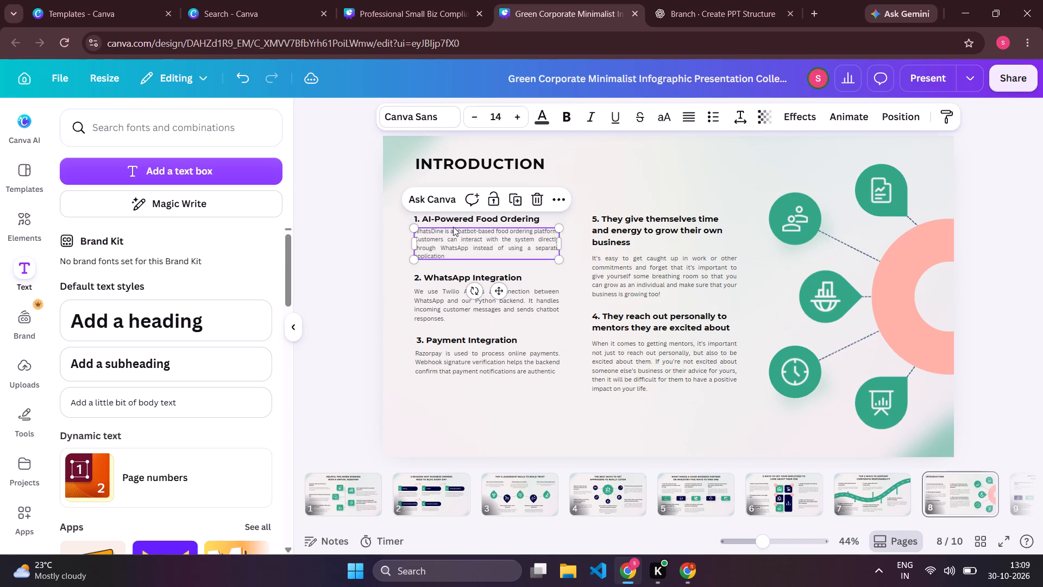
pyautogui.click(606, 192)
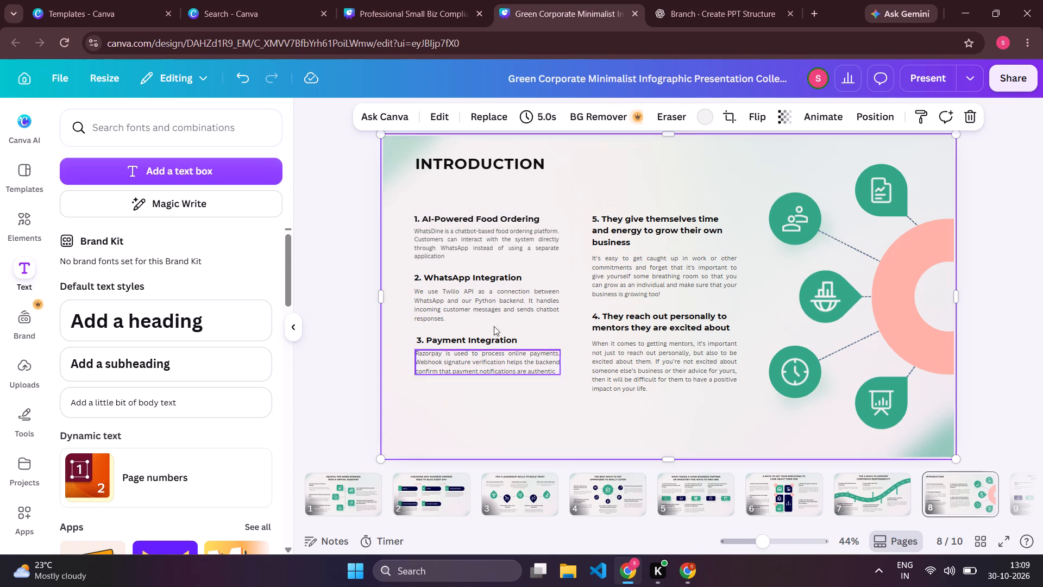
pyautogui.click(414, 217)
pyautogui.moveTo(414, 217); pyautogui.dragTo(426, 221)
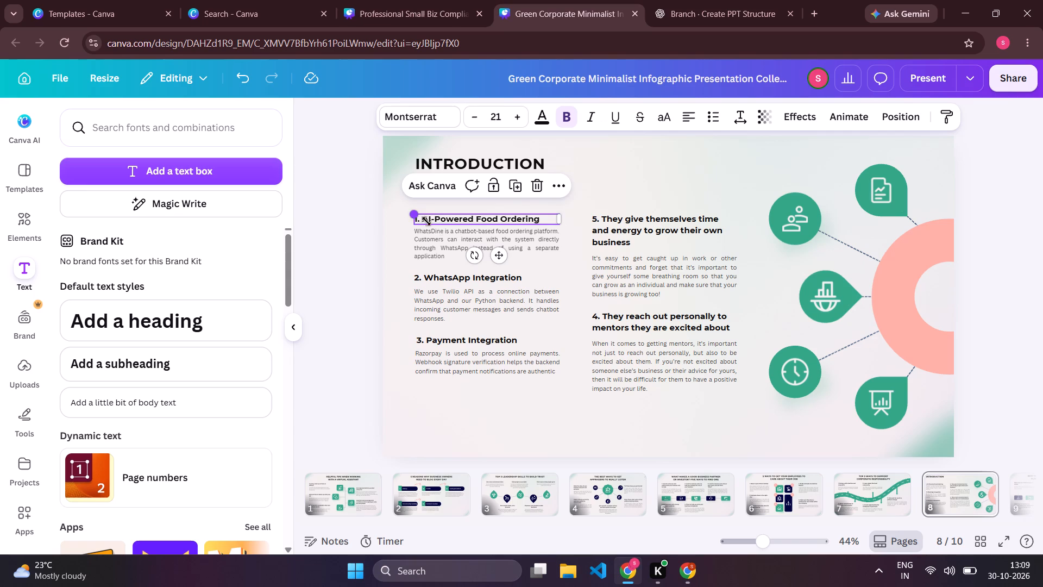
pyautogui.moveTo(426, 221); pyautogui.dragTo(416, 239)
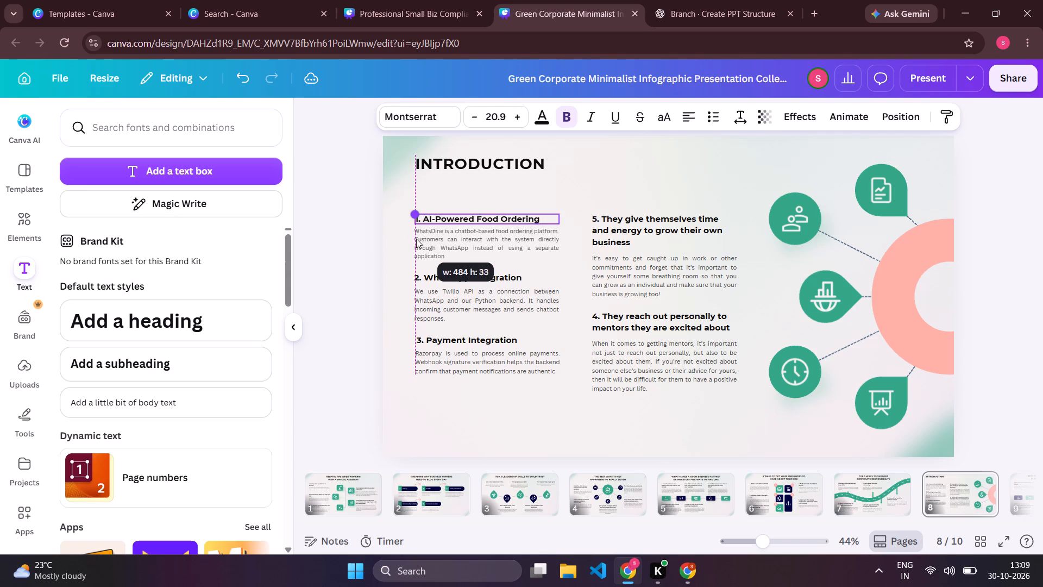
pyautogui.click(473, 434)
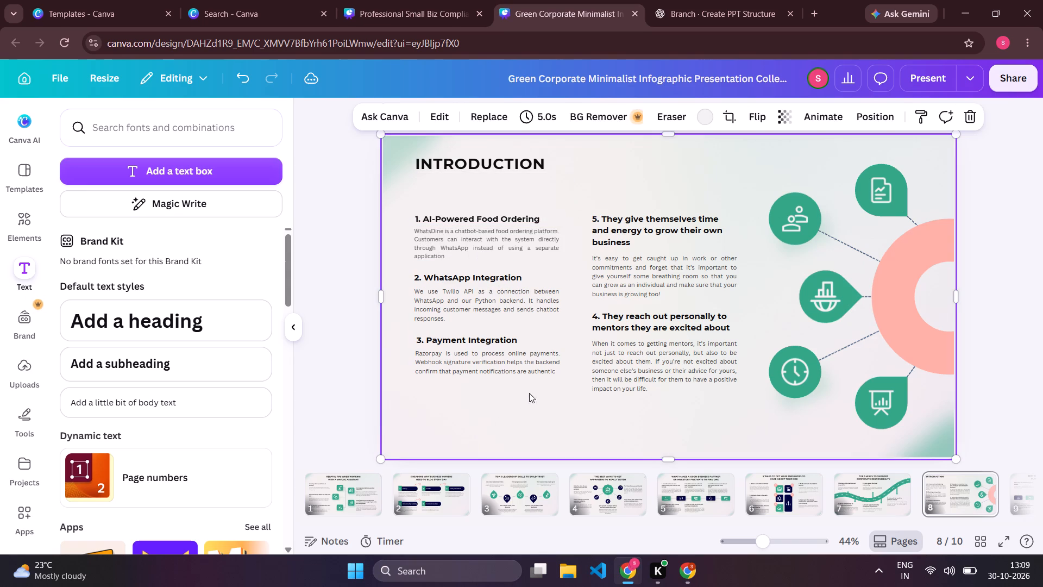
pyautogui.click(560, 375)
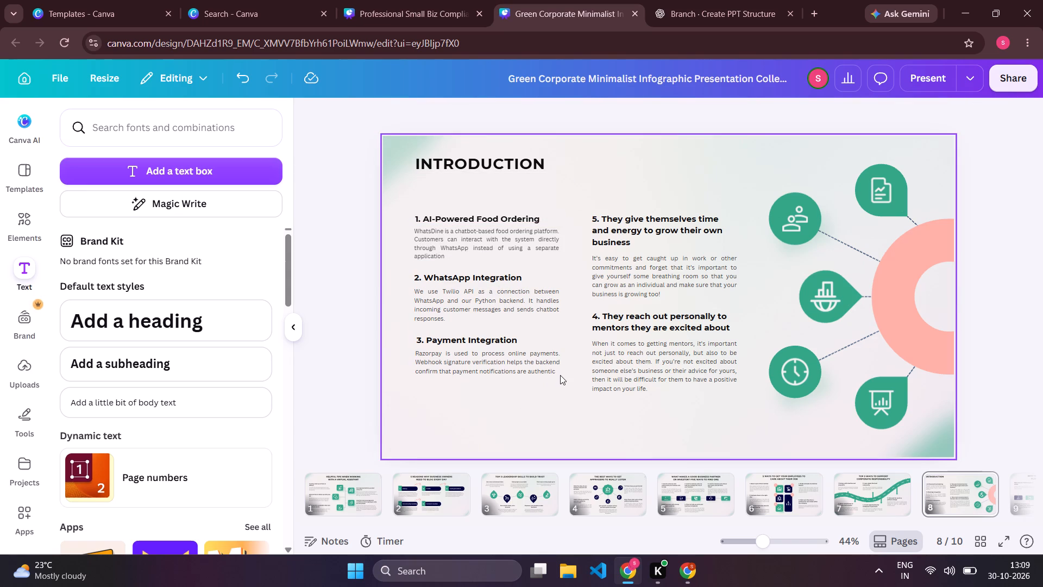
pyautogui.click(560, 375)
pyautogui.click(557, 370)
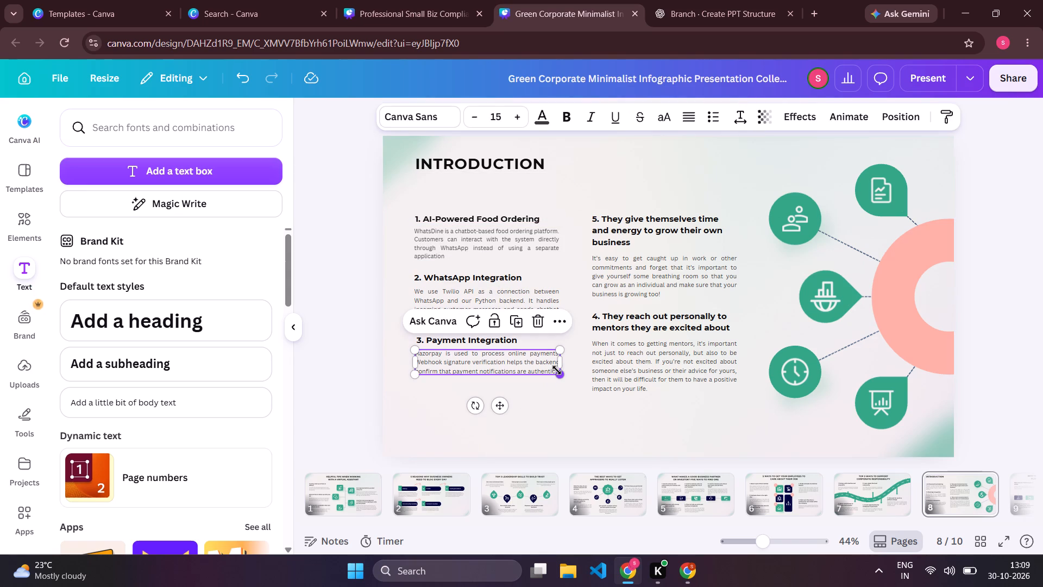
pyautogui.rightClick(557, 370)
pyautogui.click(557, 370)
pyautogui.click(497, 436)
# Nudge the "When it comes to getting mentors" paragraph slightly up toward its heading.
pyautogui.click(646, 385)
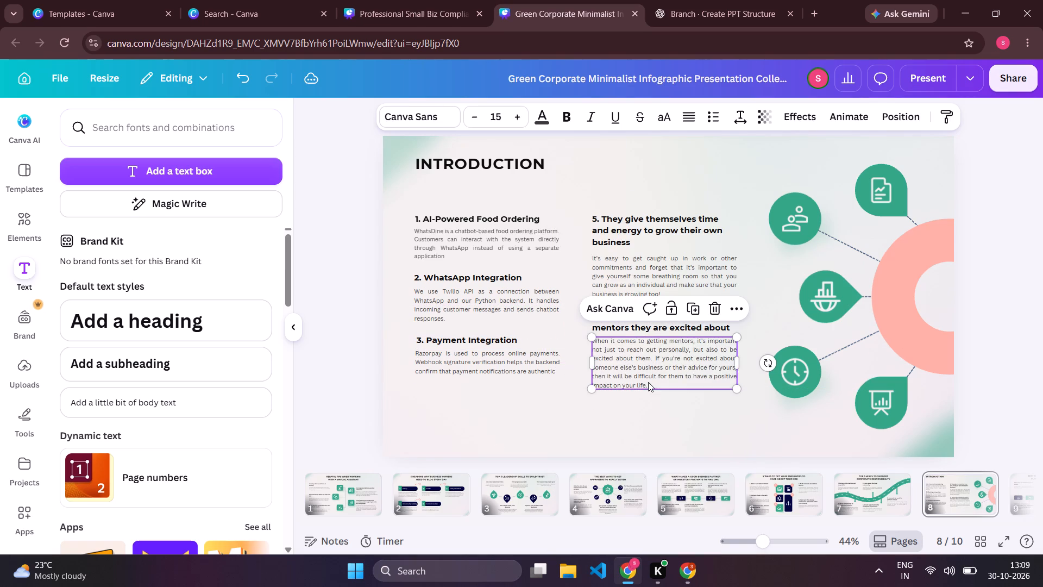
pyautogui.click(532, 423)
# Copy the full text of the "3. Payment Integration" heading.
pyautogui.doubleClick(482, 339)
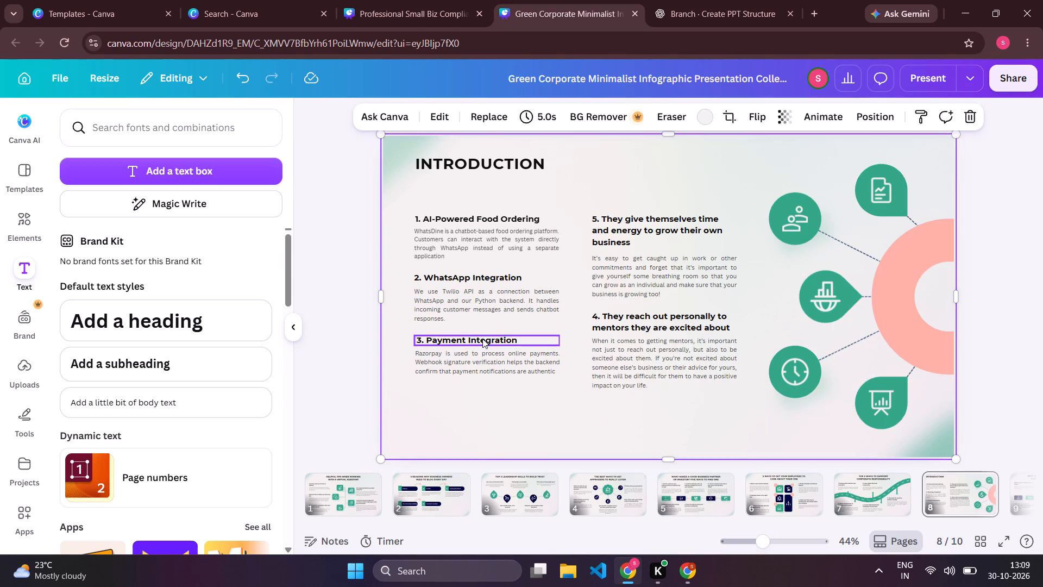
pyautogui.hotkey('ctrl', 'x')
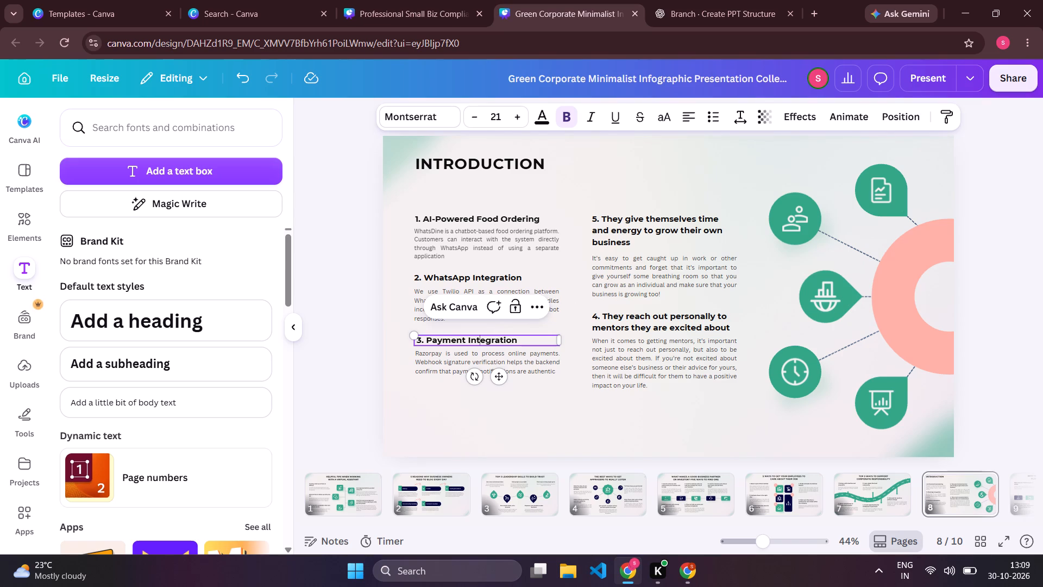
pyautogui.hotkey('ctrl', 'a')
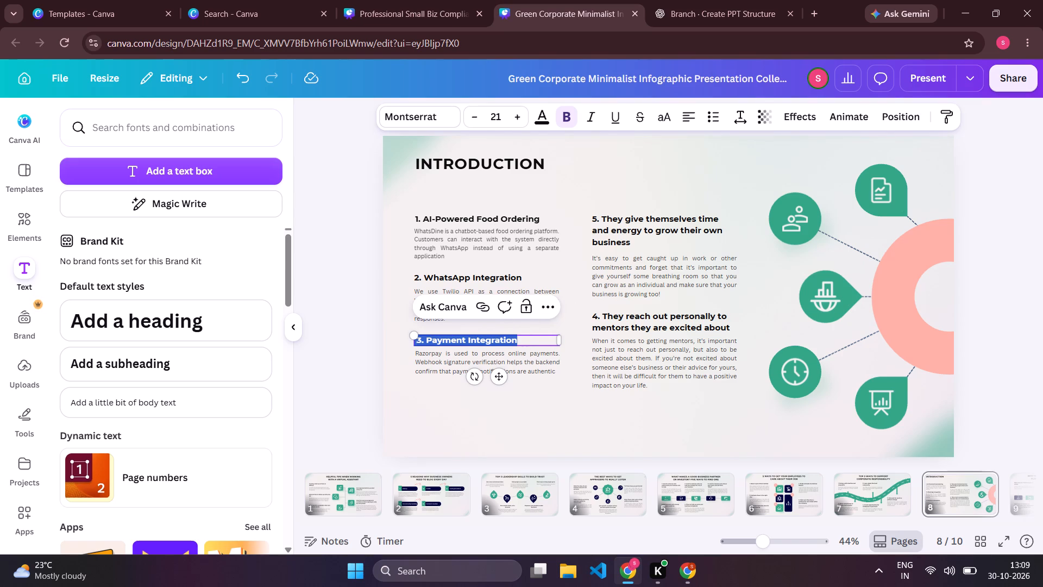
pyautogui.hotkey('ctrl', 'c')
pyautogui.click(427, 402)
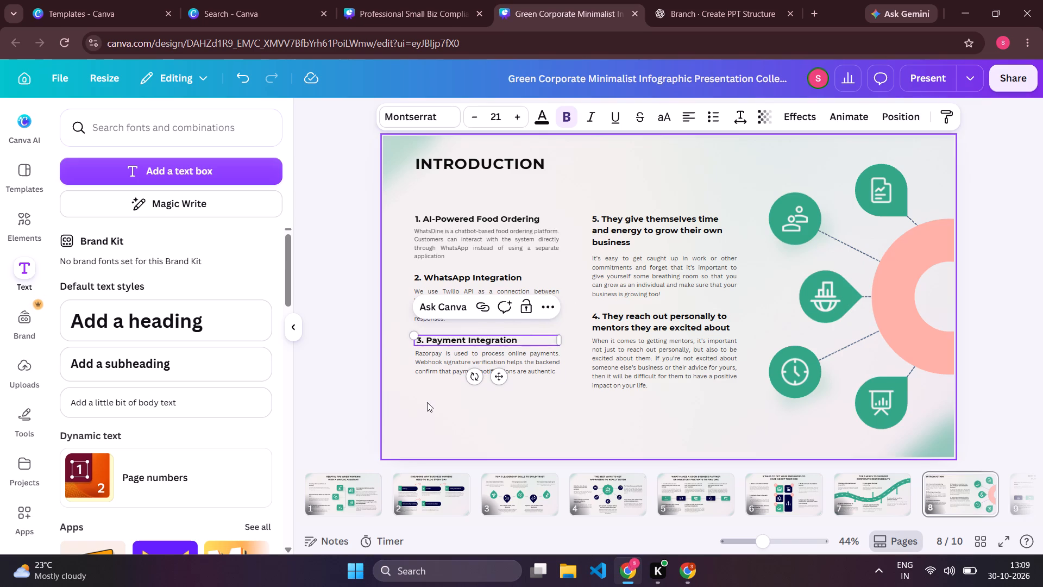
# Add a period and a trailing line break at the end of the Razorpay paragraph.
pyautogui.click(564, 372)
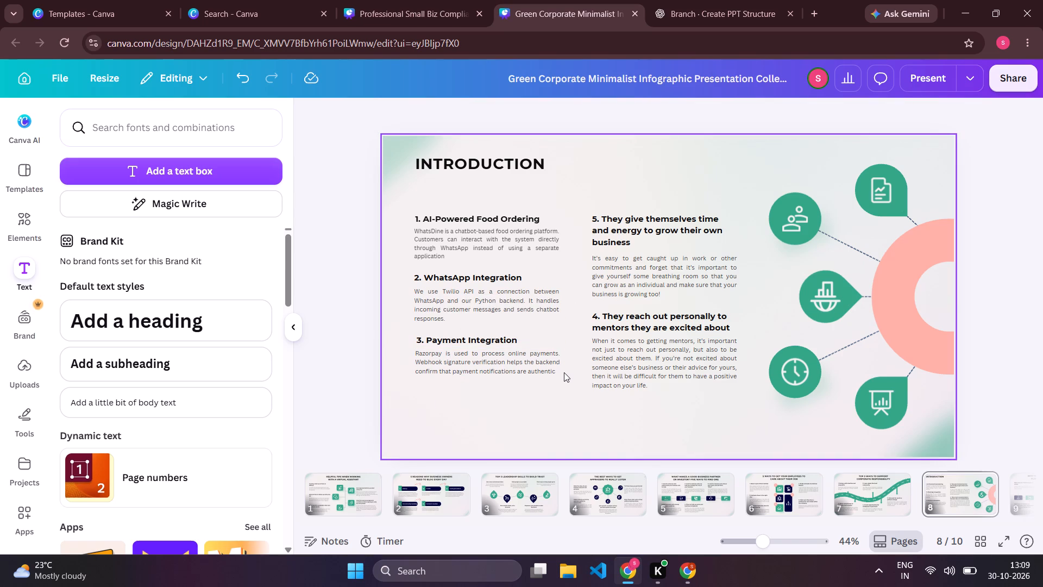
pyautogui.click(564, 372)
pyautogui.click(556, 372)
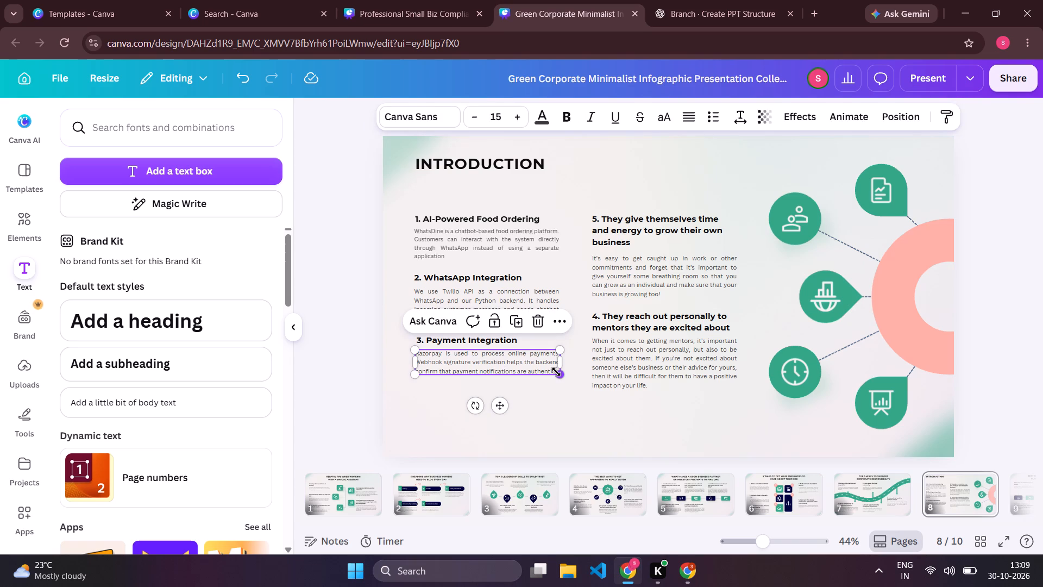
pyautogui.press('.')
pyautogui.click(552, 367)
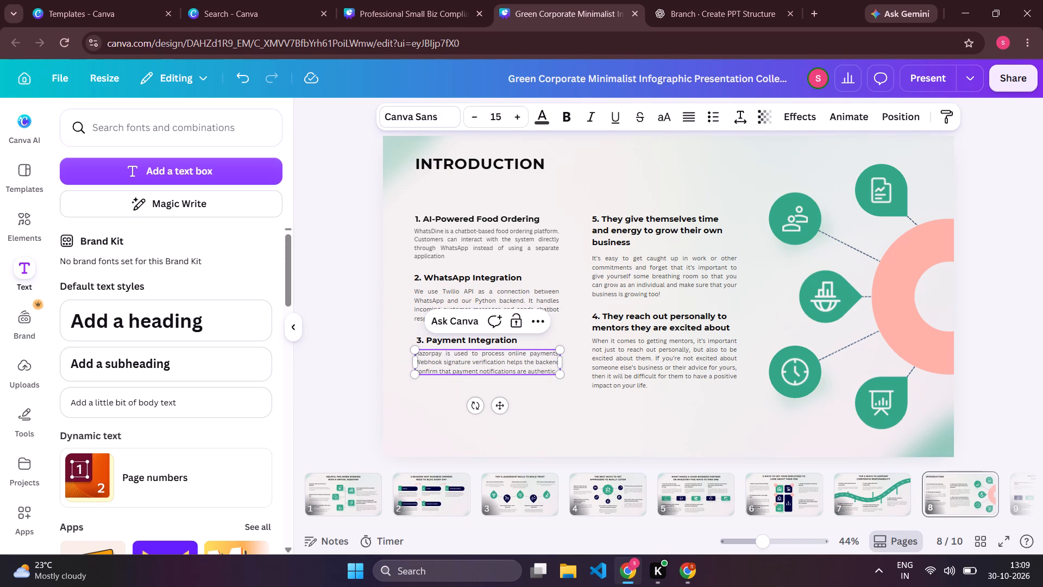
pyautogui.press('Right')
pyautogui.press('.')
pyautogui.press('Return')
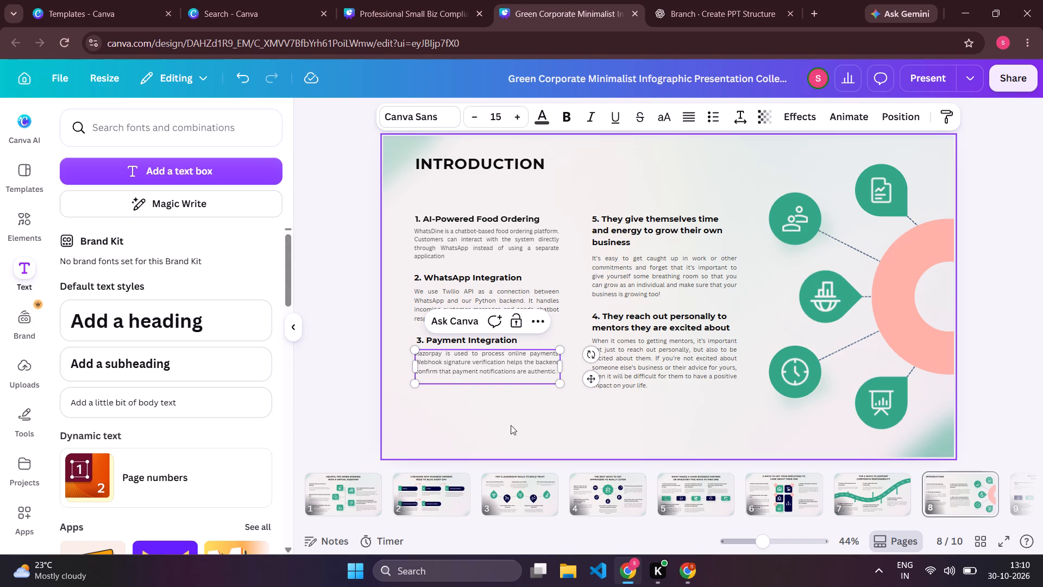
pyautogui.click(495, 414)
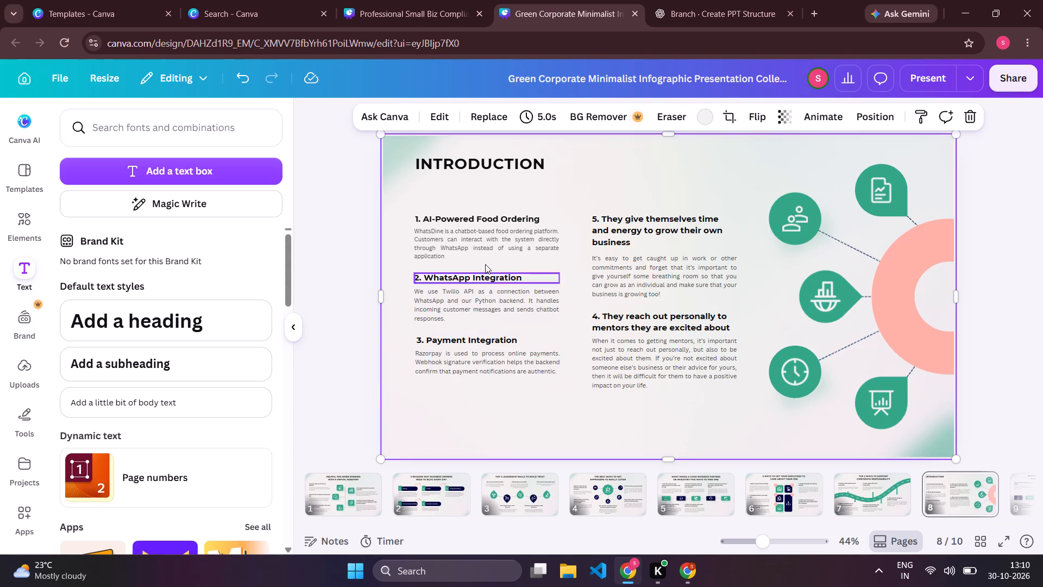
# Add a new text box to the slide containing the copied "3. Payment Integration" heading text.
pyautogui.click(225, 174)
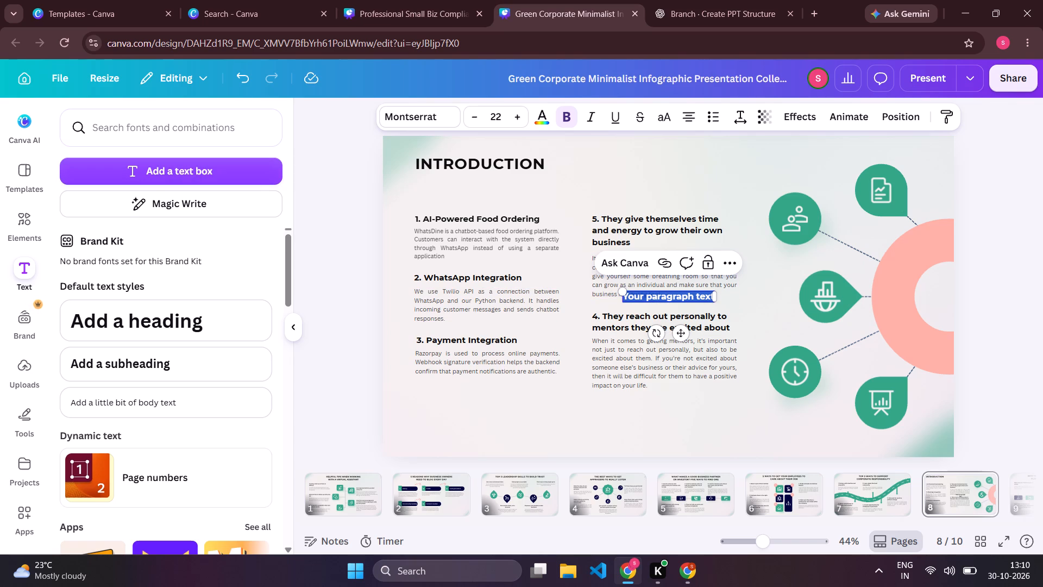
pyautogui.hotkey('ctrl', 'v')
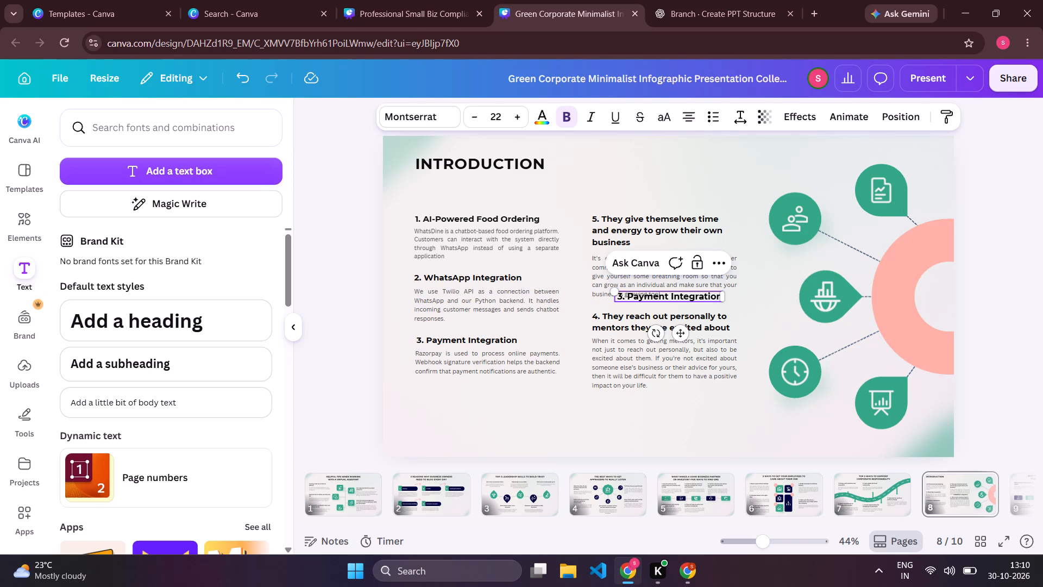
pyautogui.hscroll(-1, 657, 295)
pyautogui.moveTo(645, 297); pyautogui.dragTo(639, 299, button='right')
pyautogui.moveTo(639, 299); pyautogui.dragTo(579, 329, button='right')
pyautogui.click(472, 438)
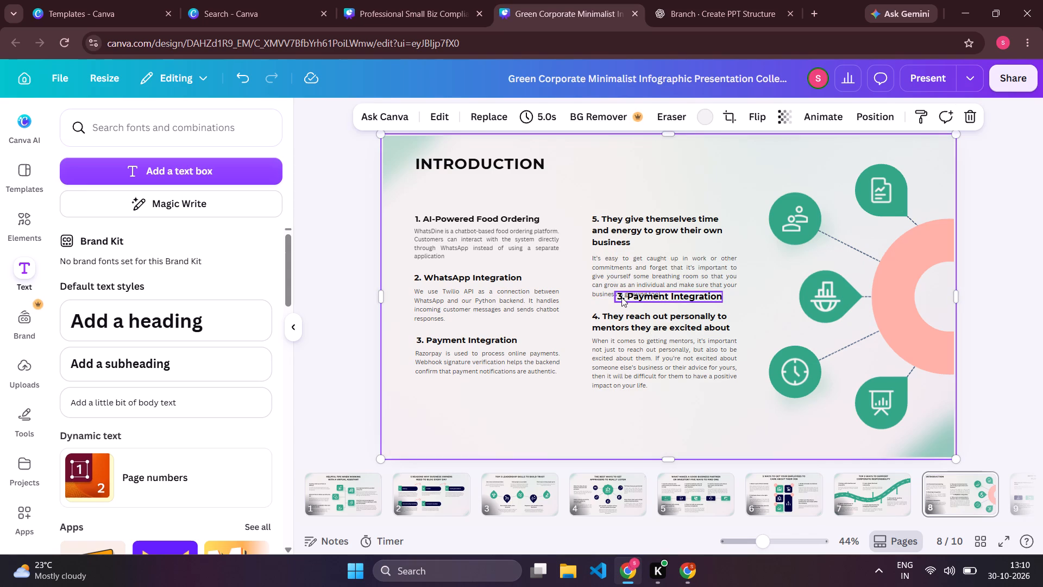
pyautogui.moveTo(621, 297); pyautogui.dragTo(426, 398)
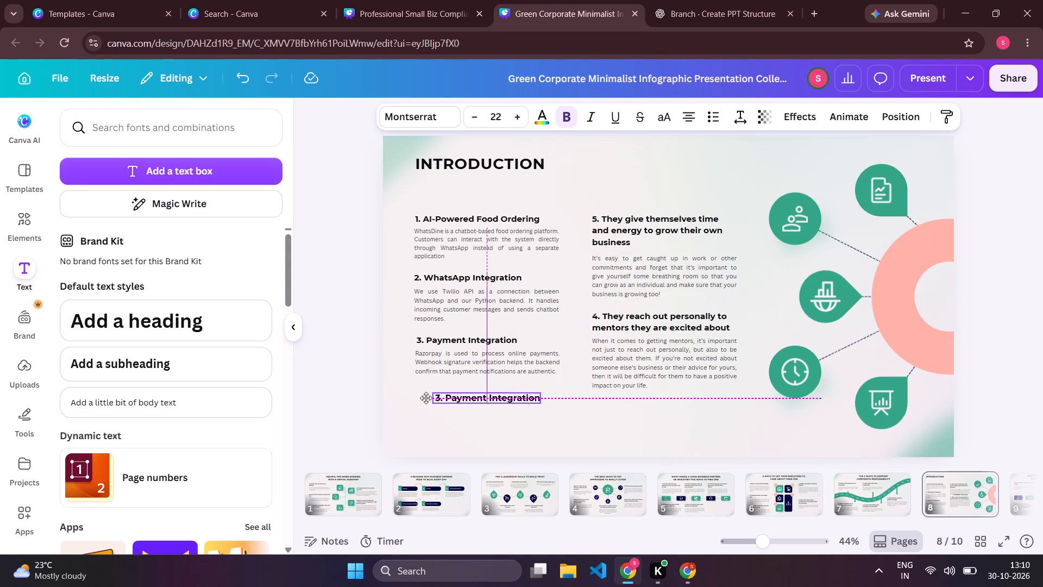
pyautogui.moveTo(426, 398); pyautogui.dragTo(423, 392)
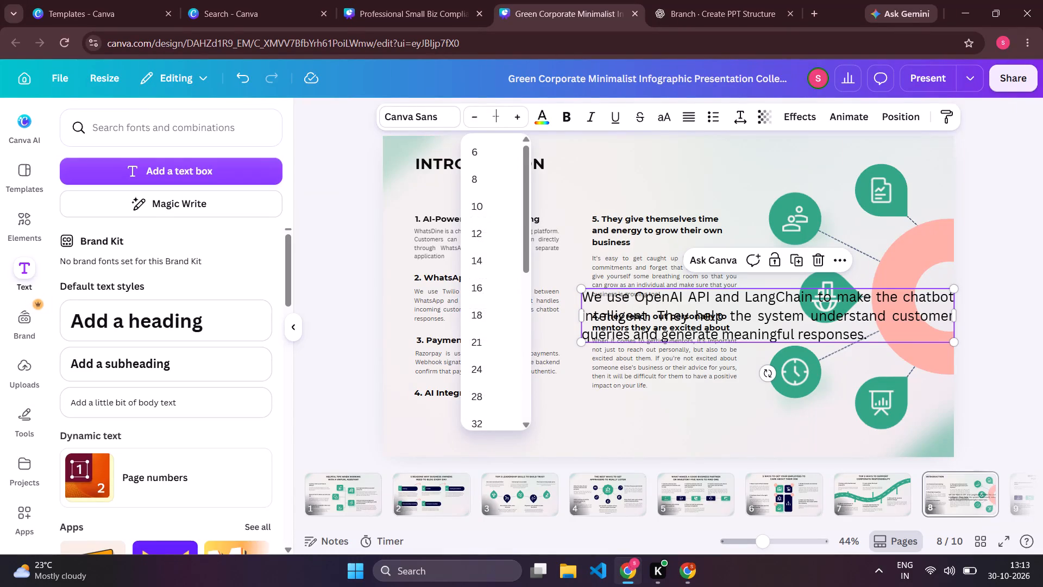
pyautogui.write('14')
pyautogui.click(481, 265)
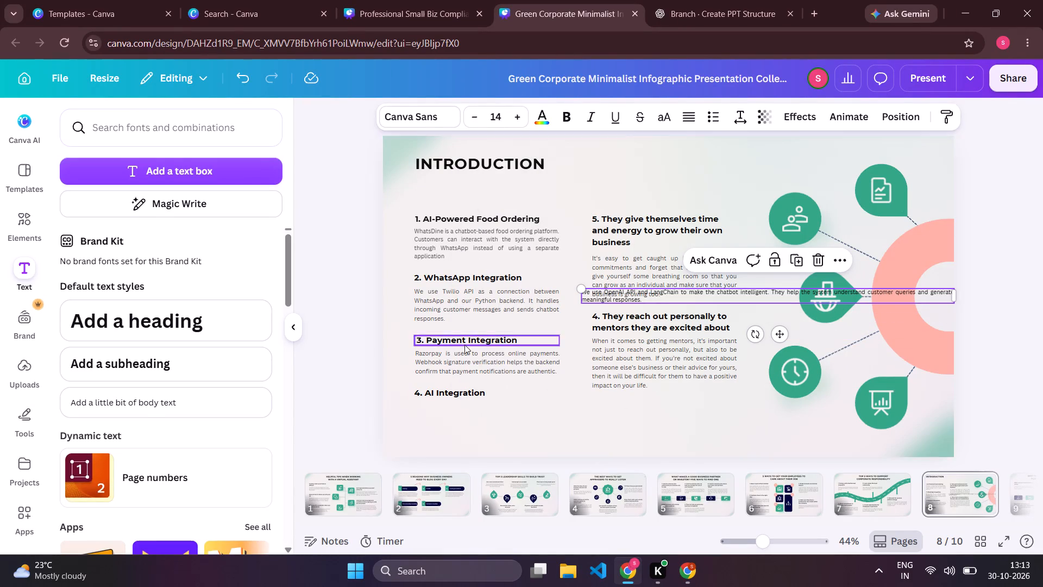
# Move the OpenAI API and LangChain paragraph directly below the "4. AI Integration" heading, aligned with the left edge of the first text column.
pyautogui.click(464, 352)
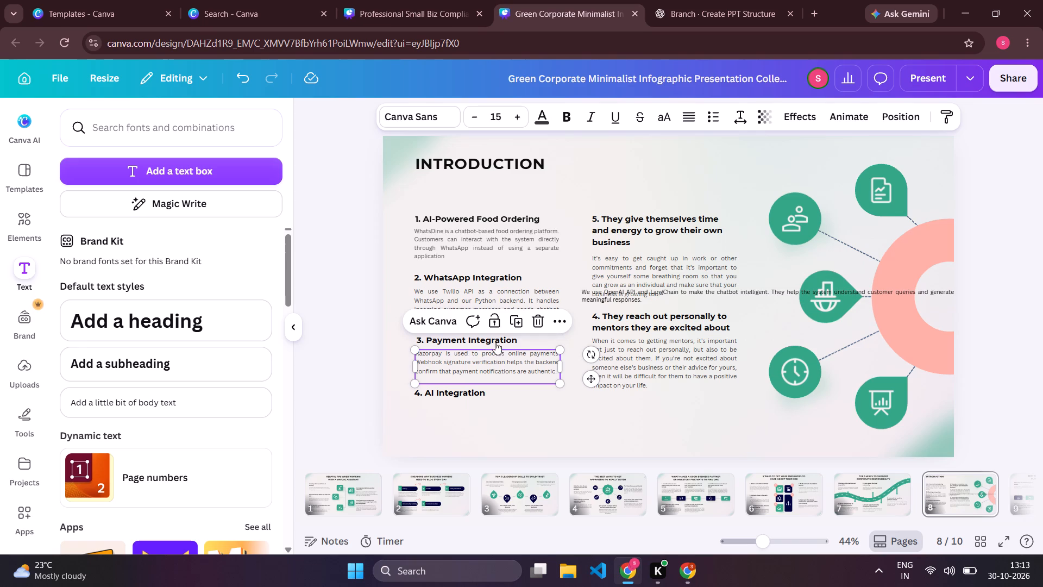
pyautogui.click(668, 293)
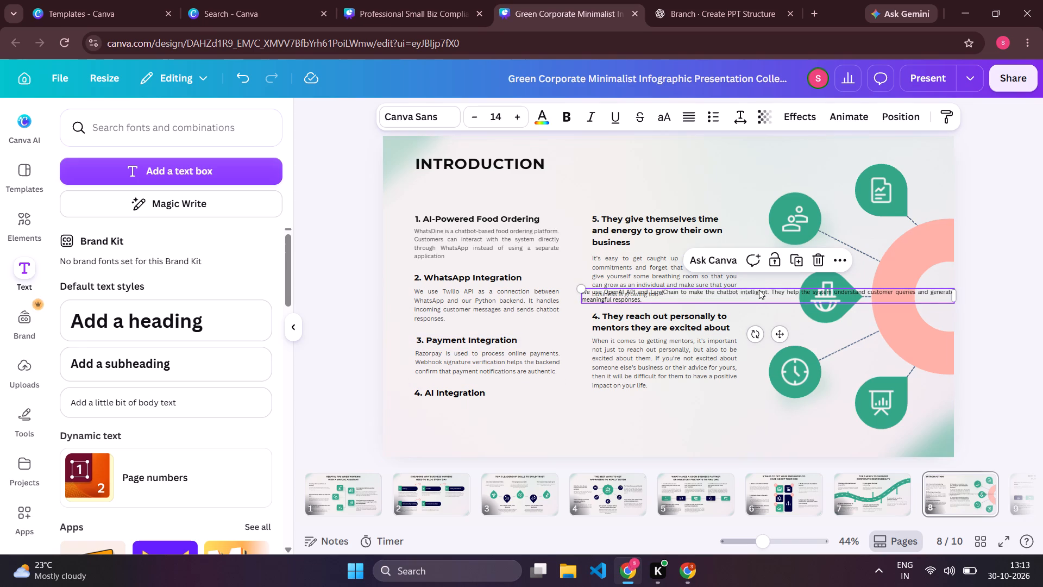
pyautogui.moveTo(764, 290); pyautogui.dragTo(592, 405)
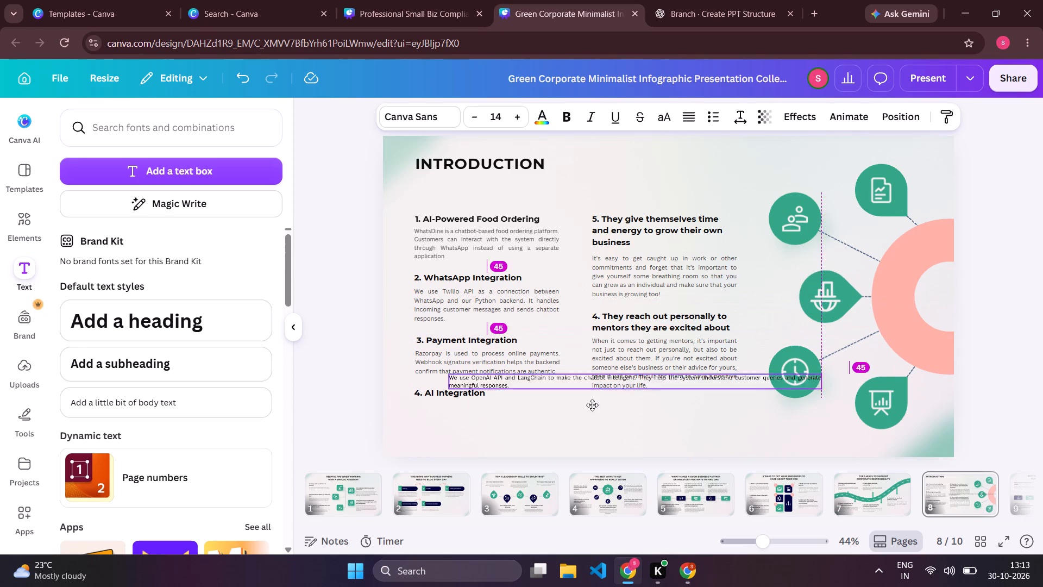
pyautogui.moveTo(592, 405); pyautogui.dragTo(598, 405)
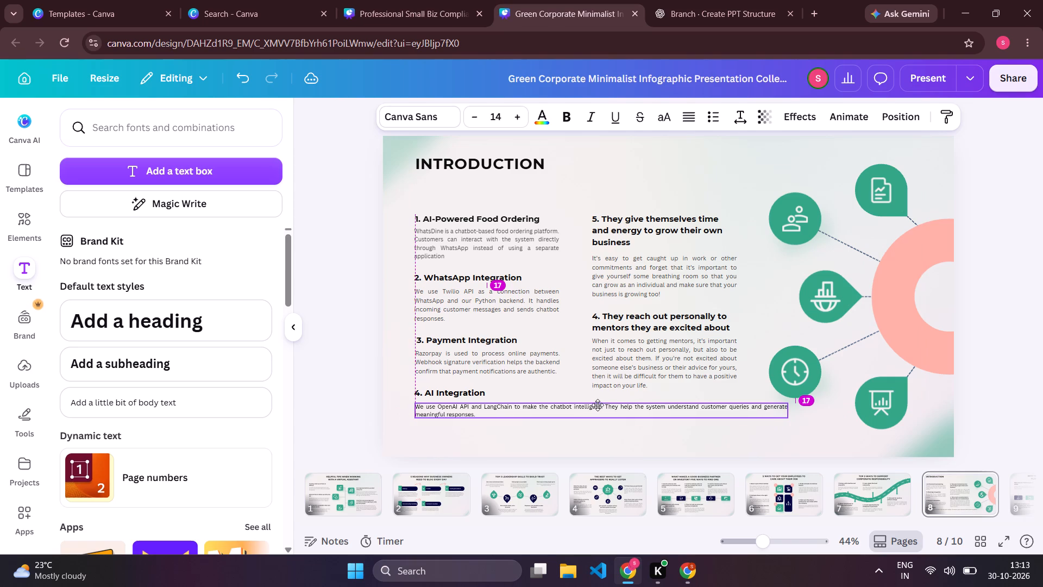
pyautogui.moveTo(598, 405); pyautogui.dragTo(598, 404)
# Break the OpenAI API and LangChain paragraph into three column-width lines, with line breaks before "intelligent" and before "queries".
pyautogui.click(575, 404)
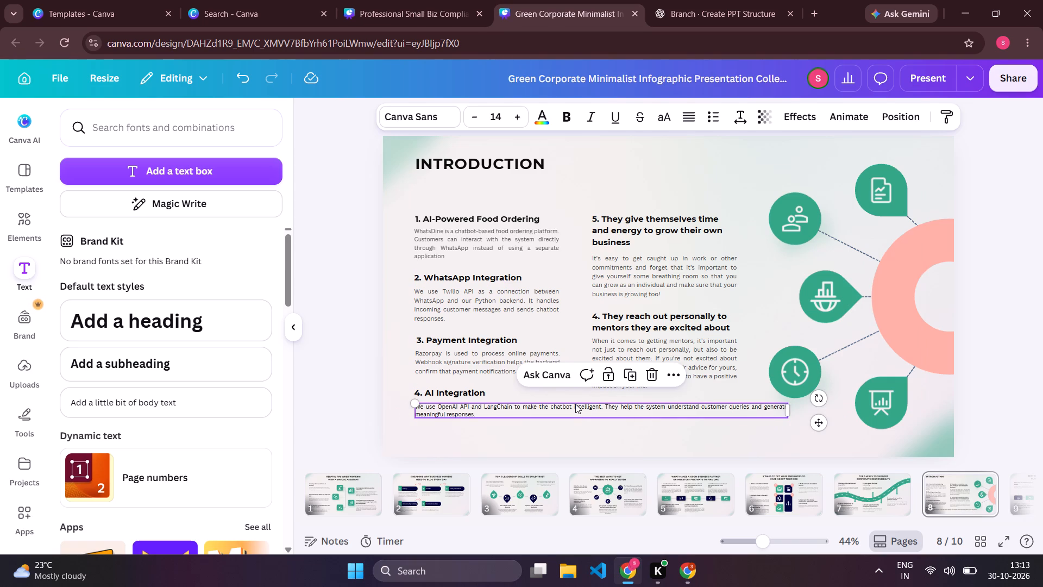
pyautogui.press('Return')
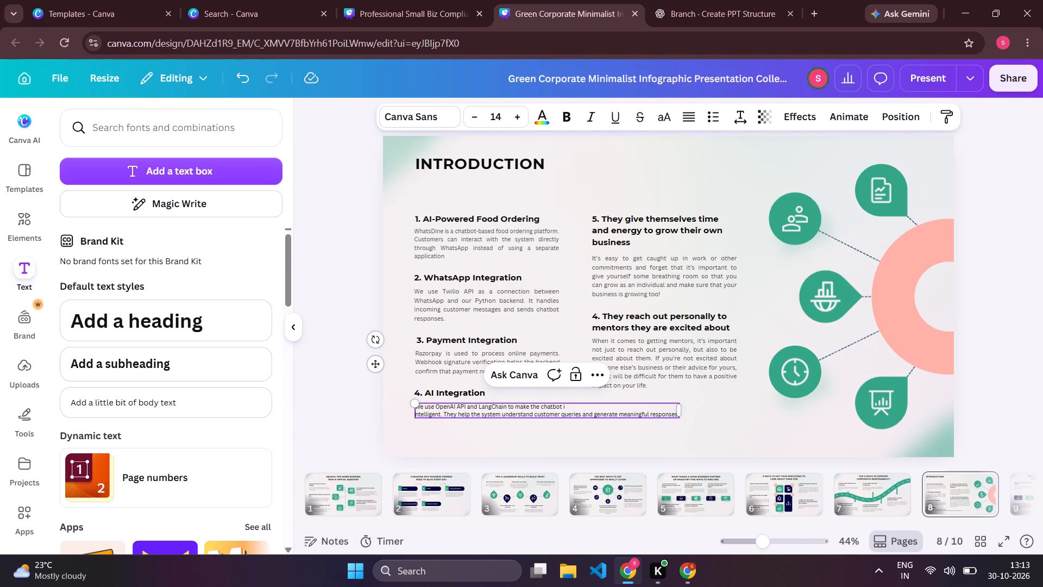
pyautogui.press('BackSpace')
pyautogui.press('Left')
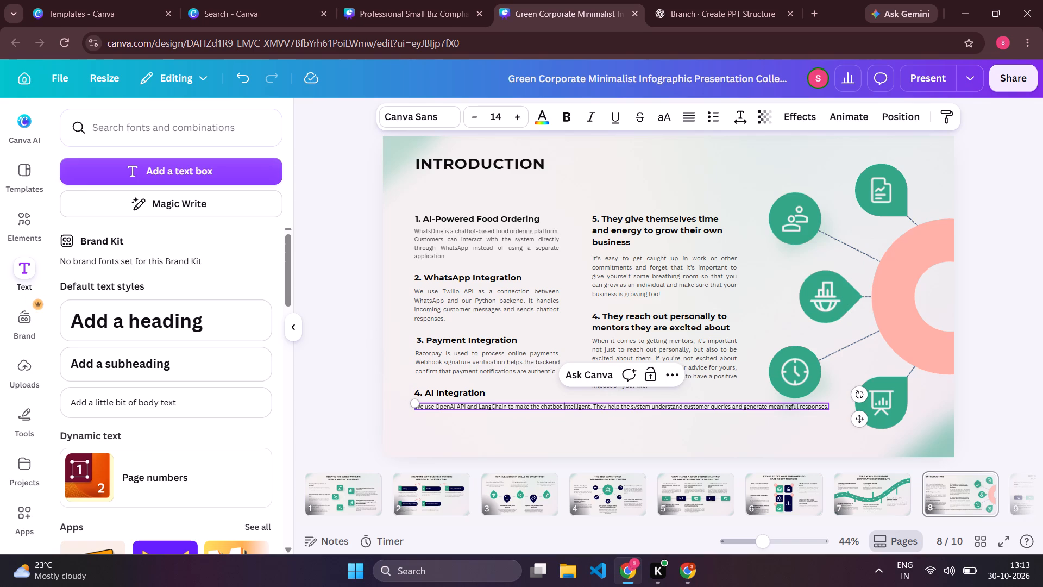
pyautogui.press('Return')
pyautogui.press('BackSpace')
pyautogui.press('Left')
pyautogui.press('Left')
pyautogui.press('Return')
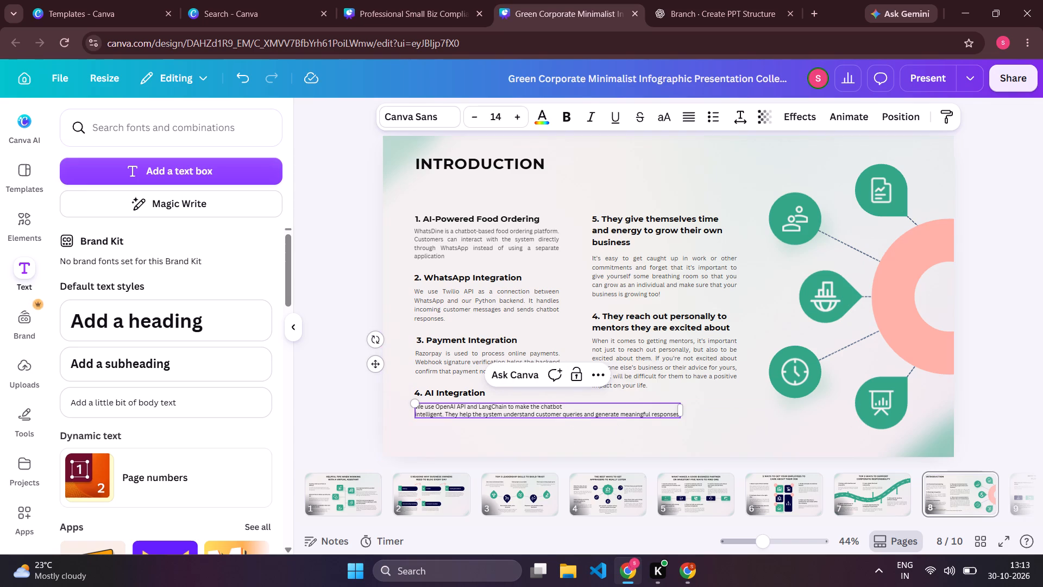
pyautogui.click(562, 416)
pyautogui.press('Return')
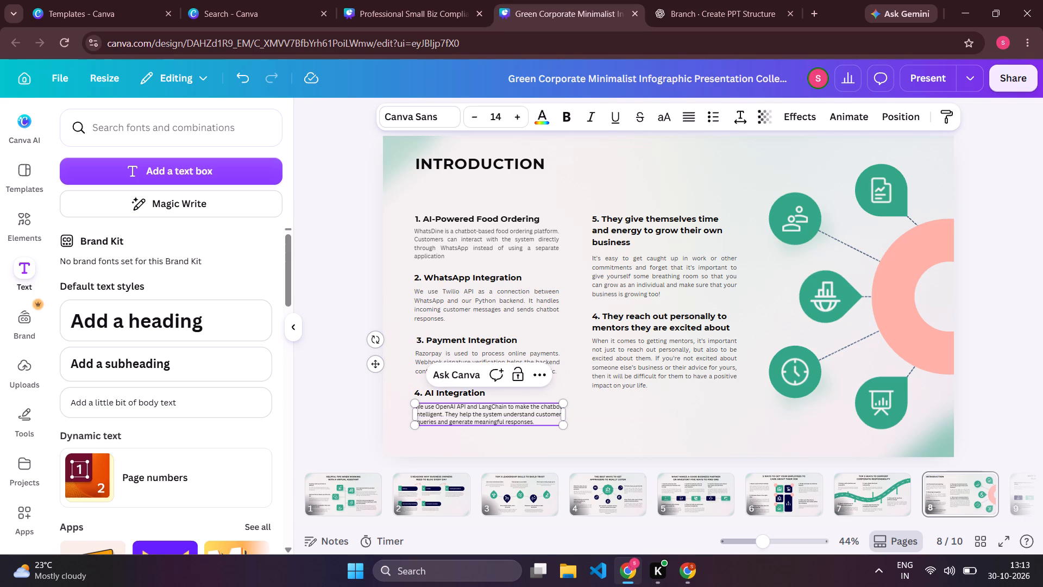
pyautogui.click(692, 438)
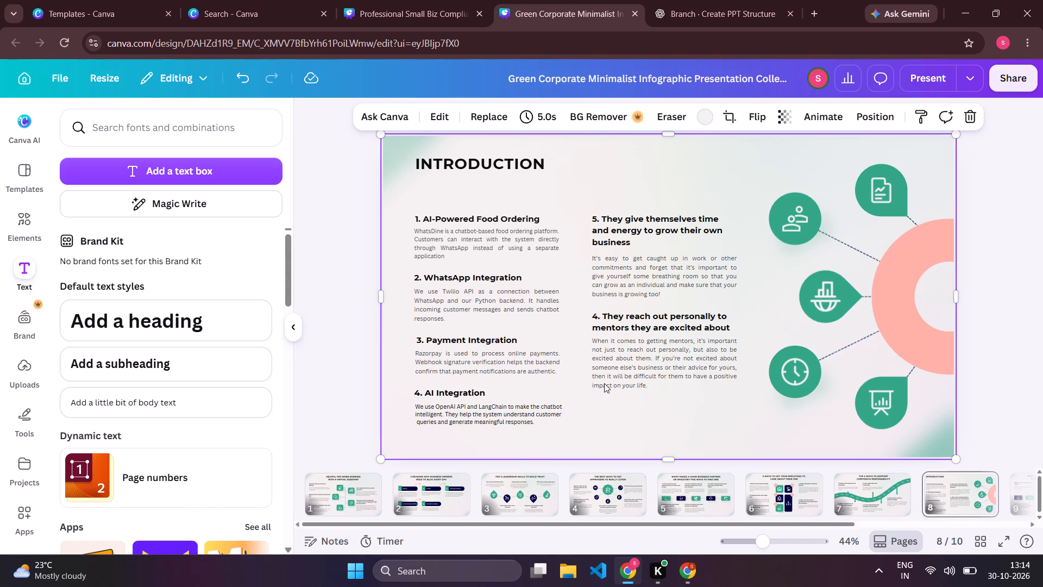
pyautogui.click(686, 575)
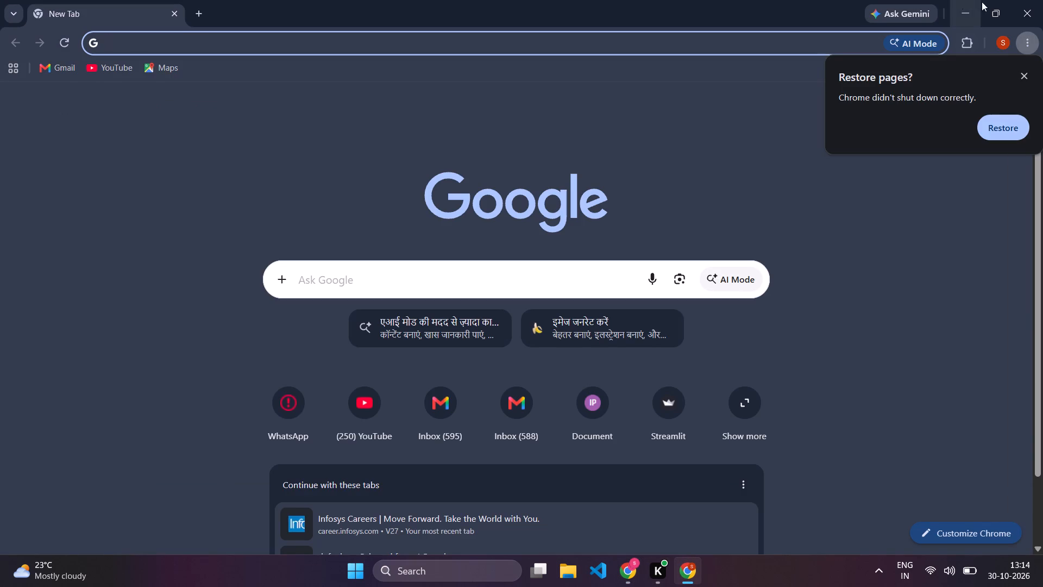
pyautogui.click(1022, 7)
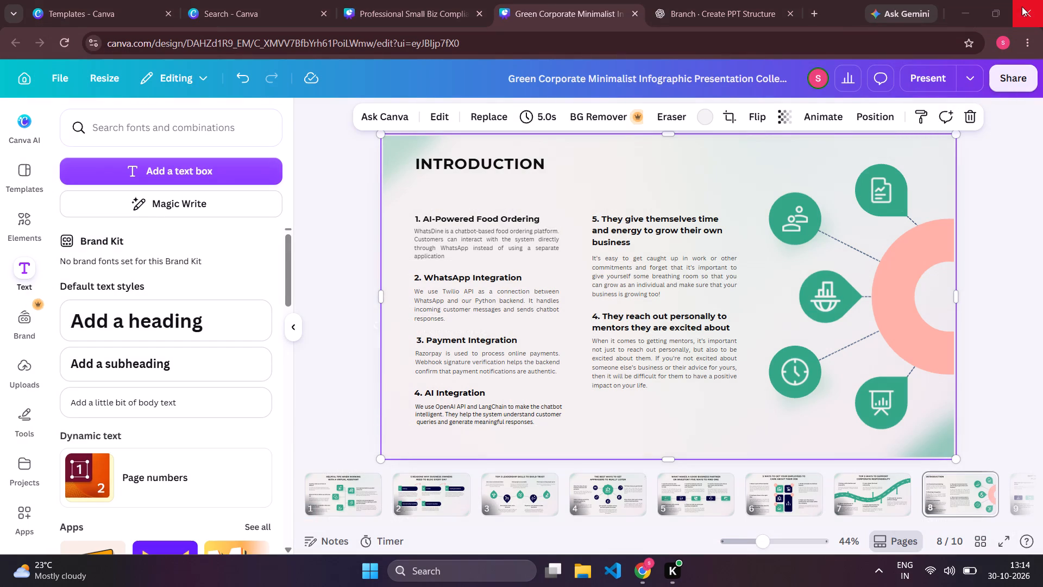
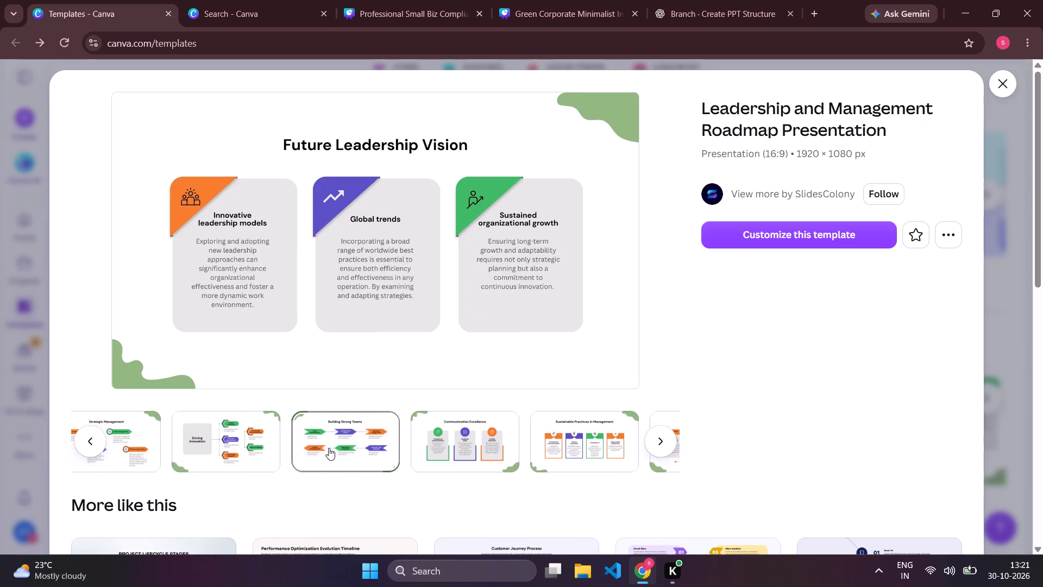
pyautogui.hscroll(3, 329, 448)
pyautogui.click(110, 441)
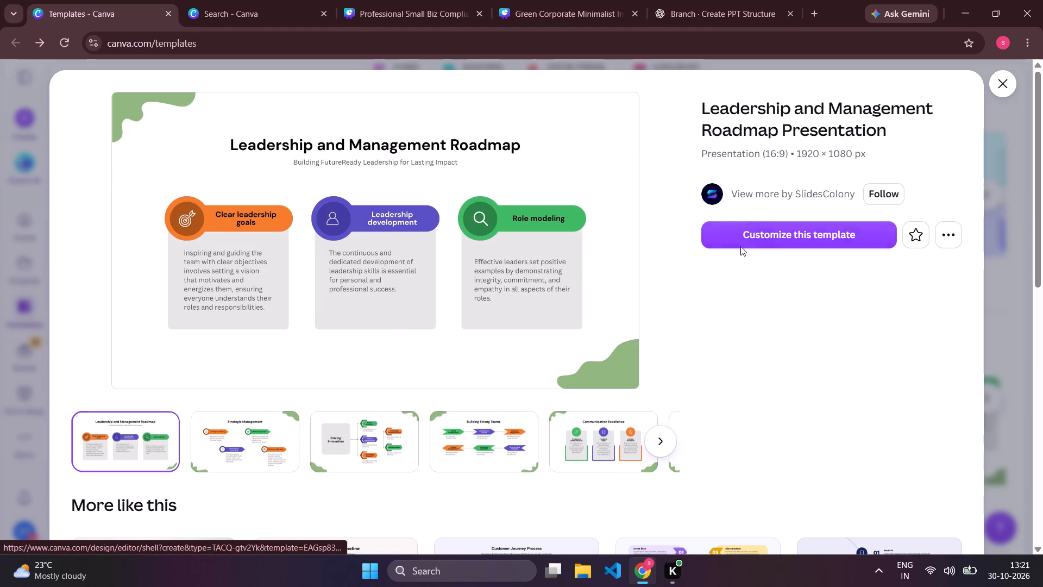
# Create an editable design from the Leadership and Management Roadmap template.
pyautogui.click(795, 241)
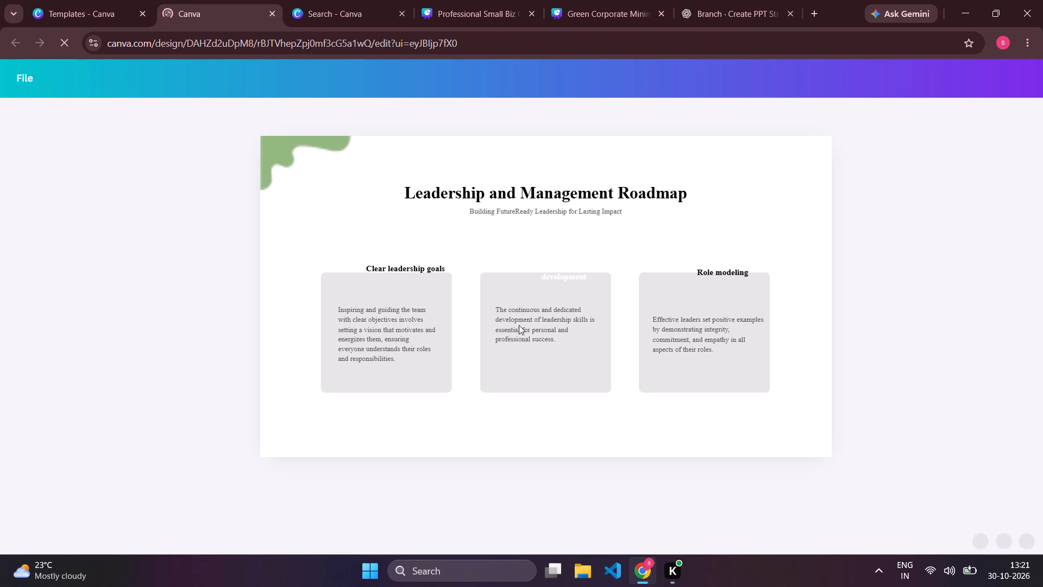
pyautogui.click(587, 355)
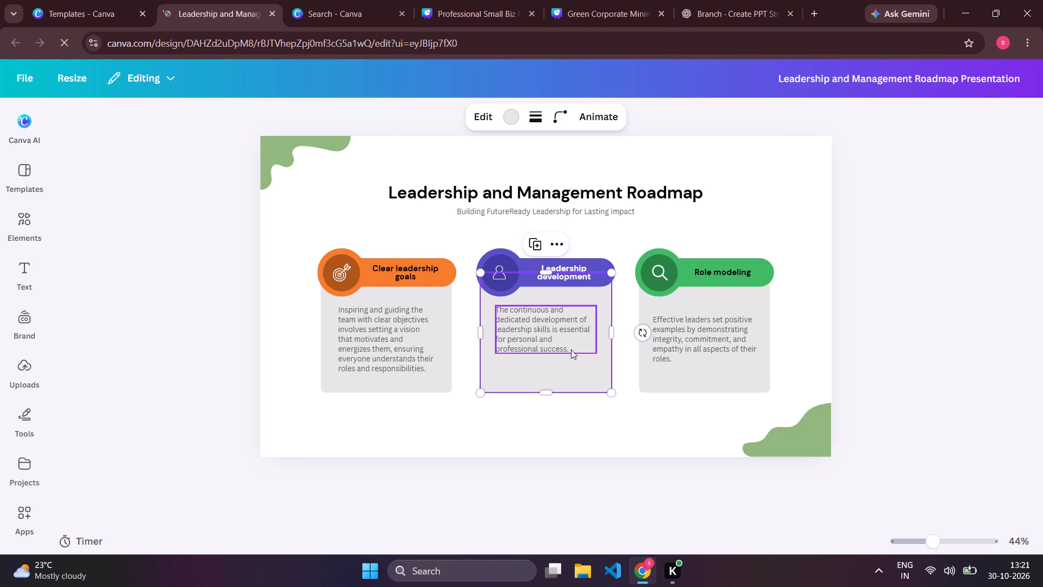
pyautogui.click(588, 448)
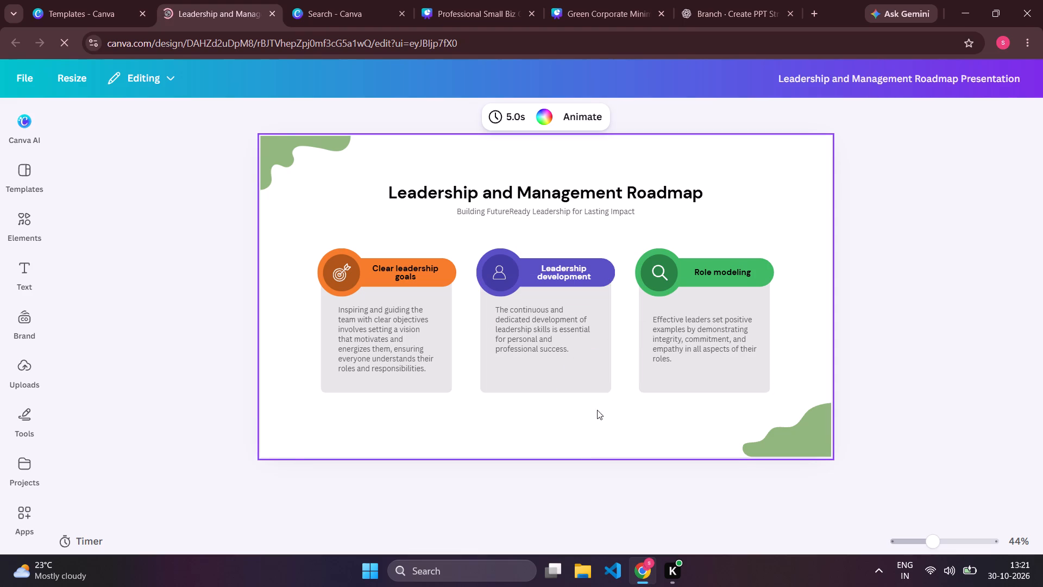
pyautogui.doubleClick(362, 379)
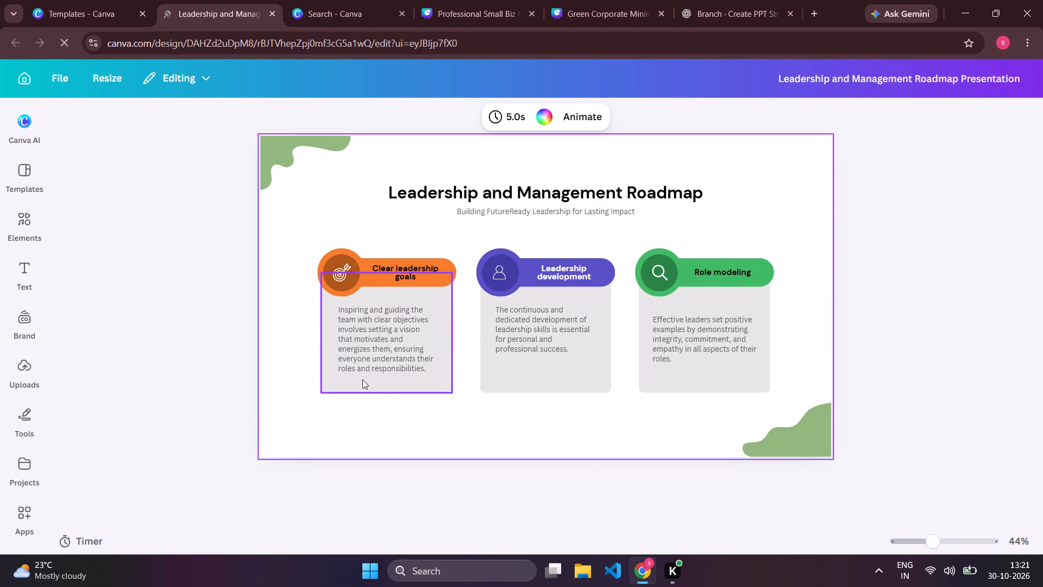
pyautogui.click(362, 379)
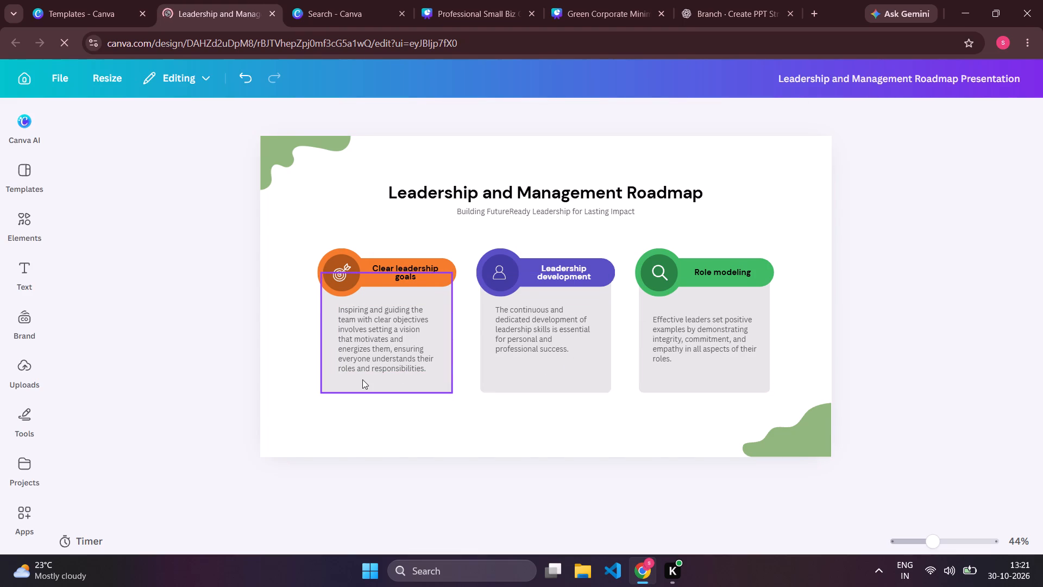
# Copy all elements of the roadmap template's first page and switch to the Green Corporate Minimalist presentation.
pyautogui.hotkey('ctrl', 'a')
pyautogui.hotkey('ctrl', 'c')
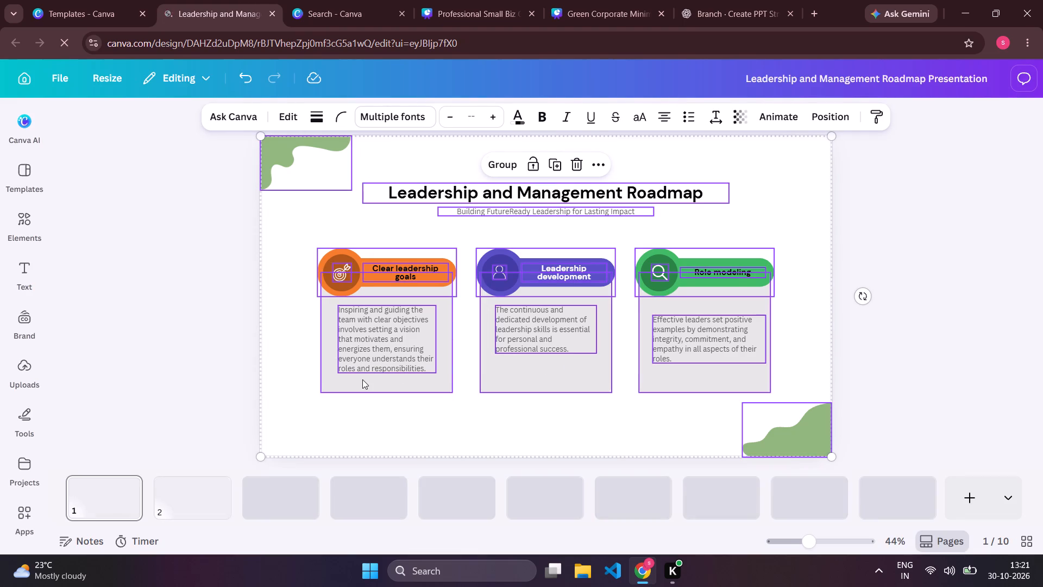
pyautogui.moveTo(362, 379); pyautogui.dragTo(598, 21)
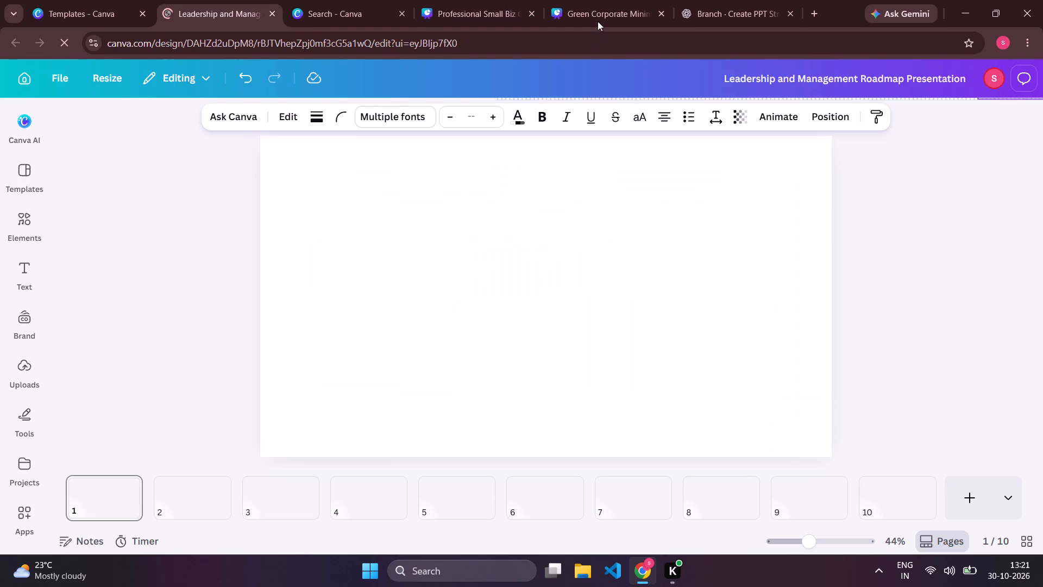
pyautogui.click(596, 14)
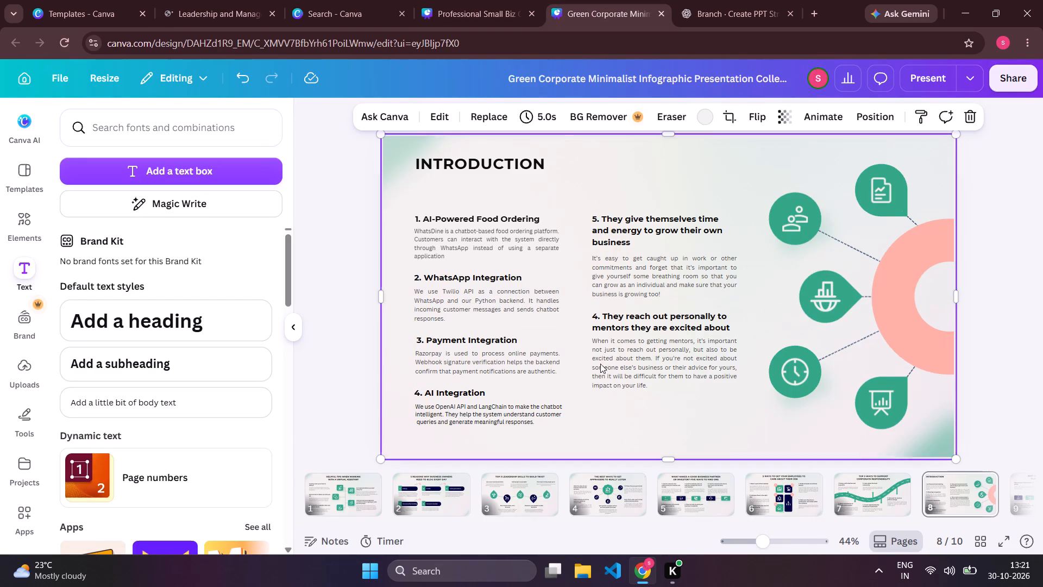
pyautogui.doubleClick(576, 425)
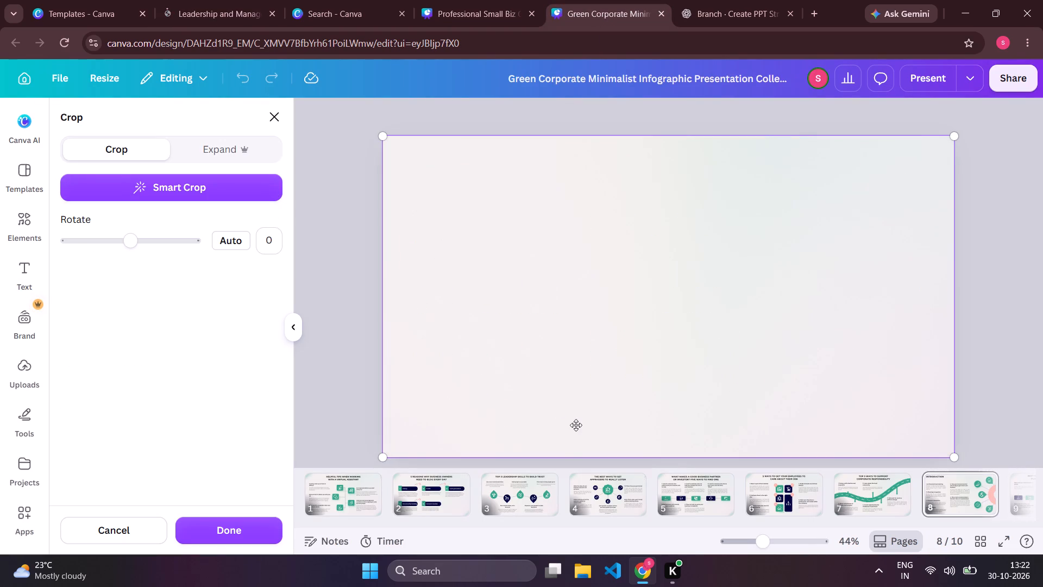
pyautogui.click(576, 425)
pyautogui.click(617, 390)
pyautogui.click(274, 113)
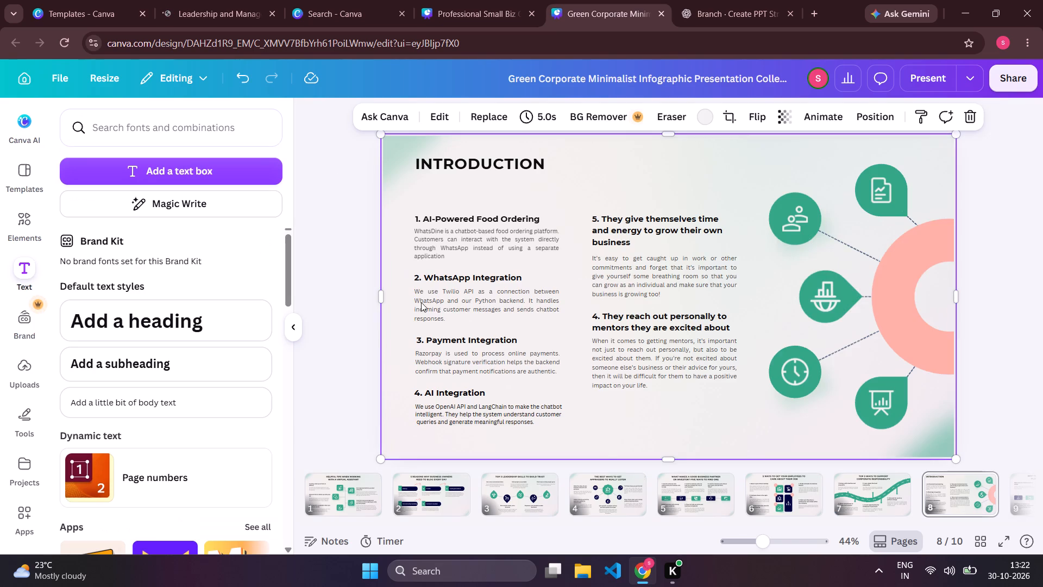
# Replace all content on the Introduction page, page 8, with the copied Leadership and Management Roadmap layout.
pyautogui.hotkey('ctrl', 'a')
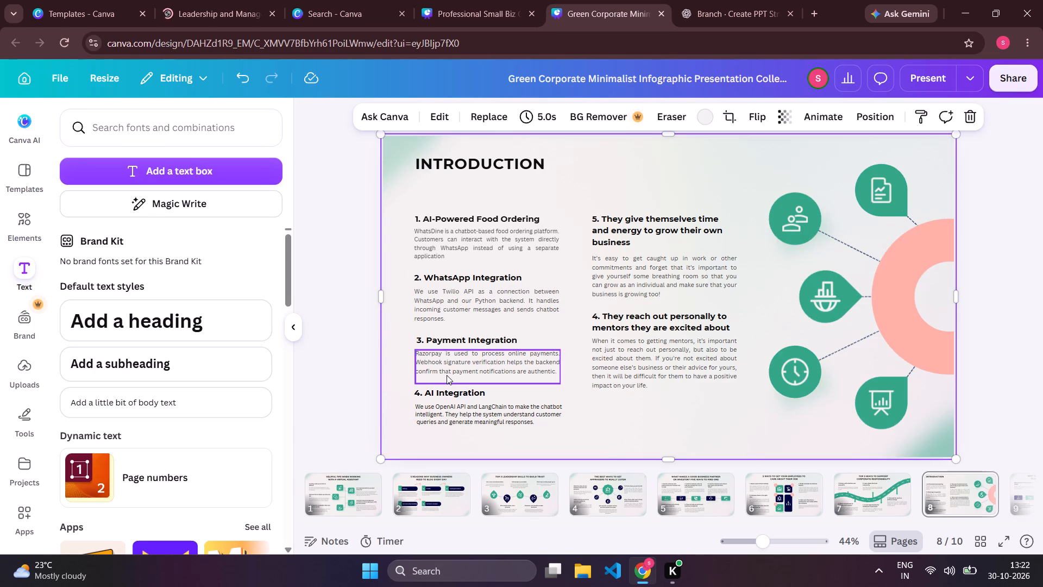
pyautogui.press('BackSpace')
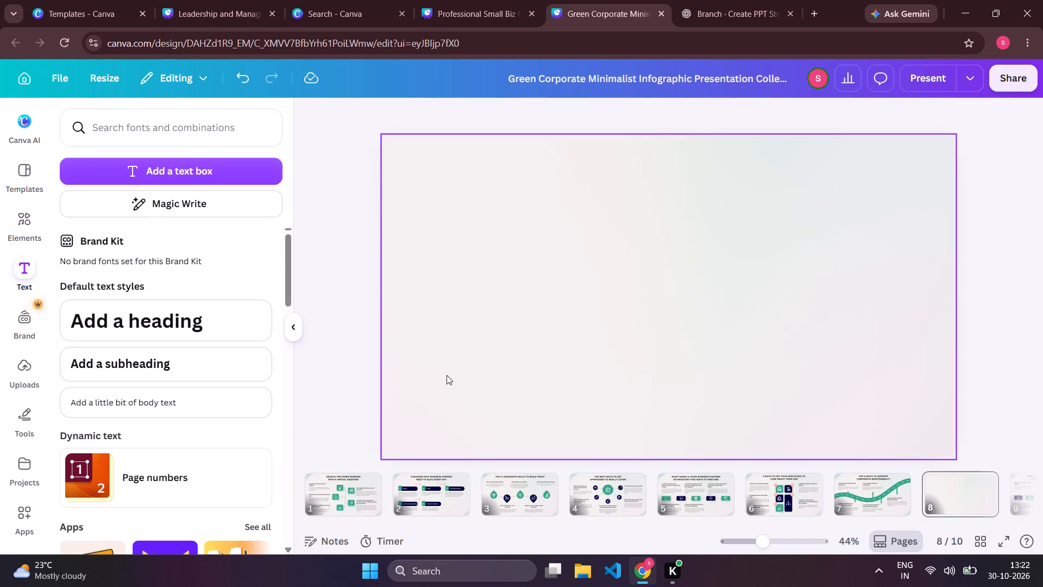
pyautogui.hotkey('ctrl', 'v')
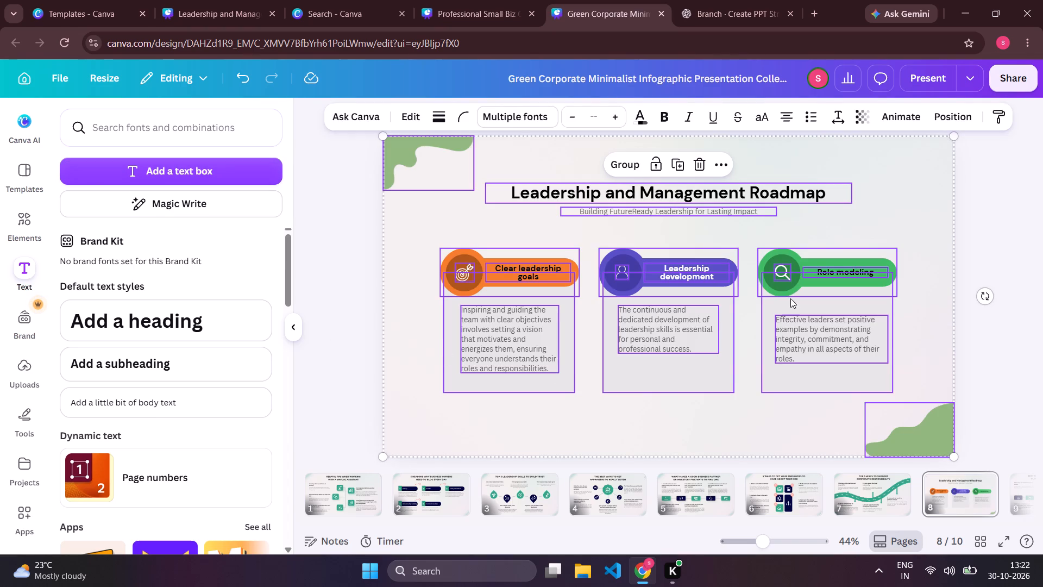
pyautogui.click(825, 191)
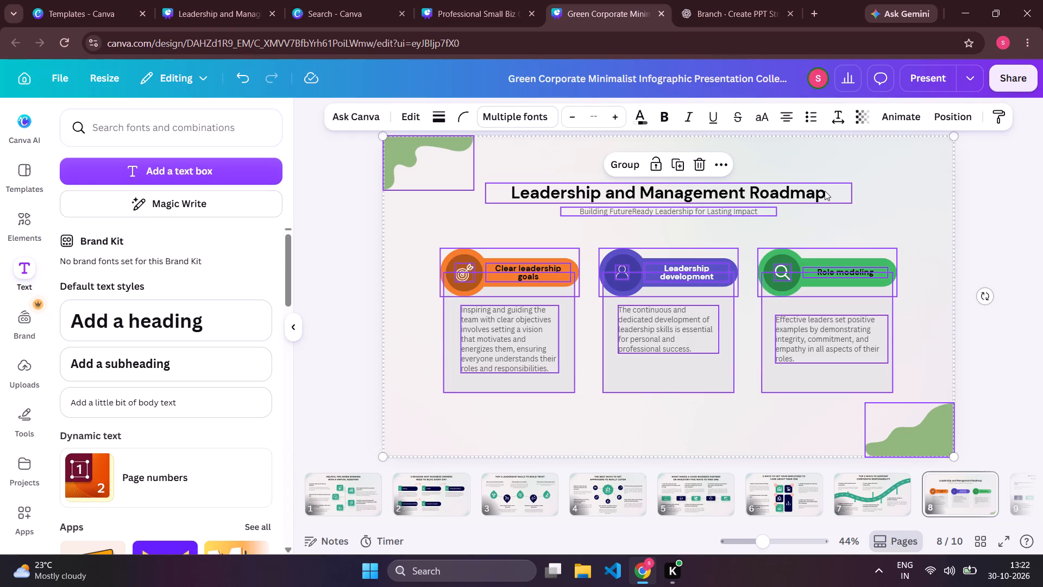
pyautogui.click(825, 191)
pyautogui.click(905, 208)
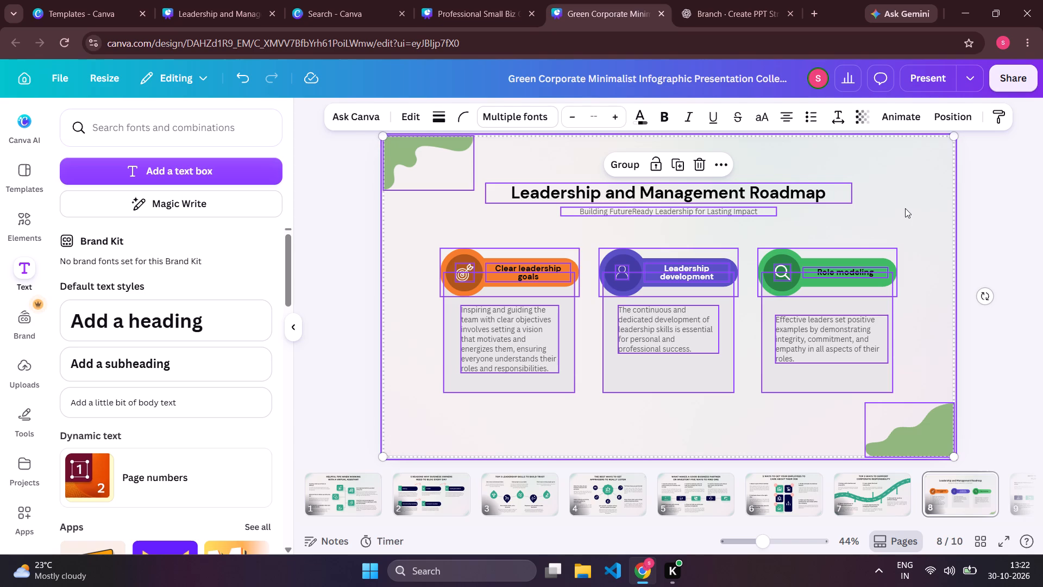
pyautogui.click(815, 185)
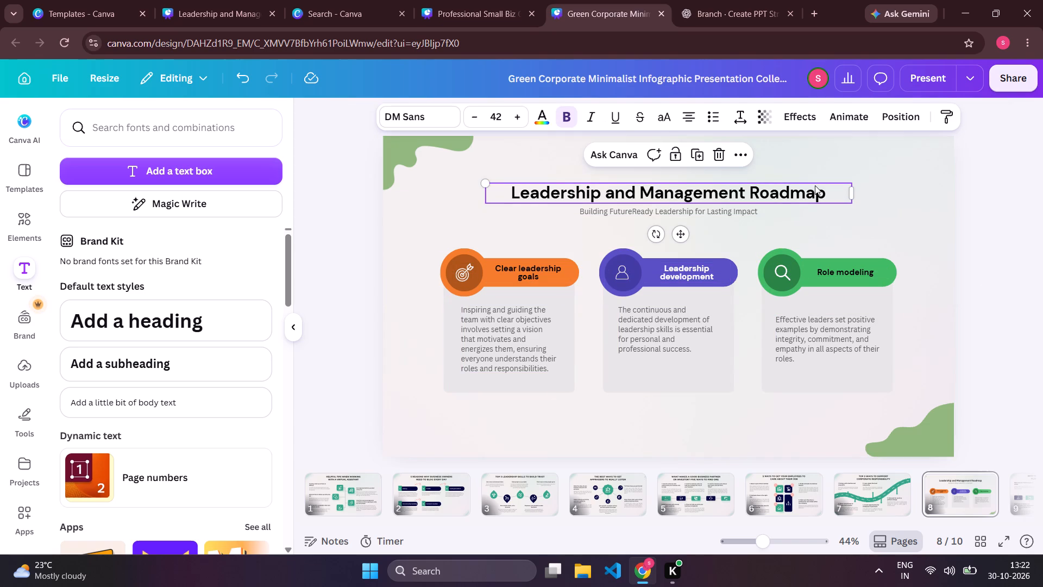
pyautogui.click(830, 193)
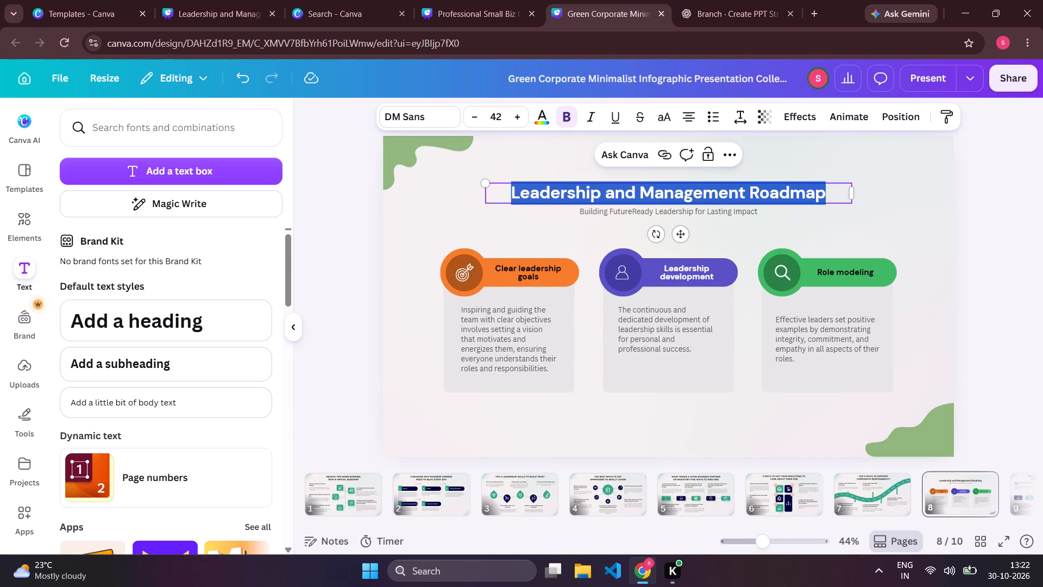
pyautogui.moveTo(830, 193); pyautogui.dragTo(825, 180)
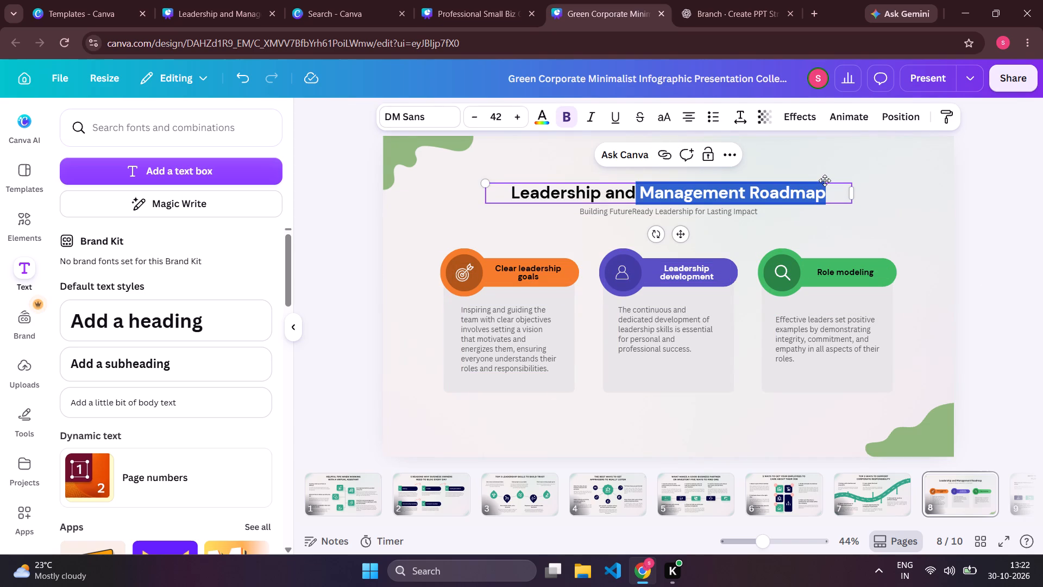
# Collapse the side panel and delete the background image behind the roadmap layout on page 8.
pyautogui.click(826, 176)
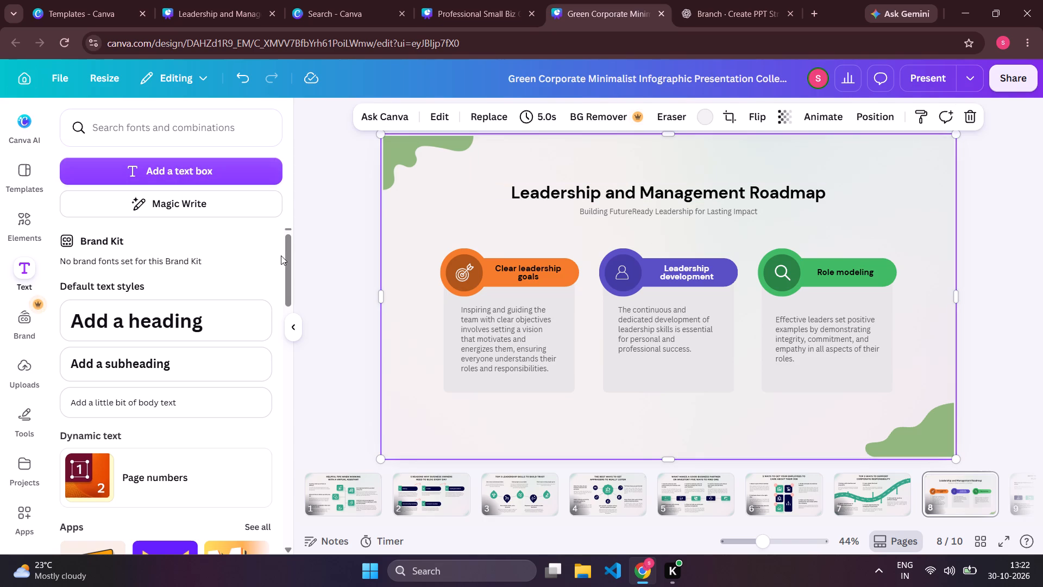
pyautogui.click(298, 327)
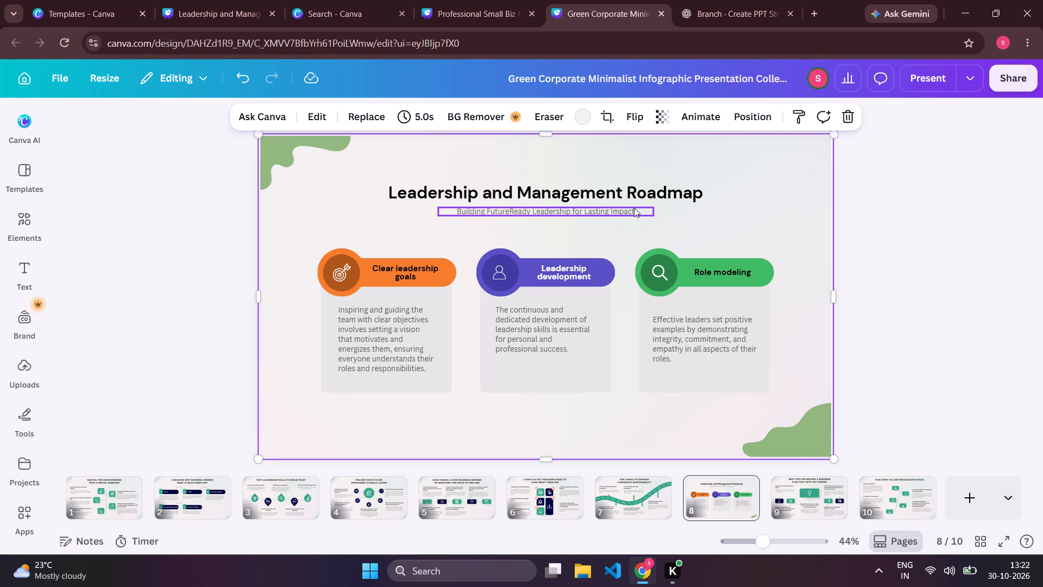
pyautogui.press('BackSpace')
# Clear the subtitle text "Building FutureReady Leadership for Lasting Impact" under the page 8 title.
pyautogui.doubleClick(634, 212)
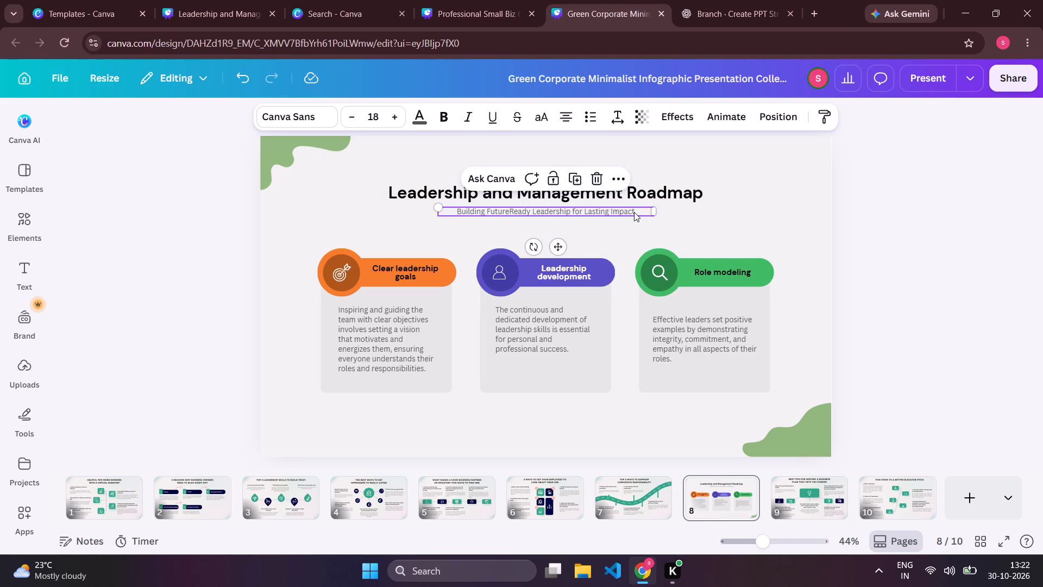
pyautogui.press('BackSpace')
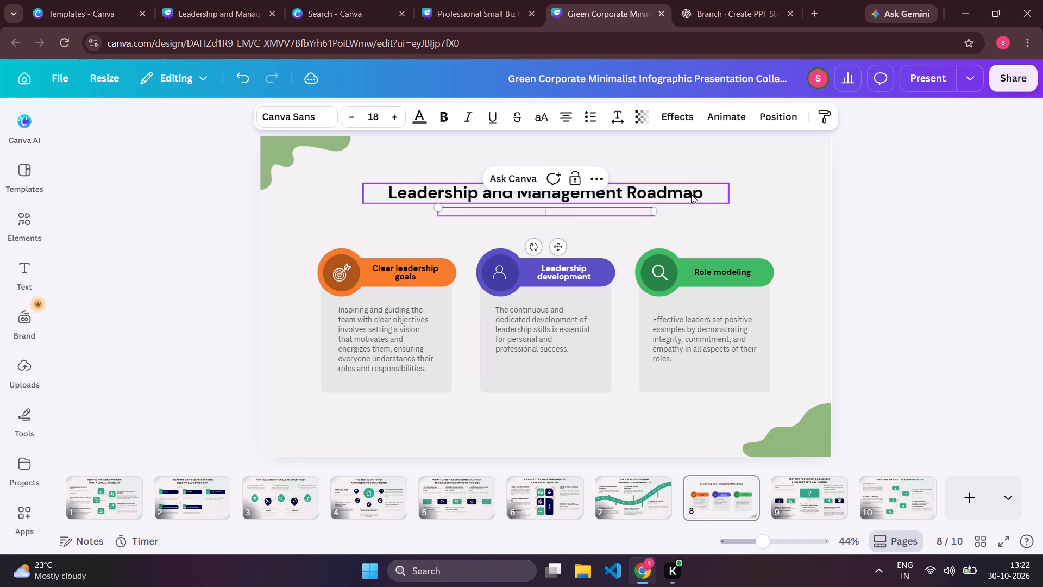
# Move the "Leadership and Management Roadmap" title up near the top edge of page 8.
pyautogui.click(691, 194)
pyautogui.moveTo(691, 194); pyautogui.dragTo(683, 163)
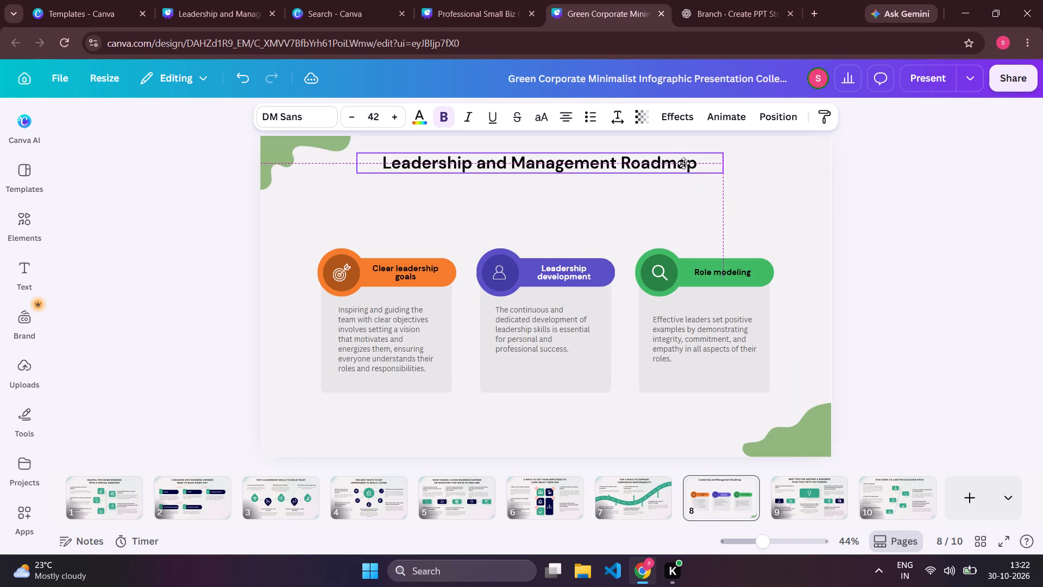
pyautogui.moveTo(683, 163); pyautogui.dragTo(680, 161)
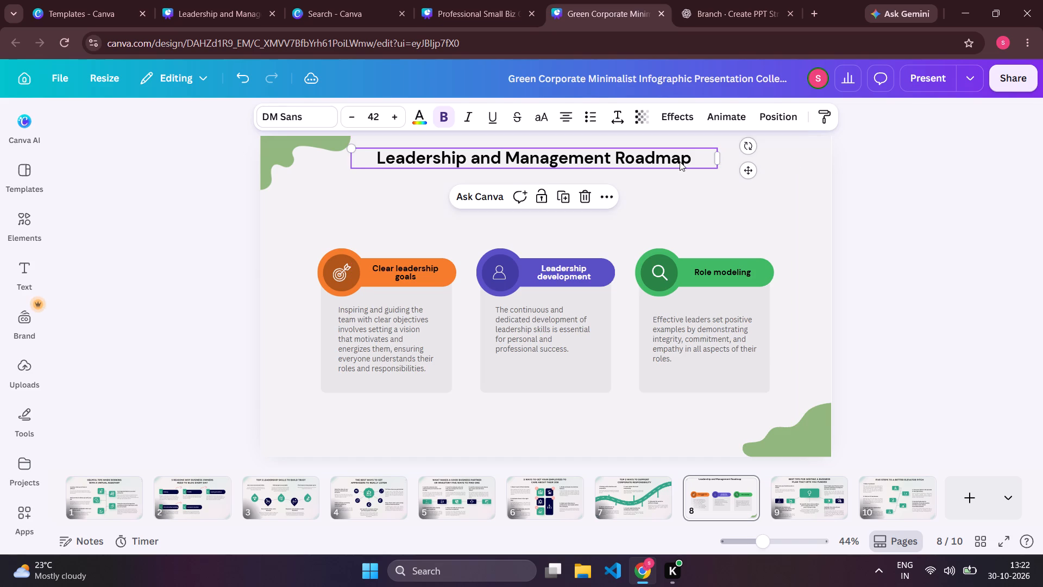
# Replace the "Leadership and Management Roadmap" title text on page 8 with "INTRODUCTION".
pyautogui.click(695, 200)
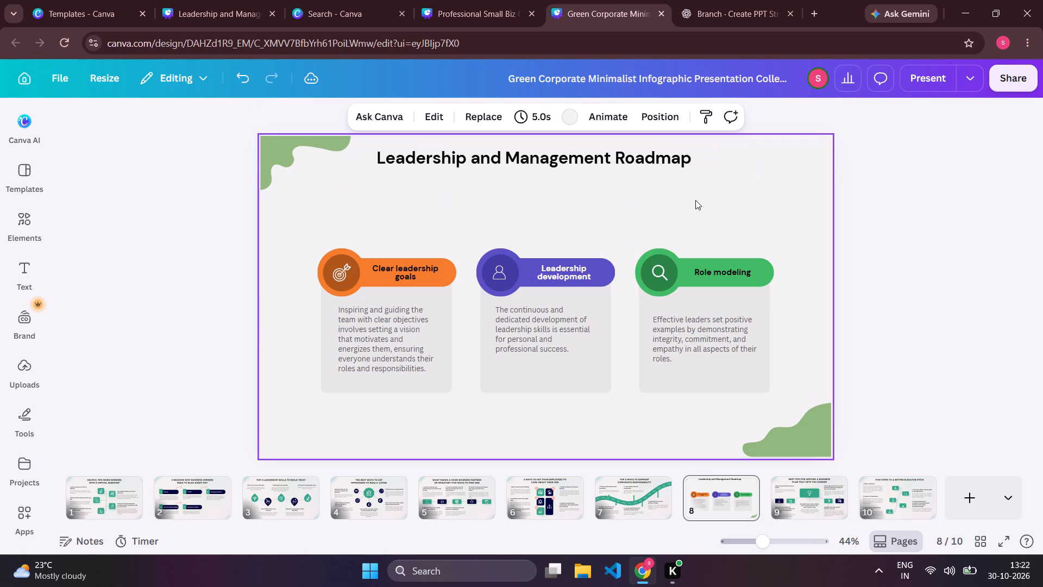
pyautogui.click(649, 152)
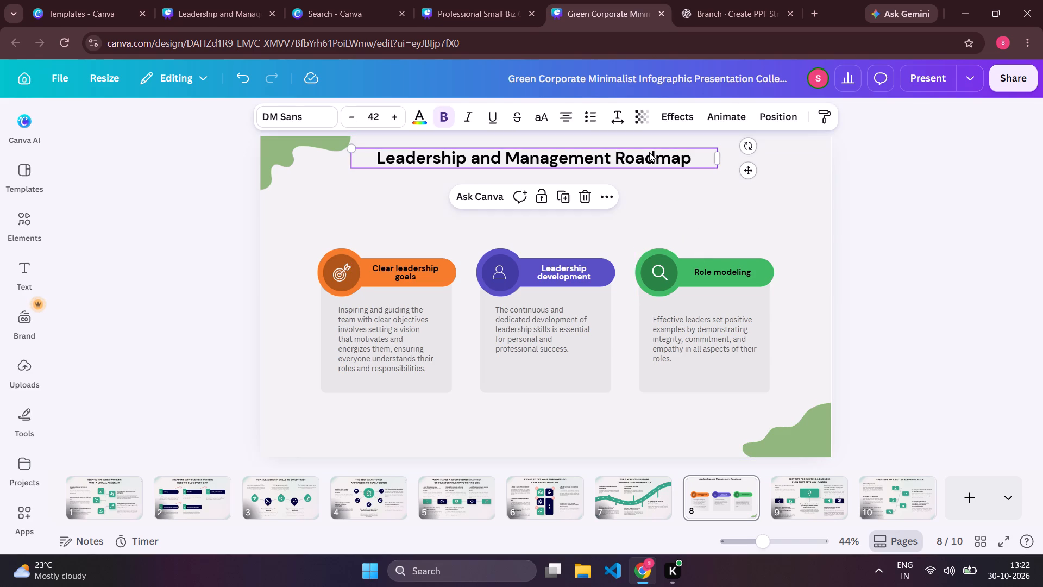
pyautogui.click(694, 162)
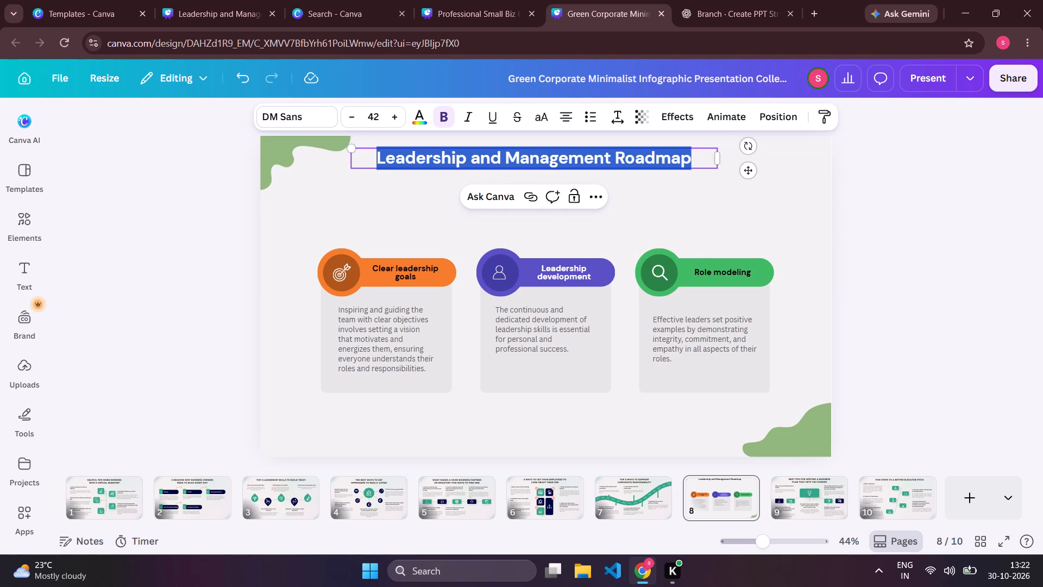
pyautogui.press('BackSpace')
pyautogui.write('IN')
pyautogui.write('TROD')
pyautogui.write('UCTION')
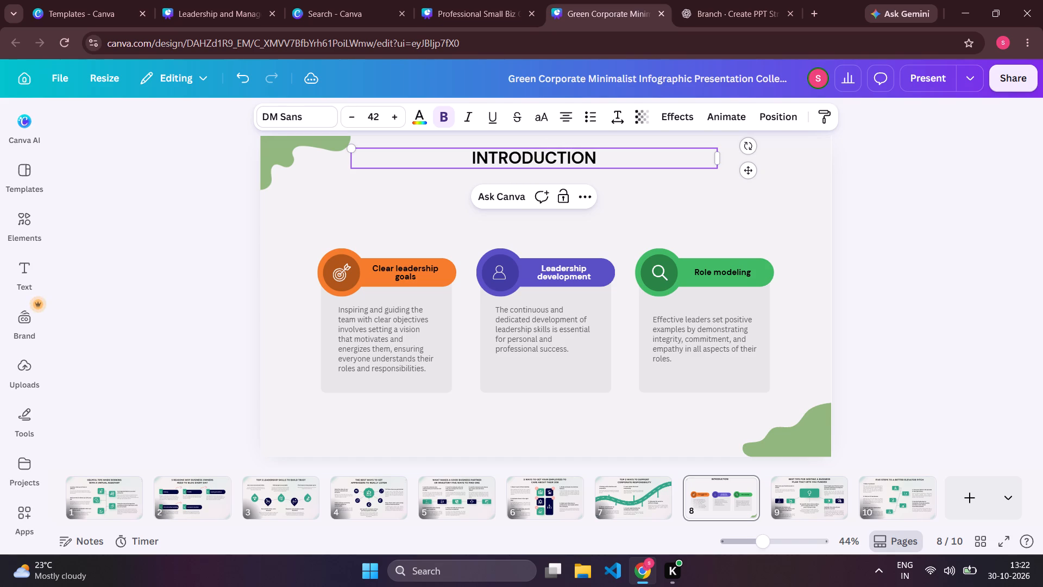
# Rewrite the page 8 title with only its first letter capitalized, as "Introduction".
pyautogui.press('BackSpace')
pyautogui.press('BackSpace')
pyautogui.press('BackSpace')
pyautogui.press('BackSpace')
pyautogui.press('BackSpace')
pyautogui.press('BackSpace')
pyautogui.press('BackSpace')
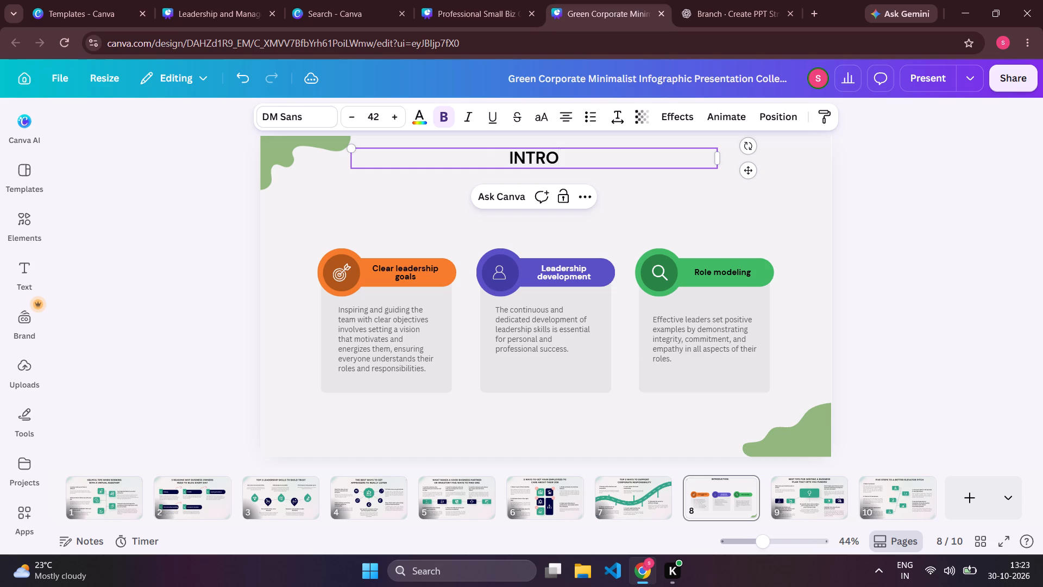
pyautogui.press('BackSpace')
pyautogui.press('BackSpace')
pyautogui.press('BackSpace')
pyautogui.press('BackSpace')
pyautogui.press('n')
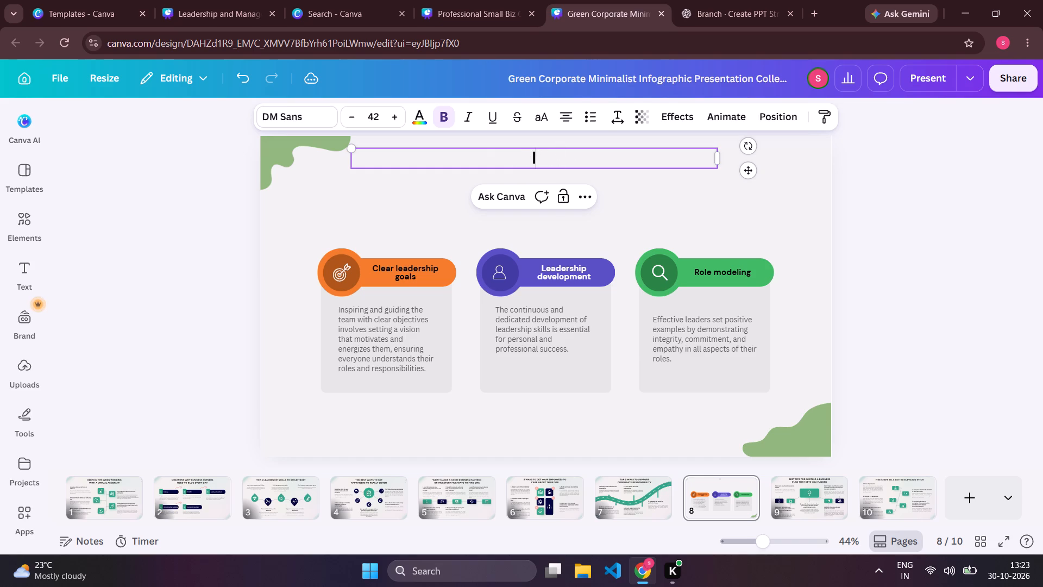
pyautogui.write('tro')
pyautogui.write('duction')
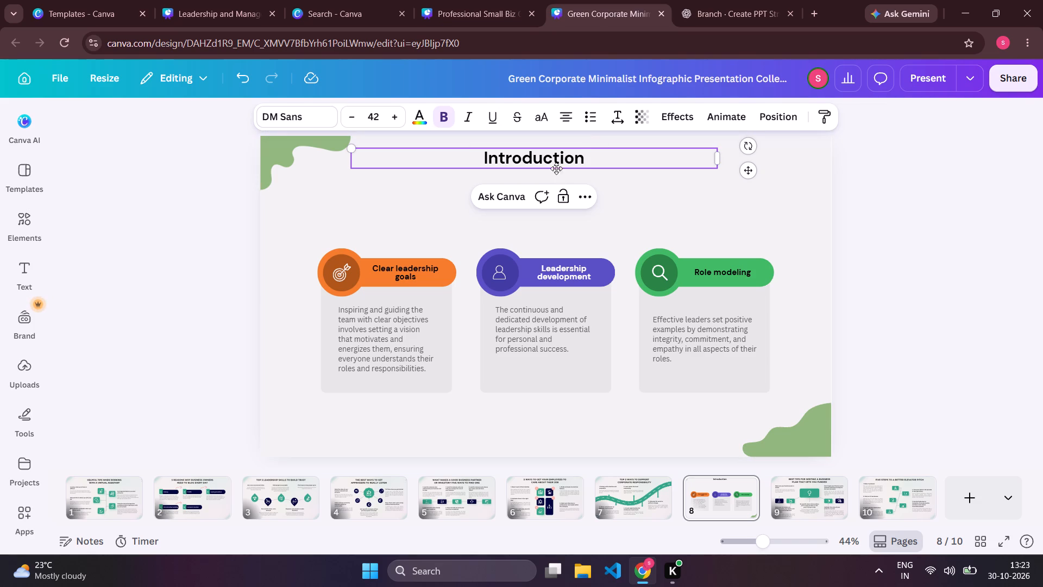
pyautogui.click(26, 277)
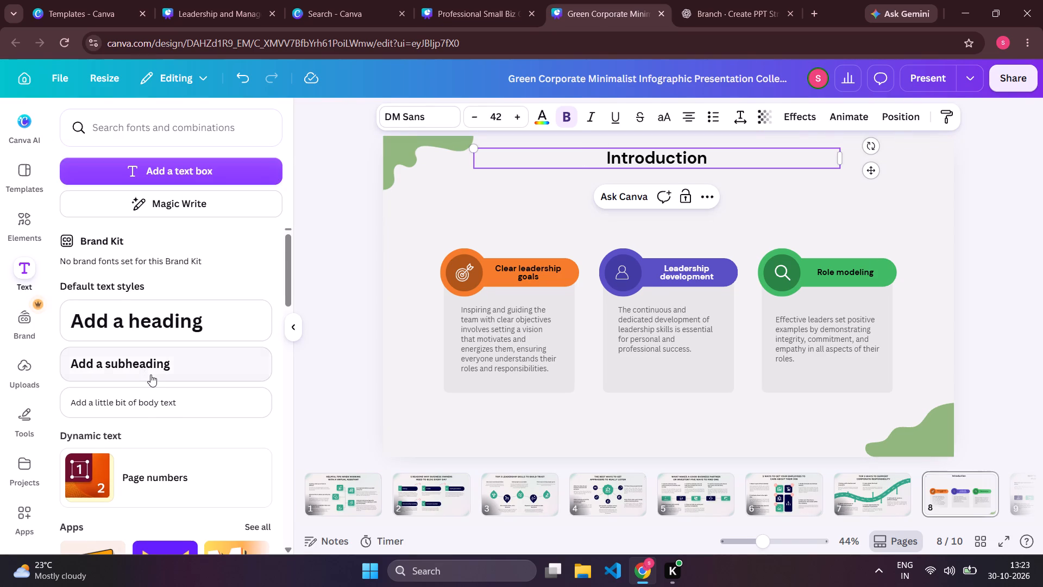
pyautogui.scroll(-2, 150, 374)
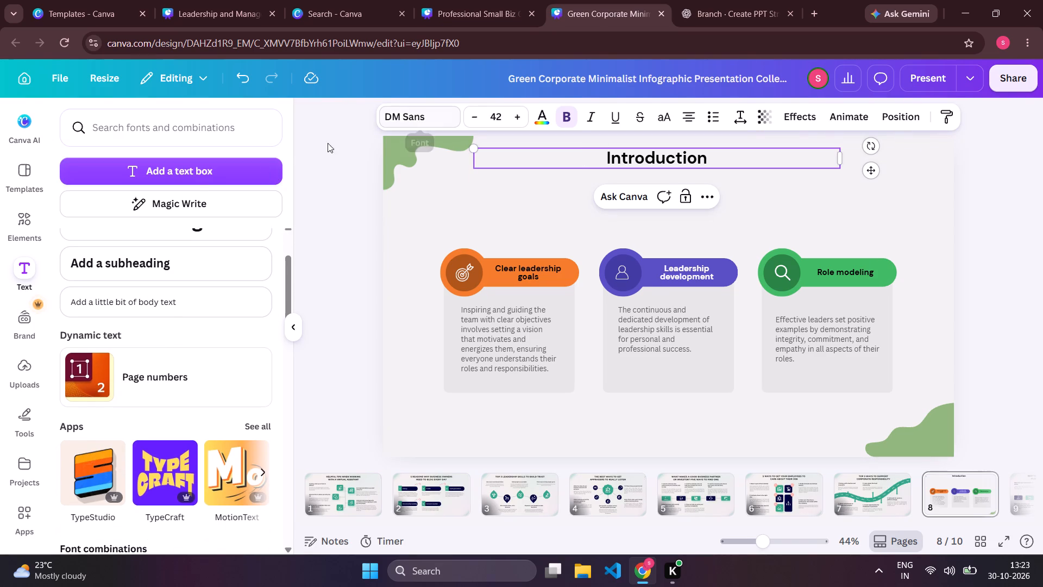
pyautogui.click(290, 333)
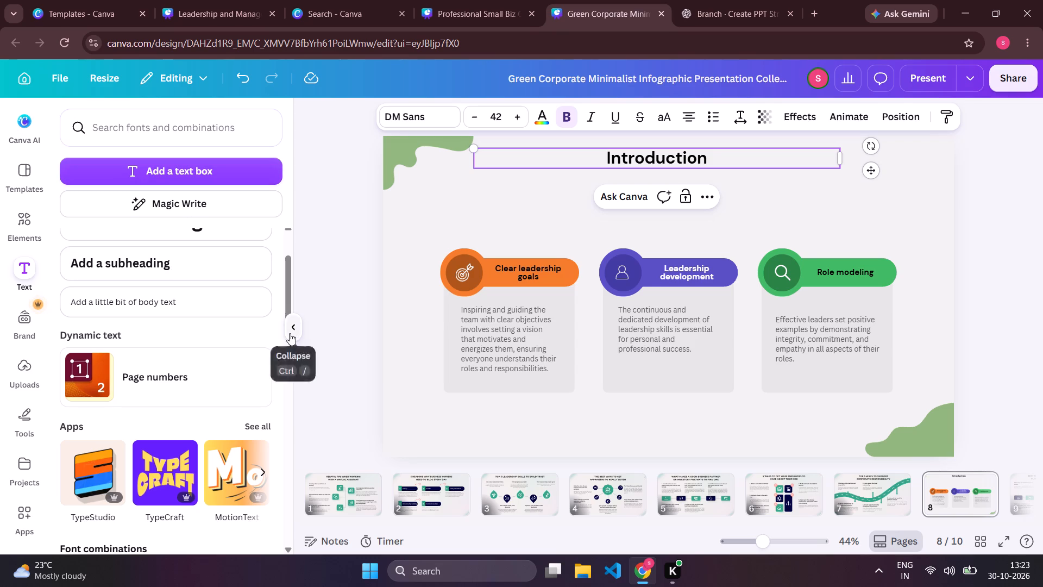
# Change the font of the "Introduction" title to Archivo Black.
pyautogui.click(293, 114)
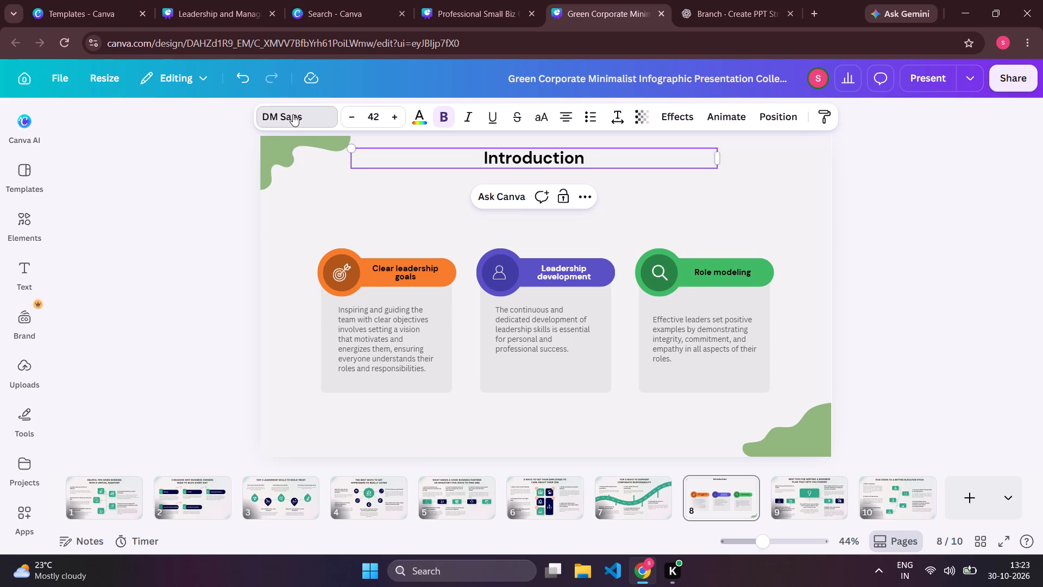
pyautogui.scroll(-1, 216, 321)
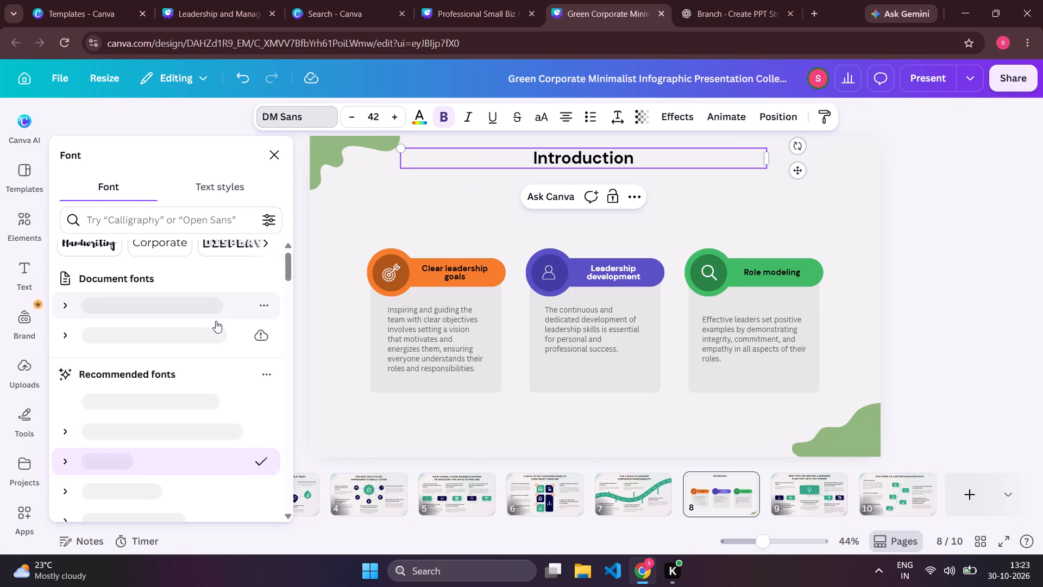
pyautogui.scroll(-3, 216, 321)
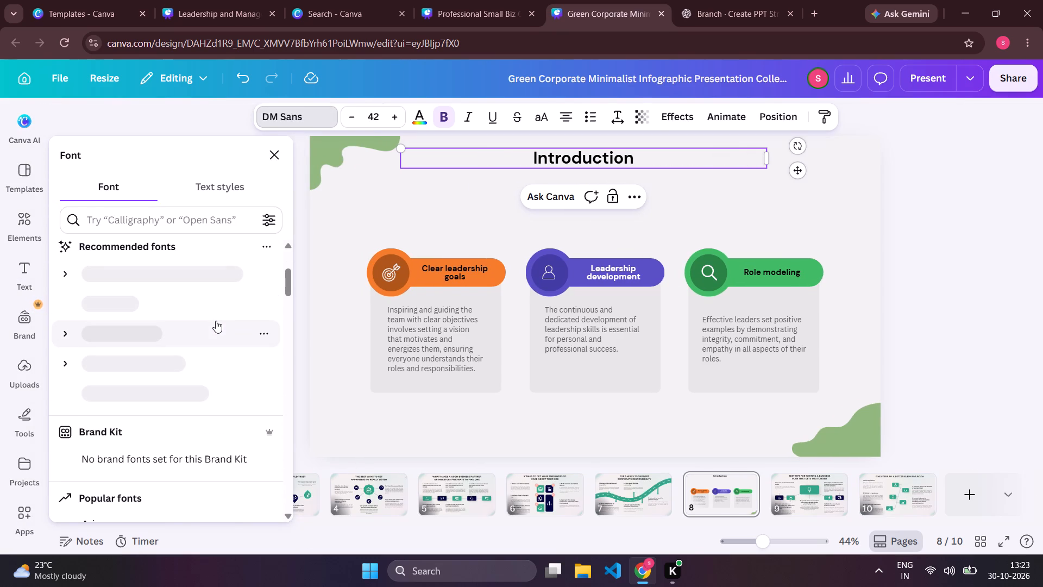
pyautogui.scroll(-1, 216, 321)
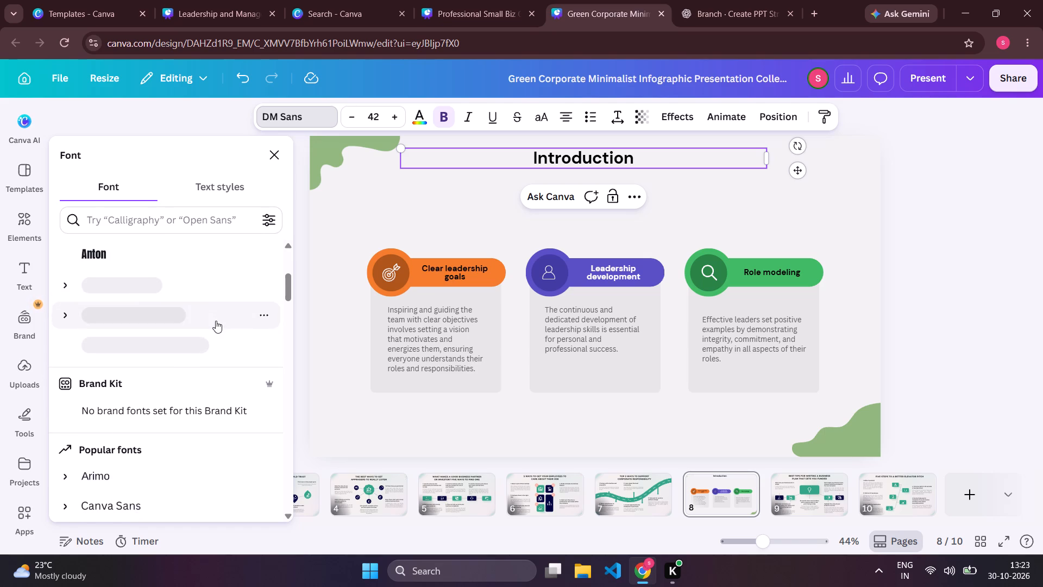
pyautogui.scroll(-2, 216, 321)
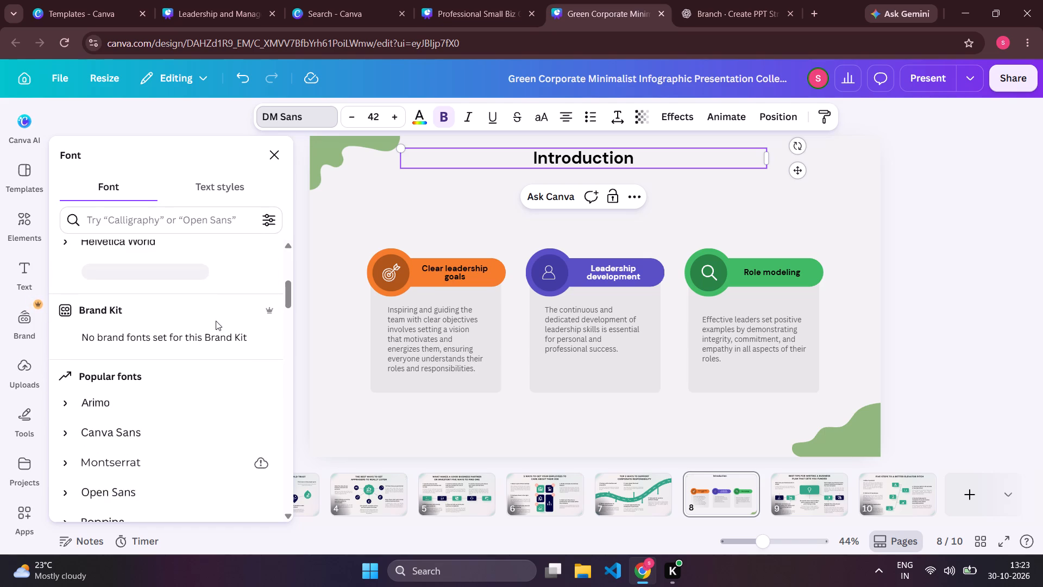
pyautogui.scroll(-3, 216, 321)
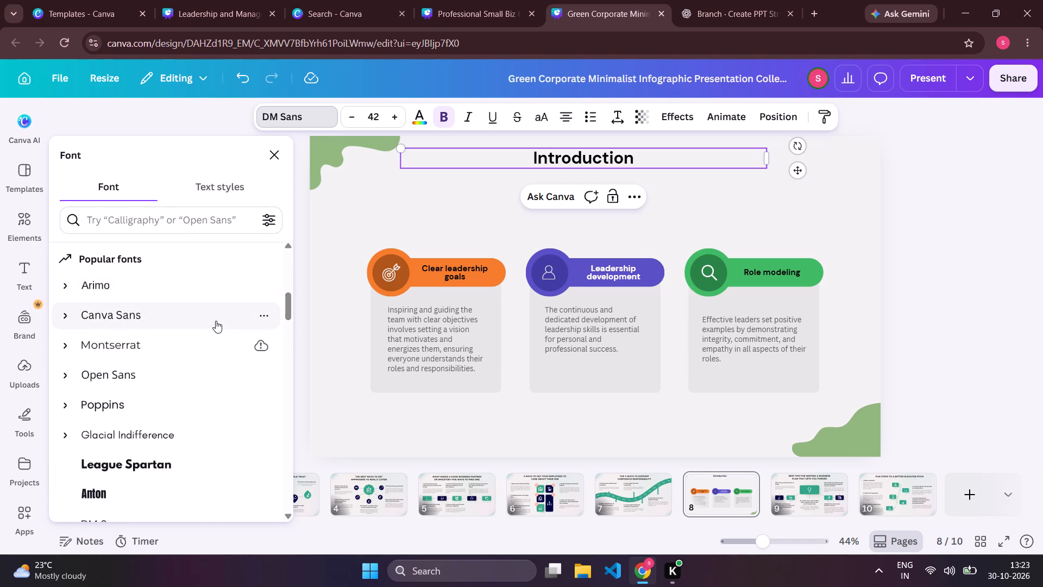
pyautogui.scroll(-1, 216, 321)
pyautogui.scroll(-1, 182, 452)
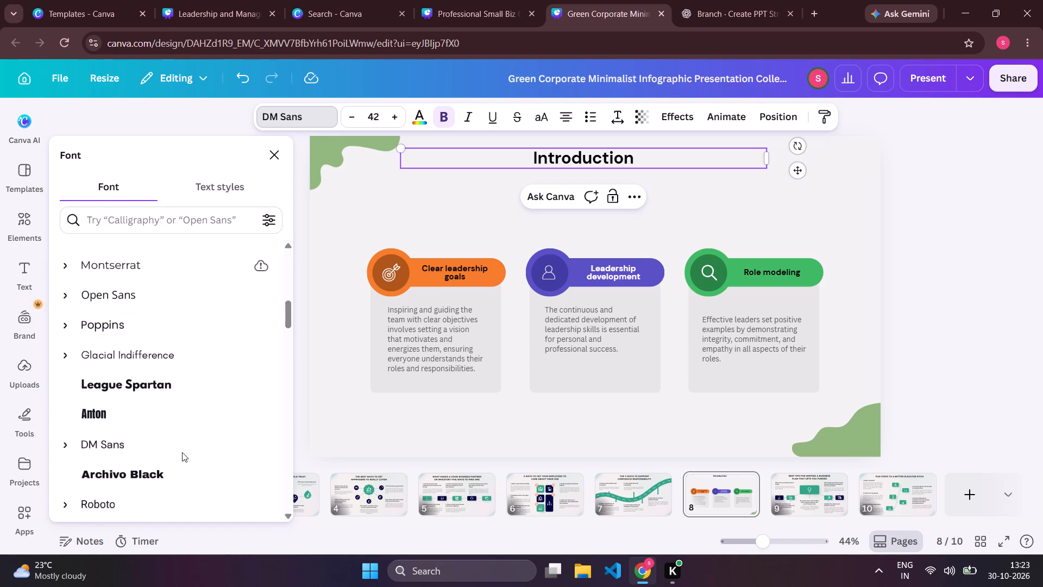
pyautogui.scroll(-1, 182, 452)
pyautogui.click(172, 447)
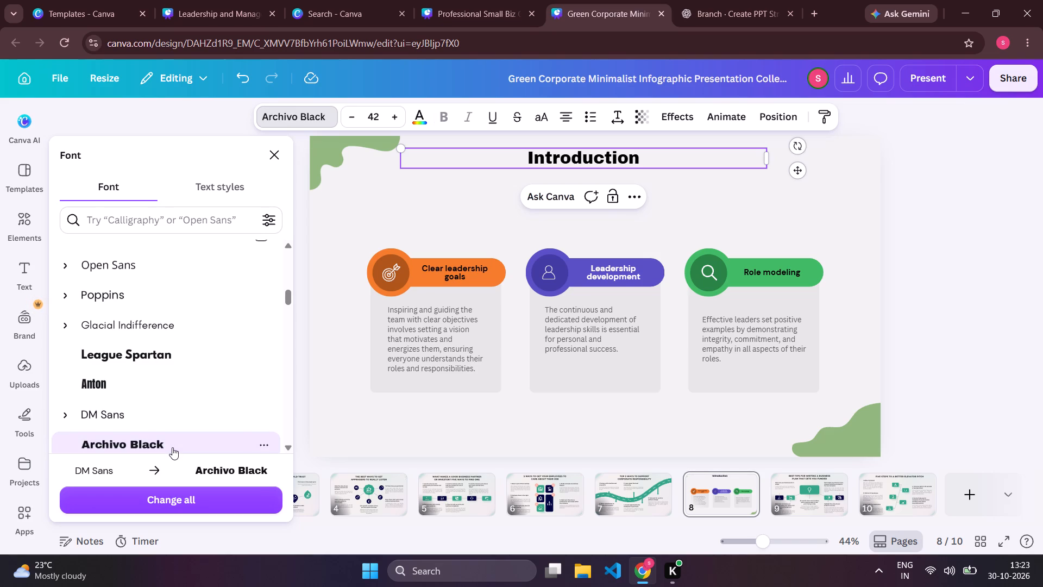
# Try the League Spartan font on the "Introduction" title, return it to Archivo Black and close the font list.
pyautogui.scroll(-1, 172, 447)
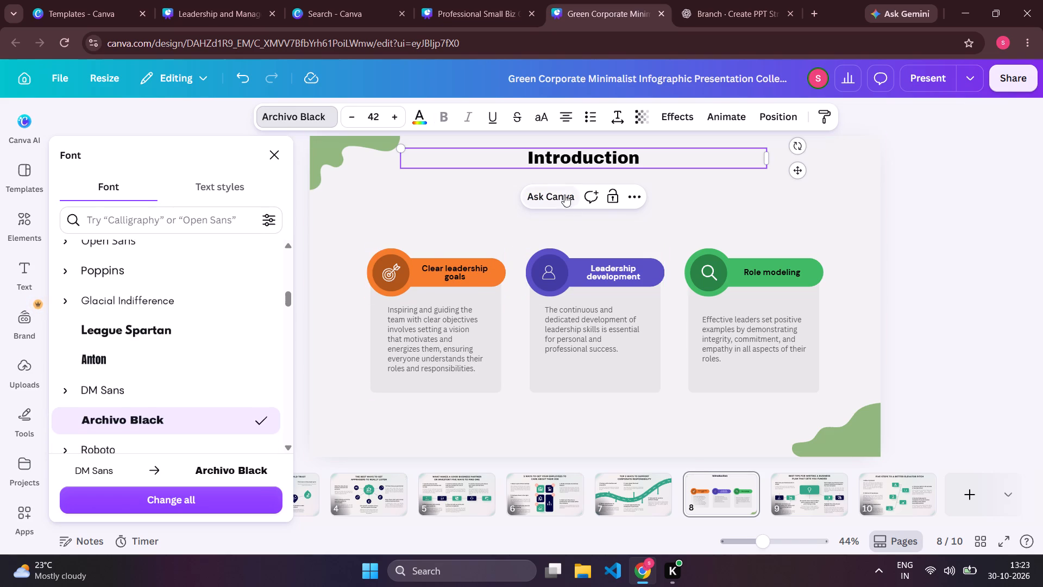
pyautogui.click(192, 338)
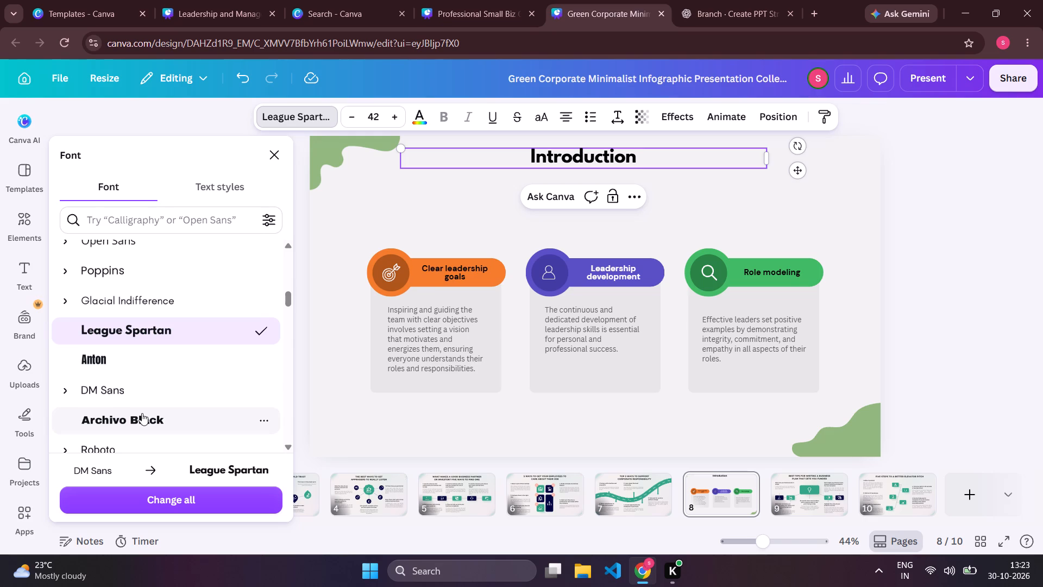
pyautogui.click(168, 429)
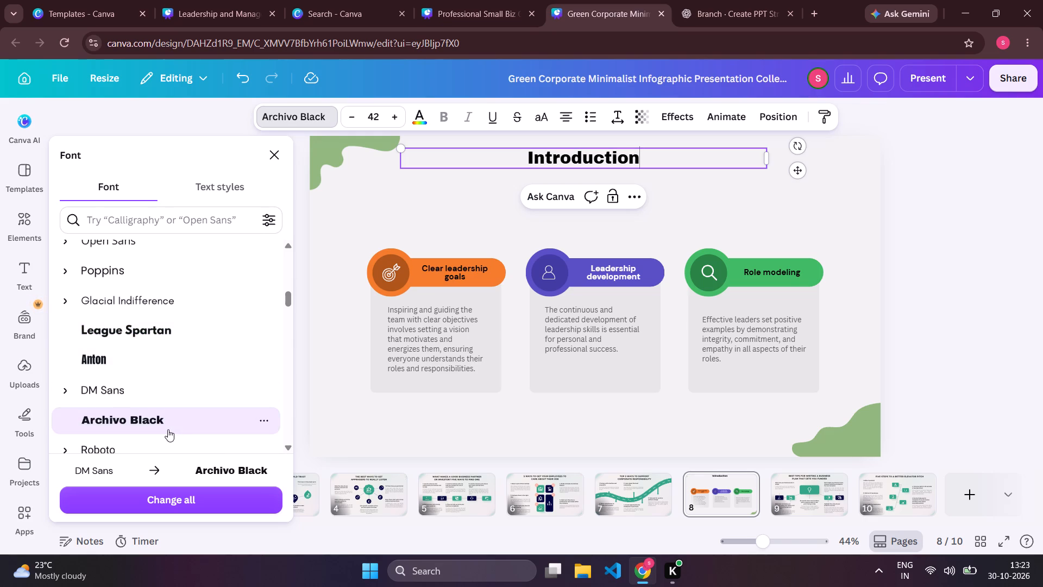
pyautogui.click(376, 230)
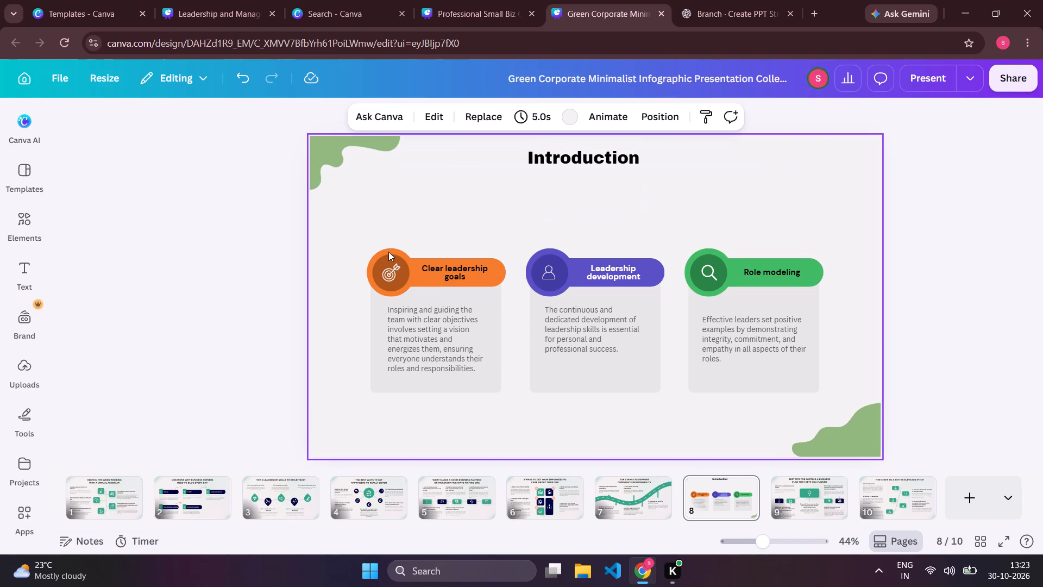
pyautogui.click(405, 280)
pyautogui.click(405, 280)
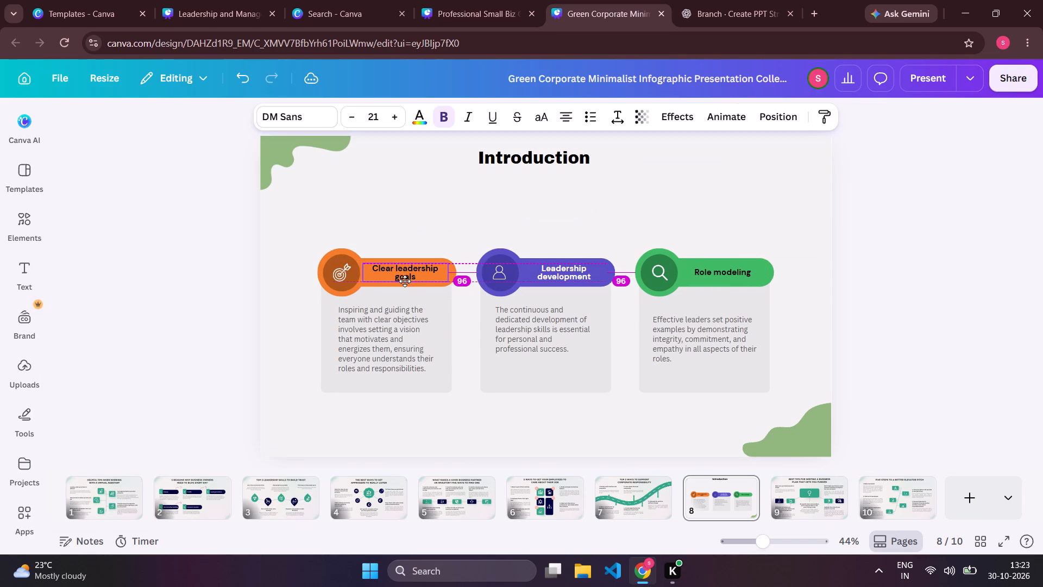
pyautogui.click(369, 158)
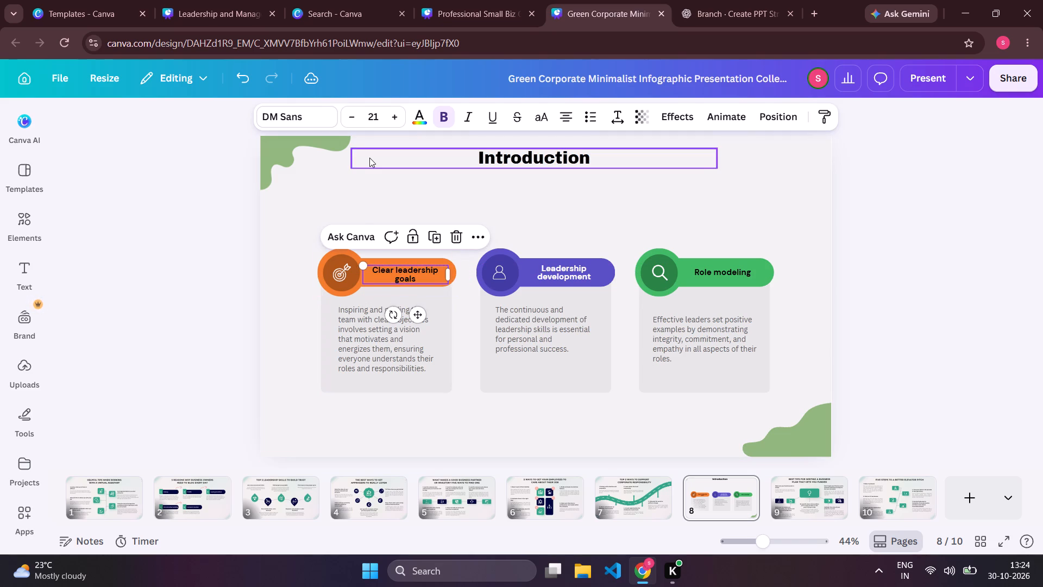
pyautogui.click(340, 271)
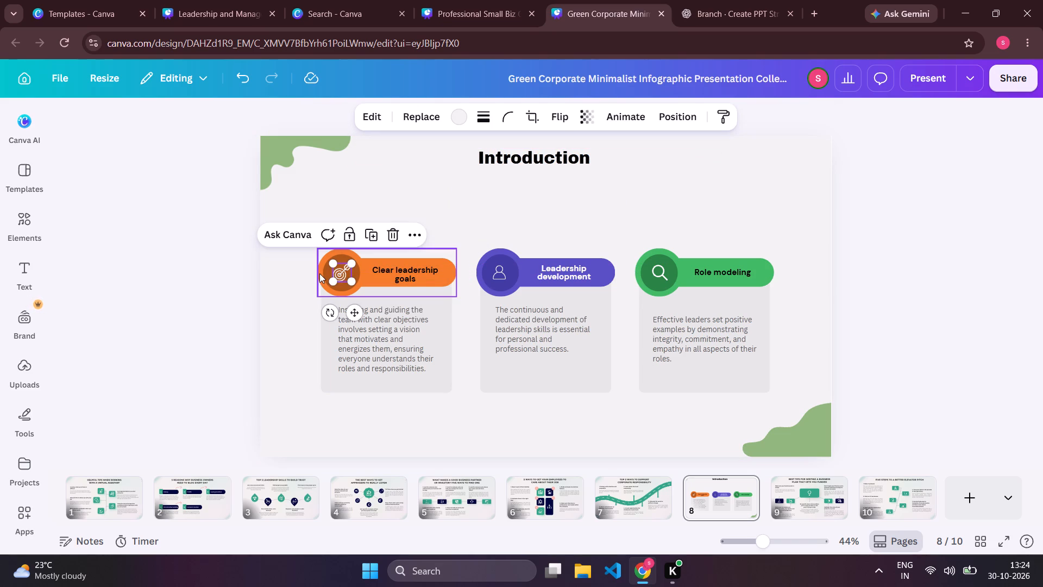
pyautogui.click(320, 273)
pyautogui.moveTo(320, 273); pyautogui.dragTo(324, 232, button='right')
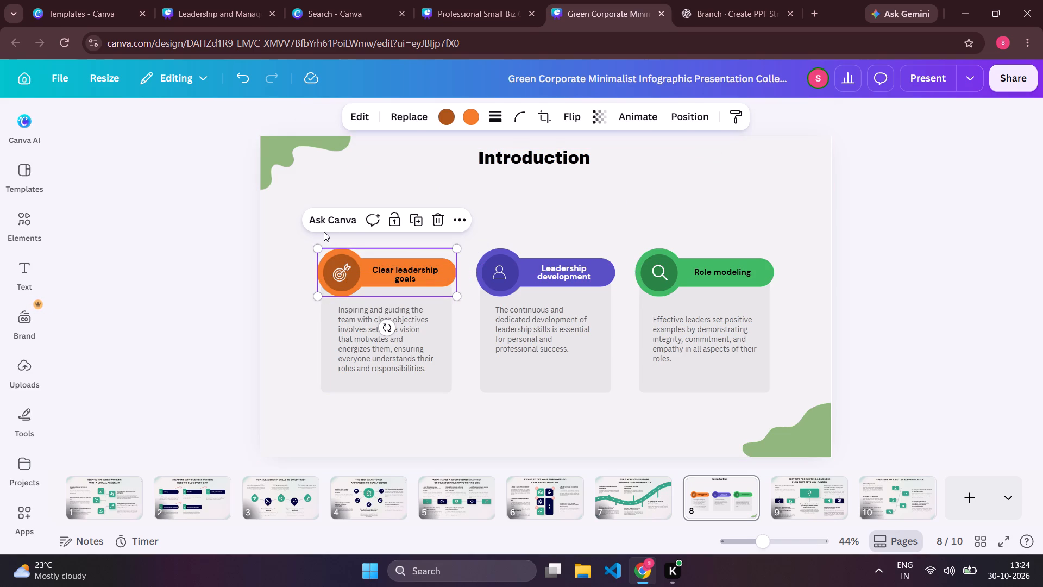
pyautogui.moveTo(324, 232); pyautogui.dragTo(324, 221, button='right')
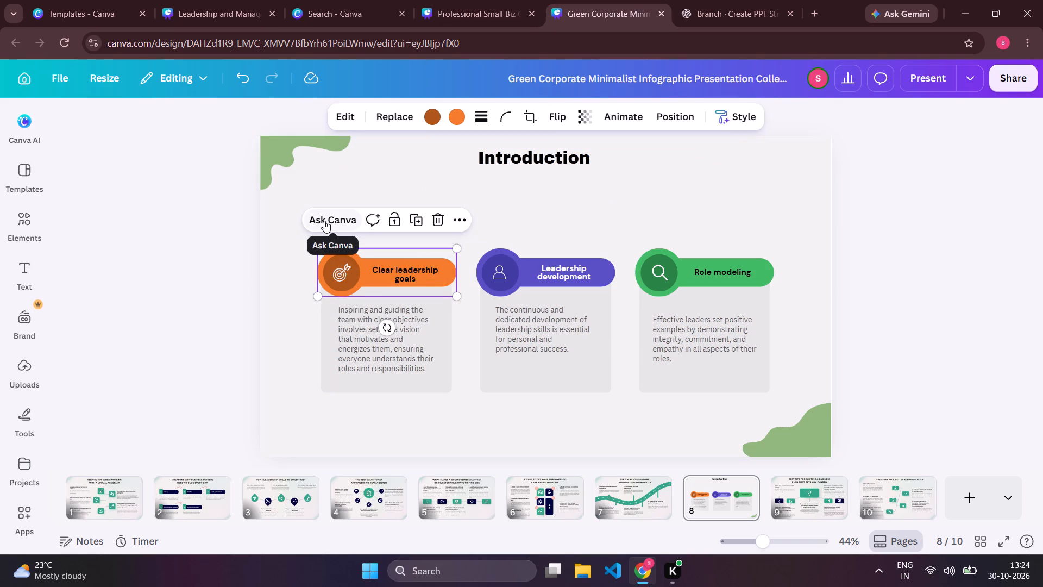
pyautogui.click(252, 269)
# Select all parts of the orange "Clear leadership goals" card and move them up and outward, just below the green corner shape.
pyautogui.moveTo(295, 244); pyautogui.dragTo(458, 270)
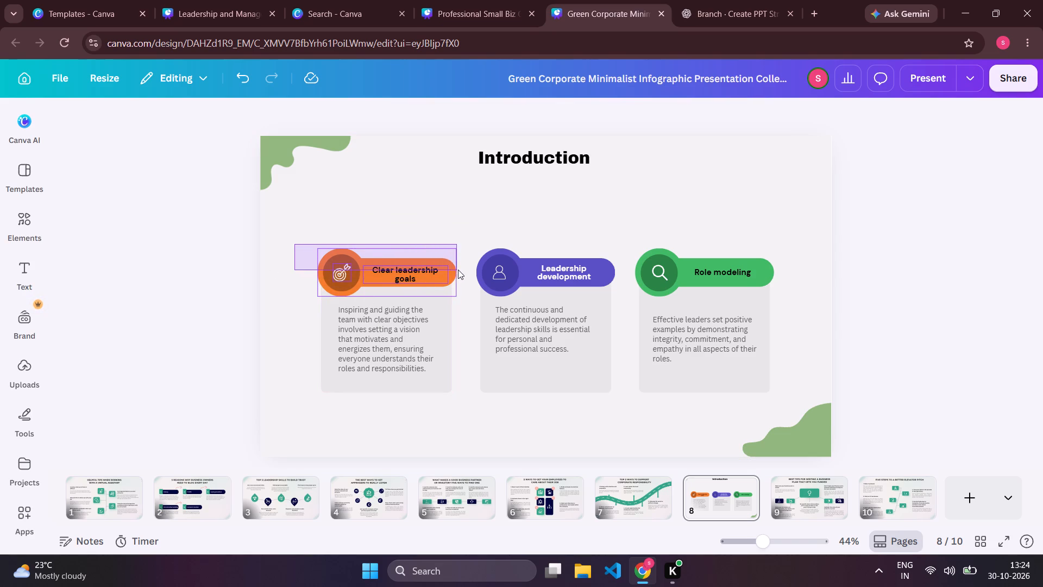
pyautogui.moveTo(458, 270); pyautogui.dragTo(458, 293)
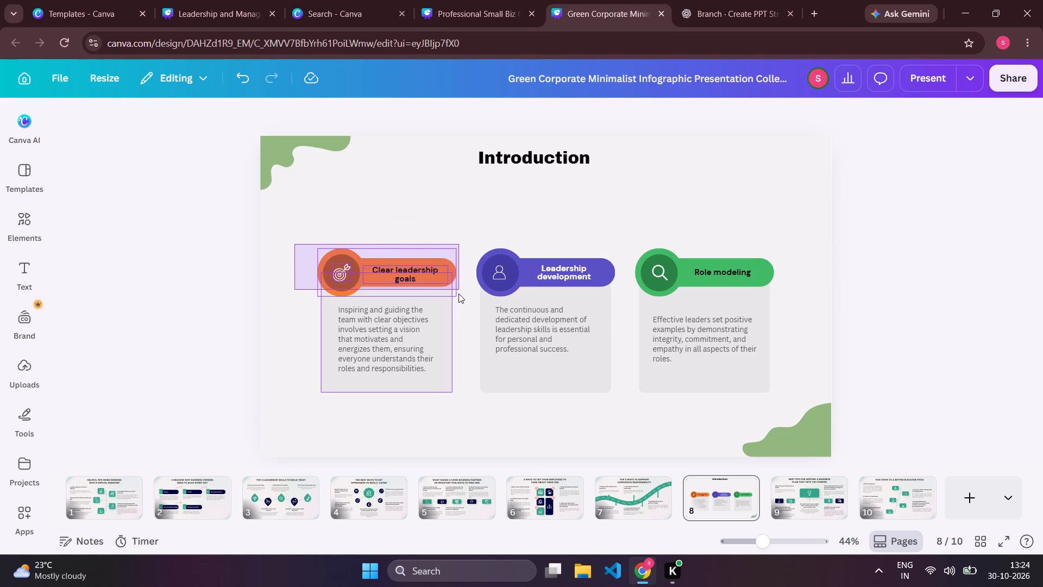
pyautogui.moveTo(458, 293); pyautogui.dragTo(460, 405)
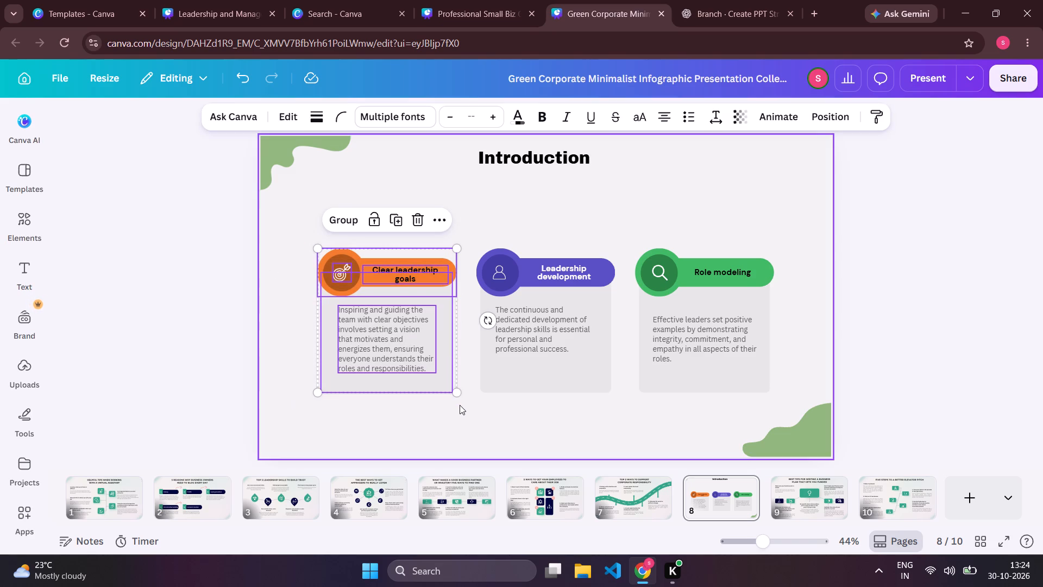
pyautogui.moveTo(400, 289); pyautogui.dragTo(400, 246)
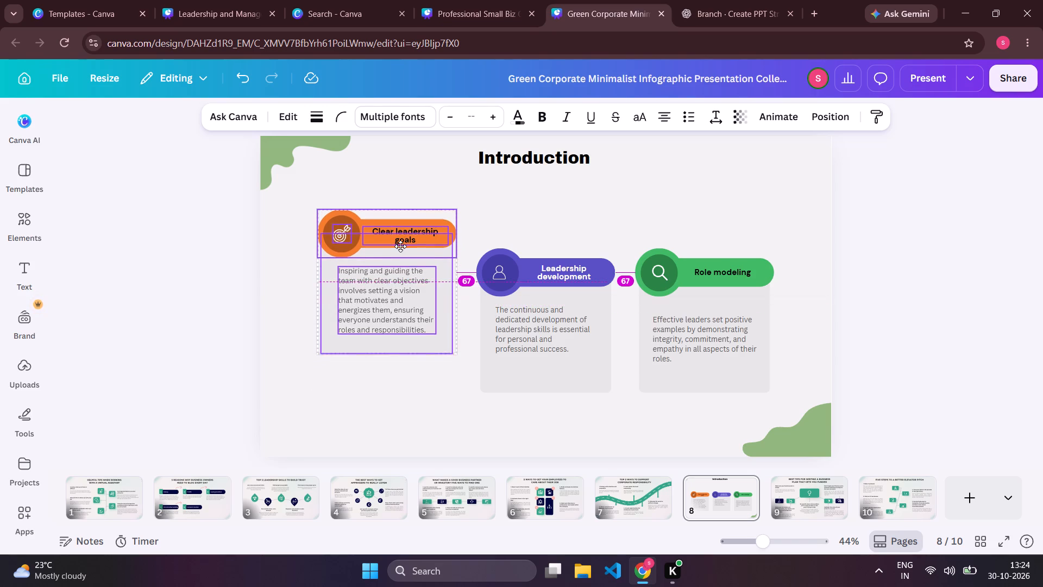
pyautogui.moveTo(400, 246); pyautogui.dragTo(394, 230)
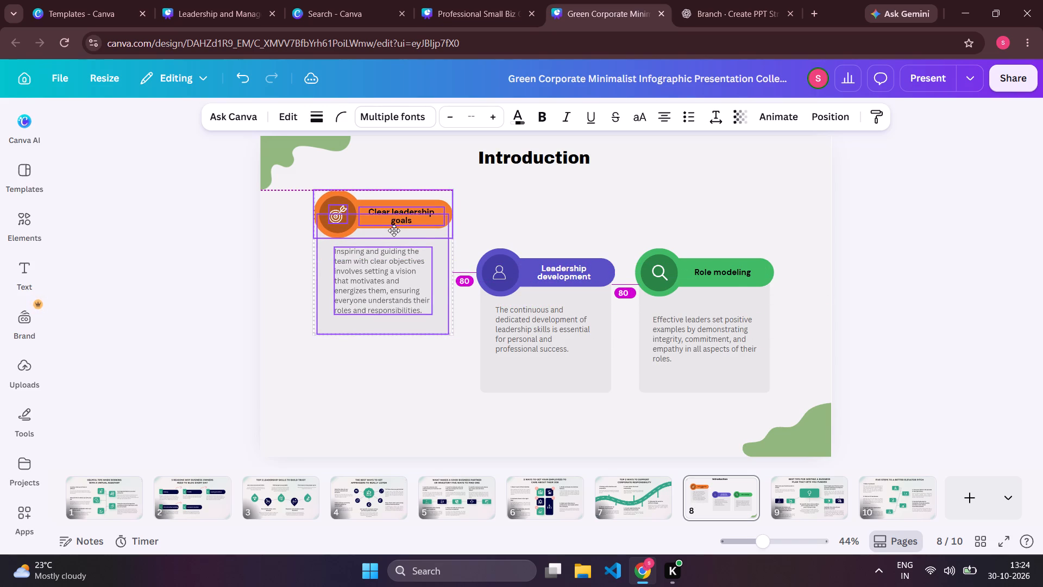
pyautogui.moveTo(394, 230); pyautogui.dragTo(380, 230)
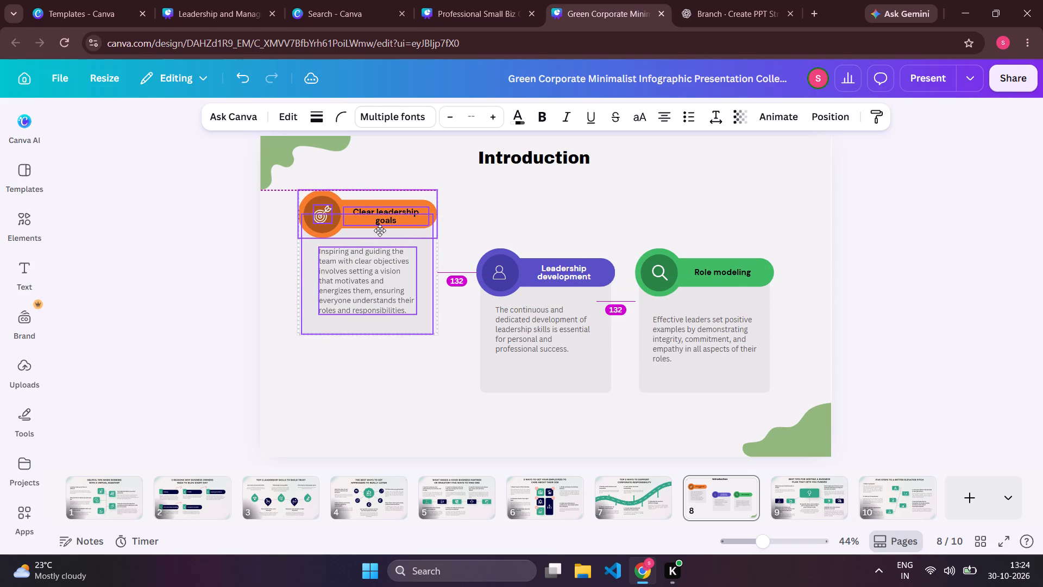
pyautogui.moveTo(380, 230); pyautogui.dragTo(391, 230)
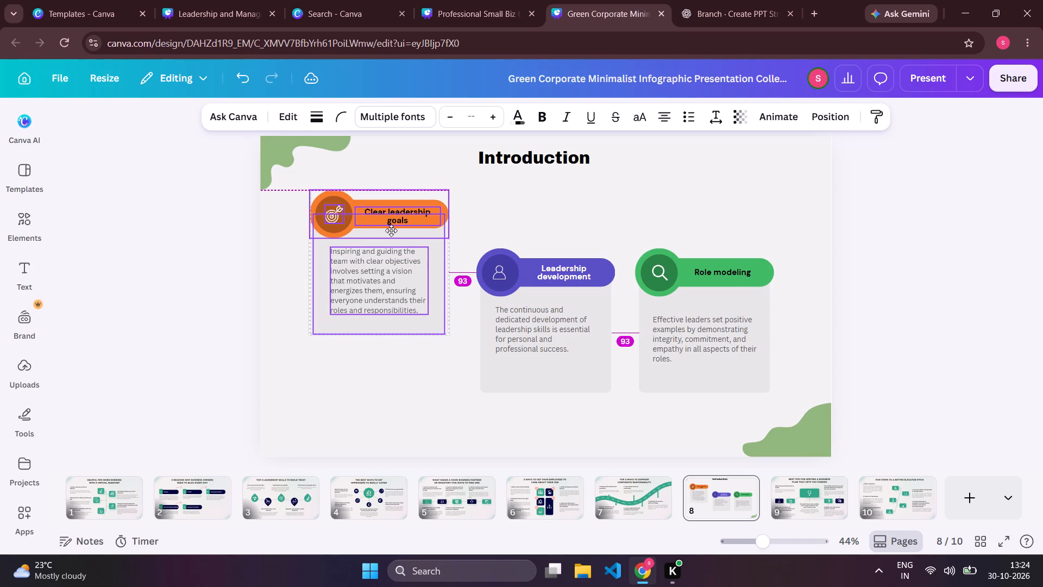
pyautogui.moveTo(391, 230); pyautogui.dragTo(369, 230)
pyautogui.moveTo(369, 230); pyautogui.dragTo(374, 230)
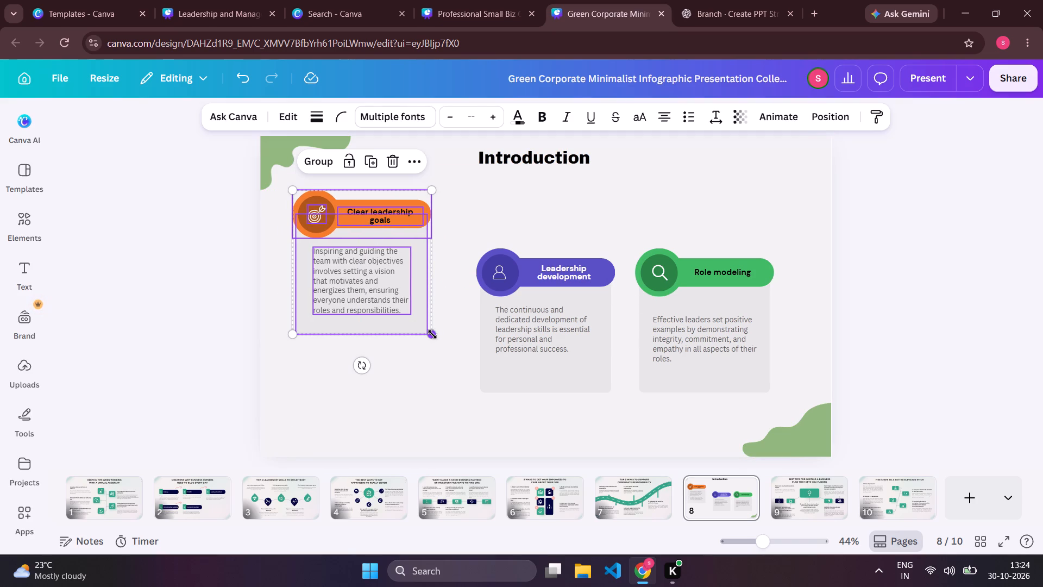
# Enlarge the whole orange card proportionally until its edge nearly reaches the purple card.
pyautogui.moveTo(432, 334); pyautogui.dragTo(448, 398)
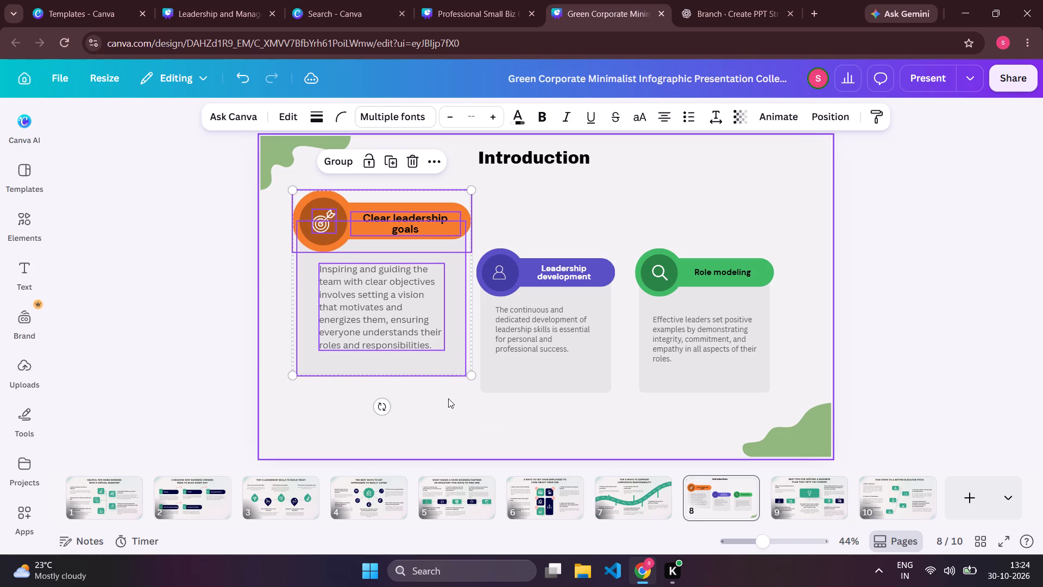
pyautogui.click(547, 193)
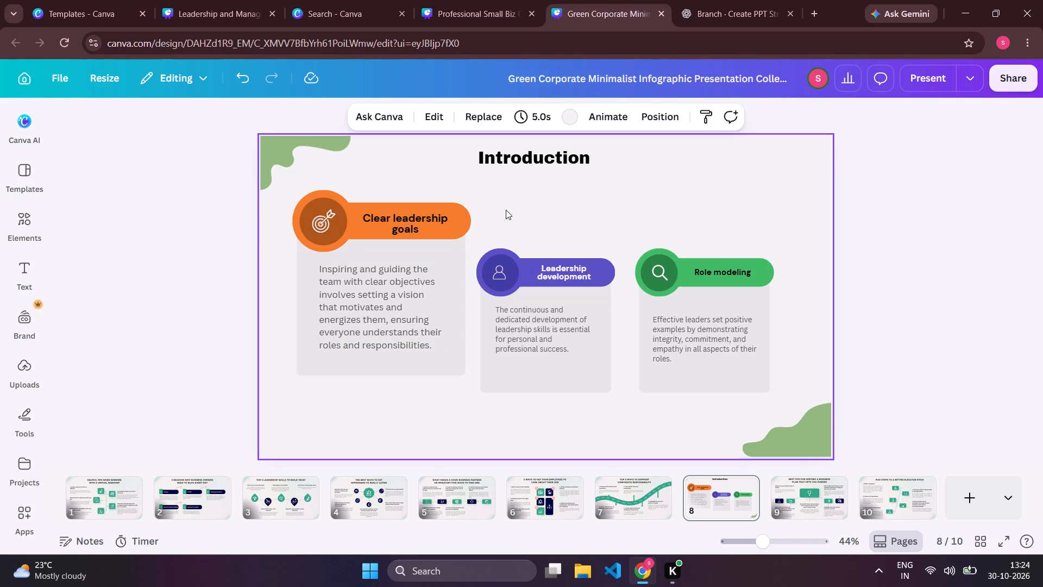
# Replace the orange card's heading with "Brief background of the problem statement".
pyautogui.click(422, 232)
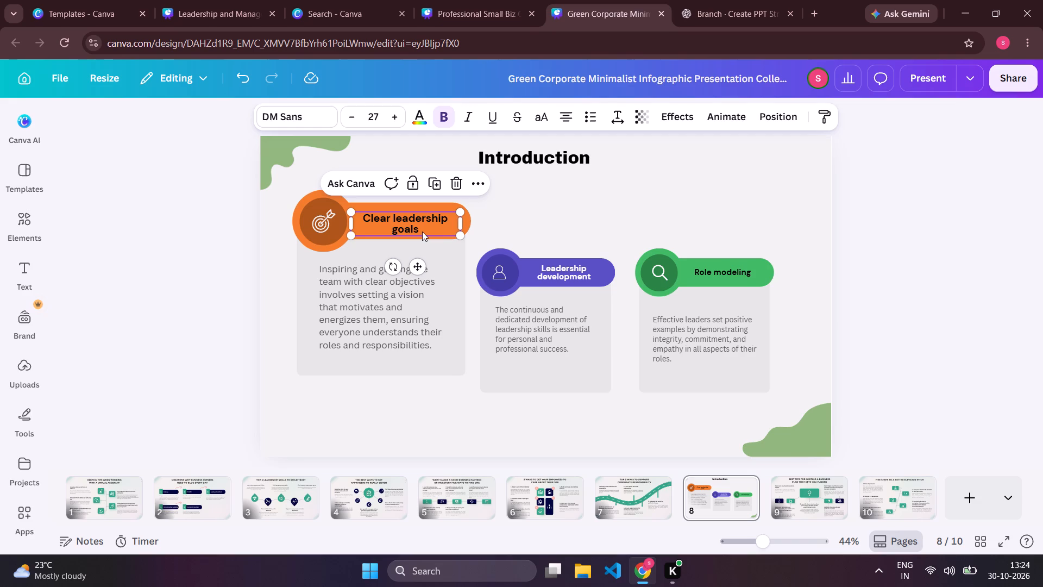
pyautogui.click(422, 232)
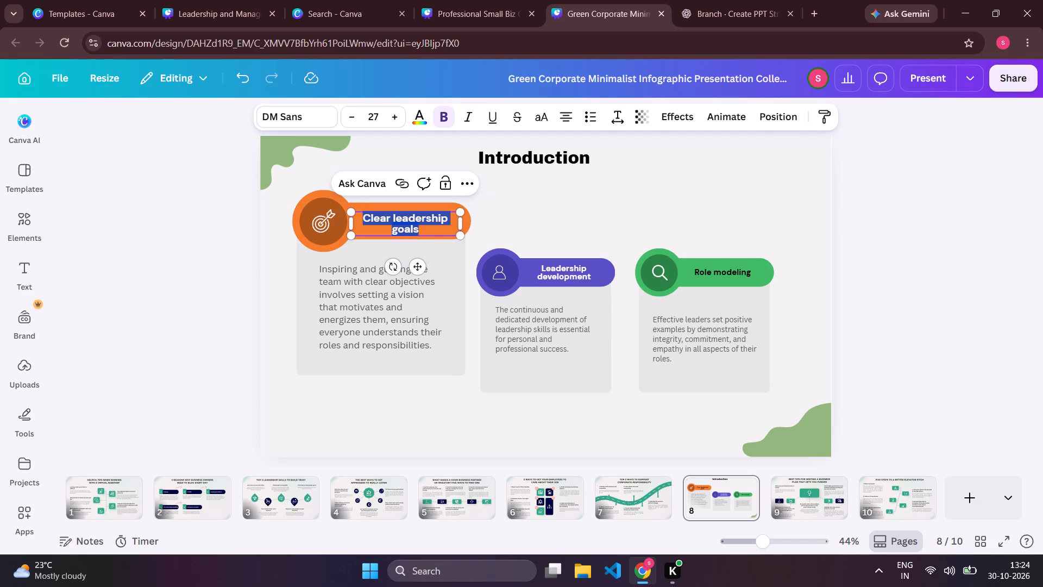
pyautogui.click(422, 232)
pyautogui.press('BackSpace')
pyautogui.press('BackSpace')
pyautogui.press('BackSpace')
pyautogui.press('BackSpace')
pyautogui.press('BackSpace')
pyautogui.press('BackSpace')
pyautogui.press('BackSpace')
pyautogui.press('BackSpace')
pyautogui.press('BackSpace')
pyautogui.press('BackSpace')
pyautogui.press('BackSpace')
pyautogui.press('BackSpace')
pyautogui.press('BackSpace')
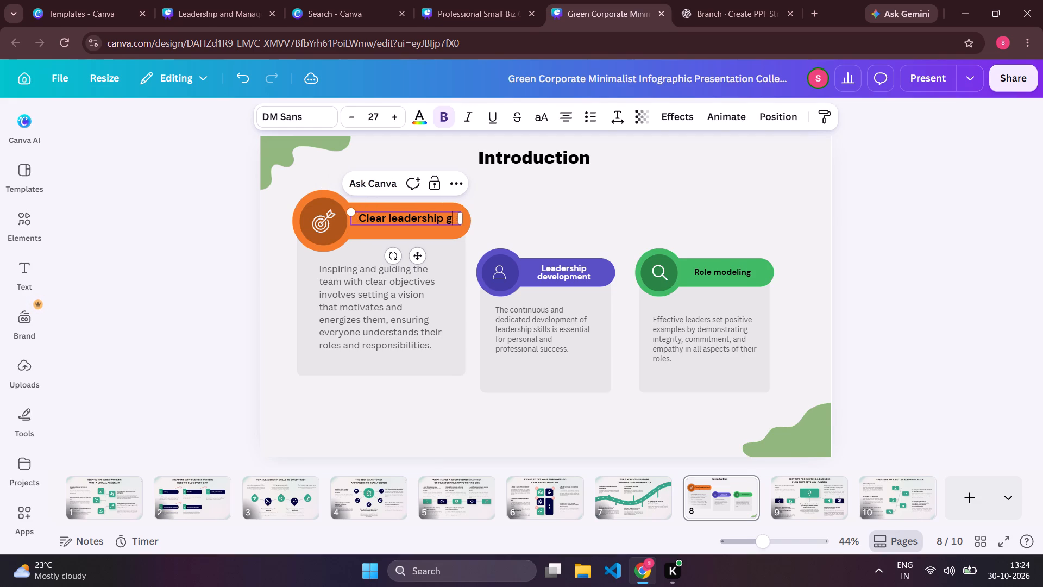
pyautogui.press('BackSpace')
pyautogui.press('BackSpace')
pyautogui.press('BackSpace')
pyautogui.press('BackSpace')
pyautogui.press('BackSpace')
pyautogui.press('BackSpace')
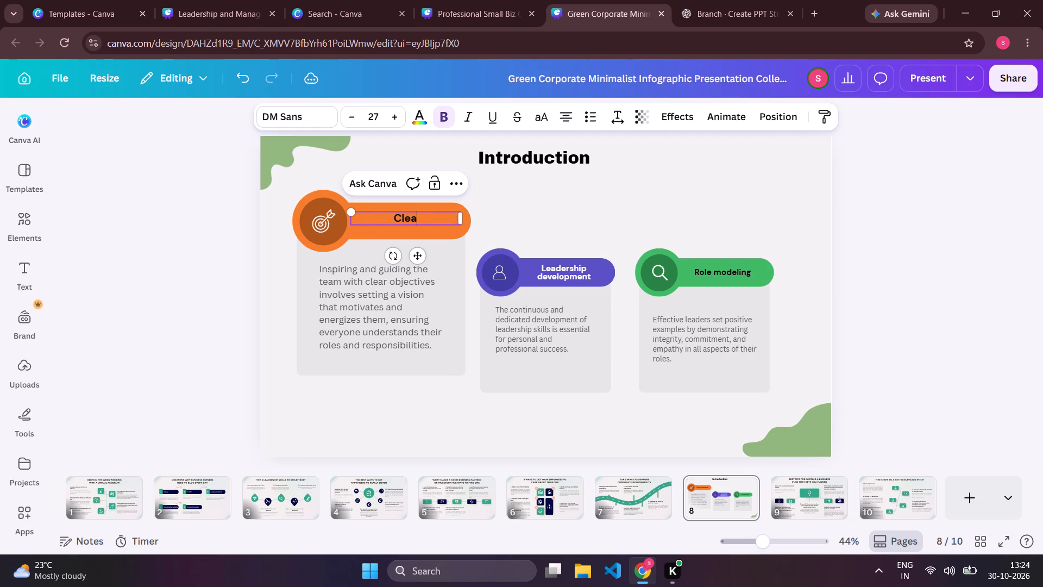
pyautogui.press('BackSpace')
pyautogui.press('BackSpace')
pyautogui.press('BackSpace')
pyautogui.write('brief')
pyautogui.press('space')
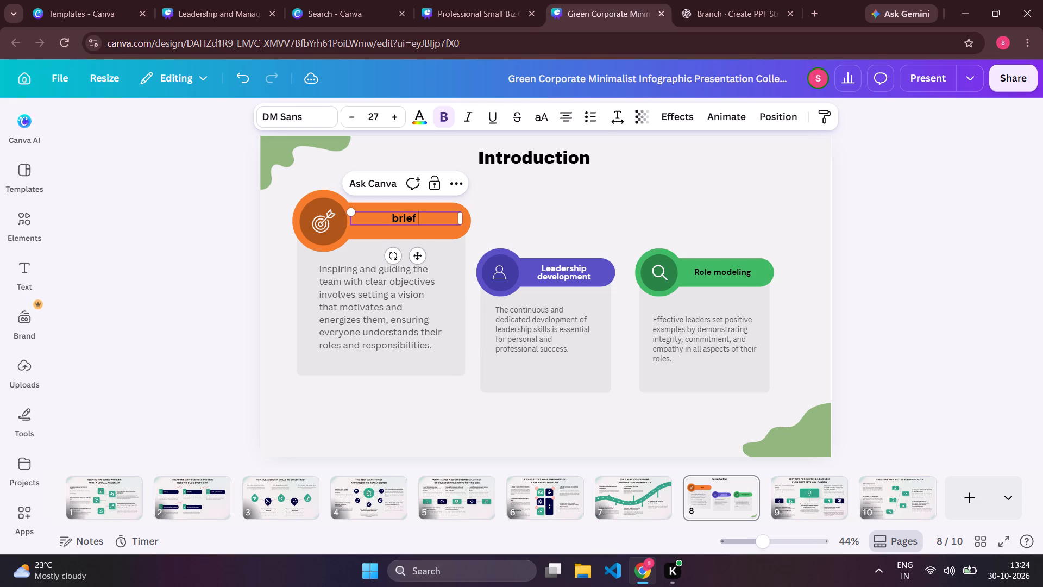
pyautogui.press('BackSpace')
pyautogui.press('BackSpace')
pyautogui.press('BackSpace')
pyautogui.press('BackSpace')
pyautogui.press('BackSpace')
pyautogui.press('BackSpace')
pyautogui.press('BackSpace')
pyautogui.hotkey('shift', 'b')
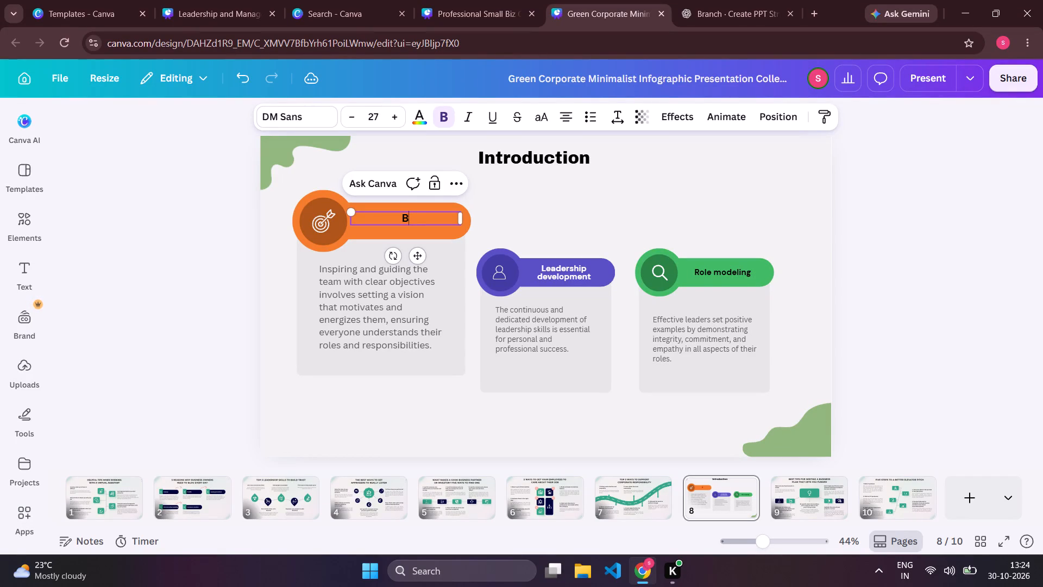
pyautogui.write('riief')
pyautogui.press('space')
pyautogui.press('BackSpace')
pyautogui.press('BackSpace')
pyautogui.press('BackSpace')
pyautogui.press('BackSpace')
pyautogui.press('BackSpace')
pyautogui.write('ief')
pyautogui.press('space')
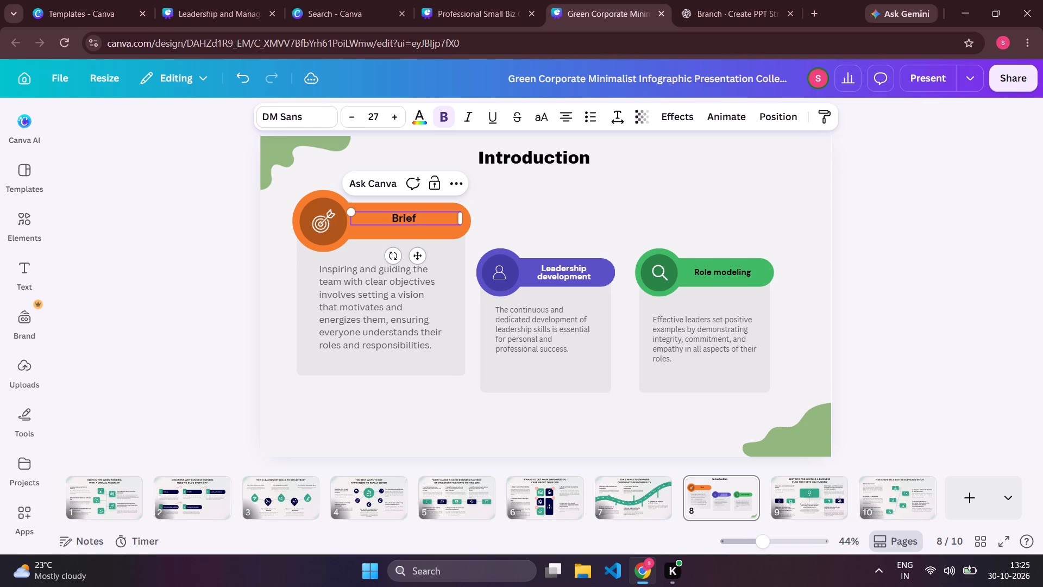
pyautogui.write('ba')
pyautogui.write('ck')
pyautogui.write('grounf')
pyautogui.press('space')
pyautogui.press('BackSpace')
pyautogui.press('BackSpace')
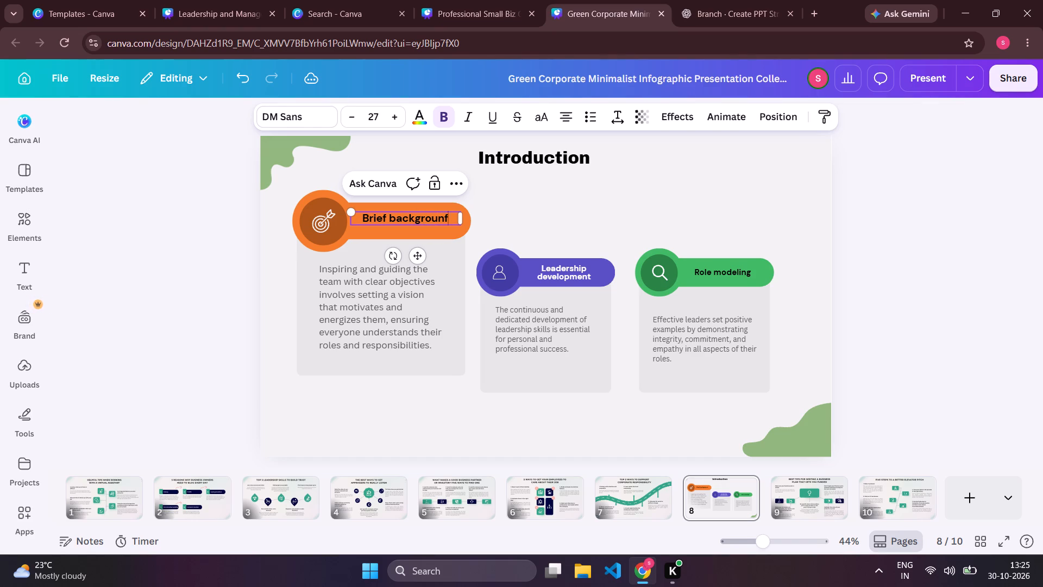
pyautogui.write('d')
pyautogui.press('space')
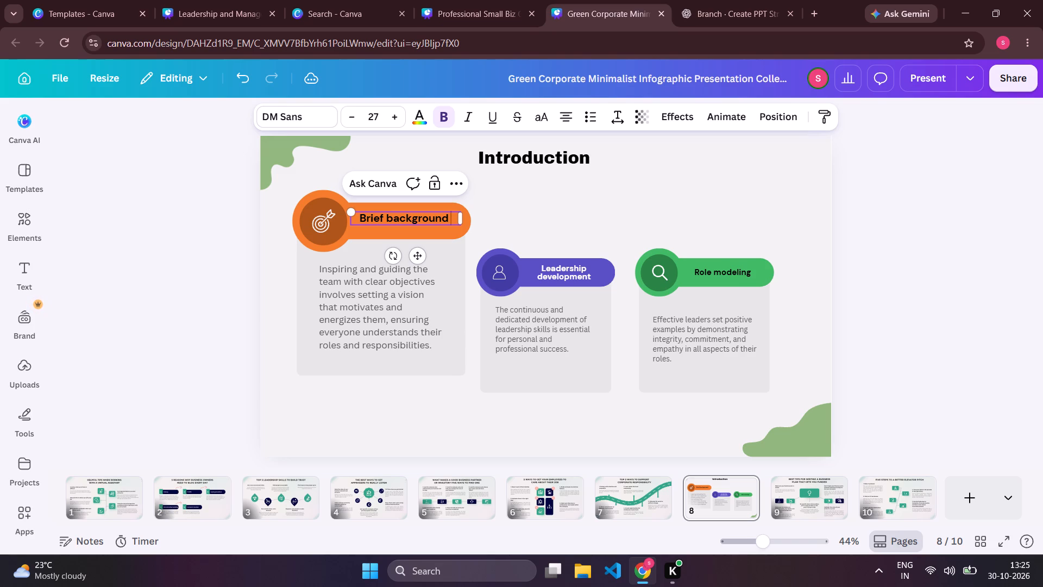
pyautogui.write('of the problem statement')
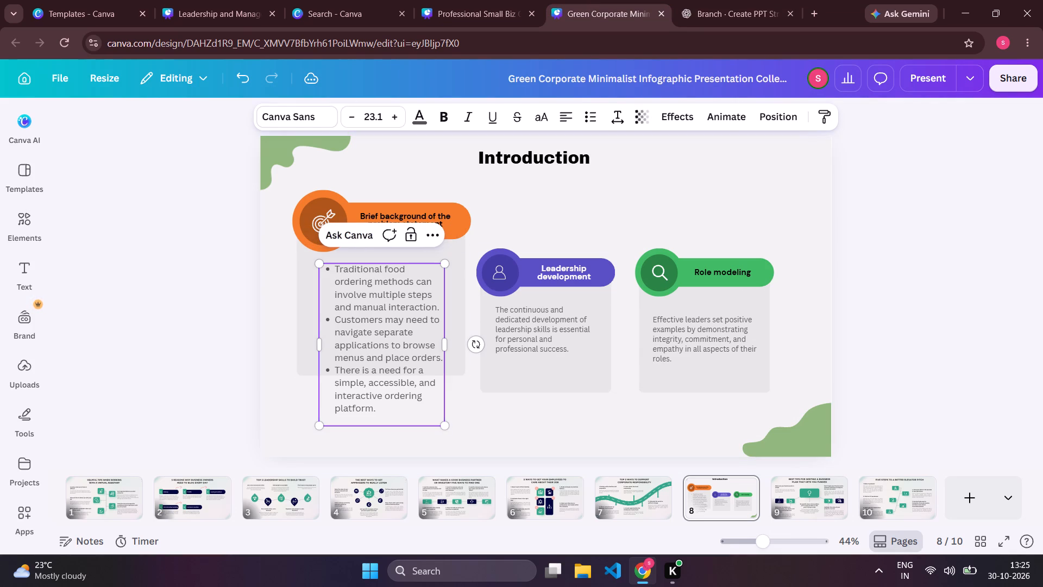
# Move the orange card's grey panel down behind the bullets and extend its upper edge to meet the orange banner.
pyautogui.click(453, 366)
pyautogui.moveTo(413, 357); pyautogui.dragTo(415, 333)
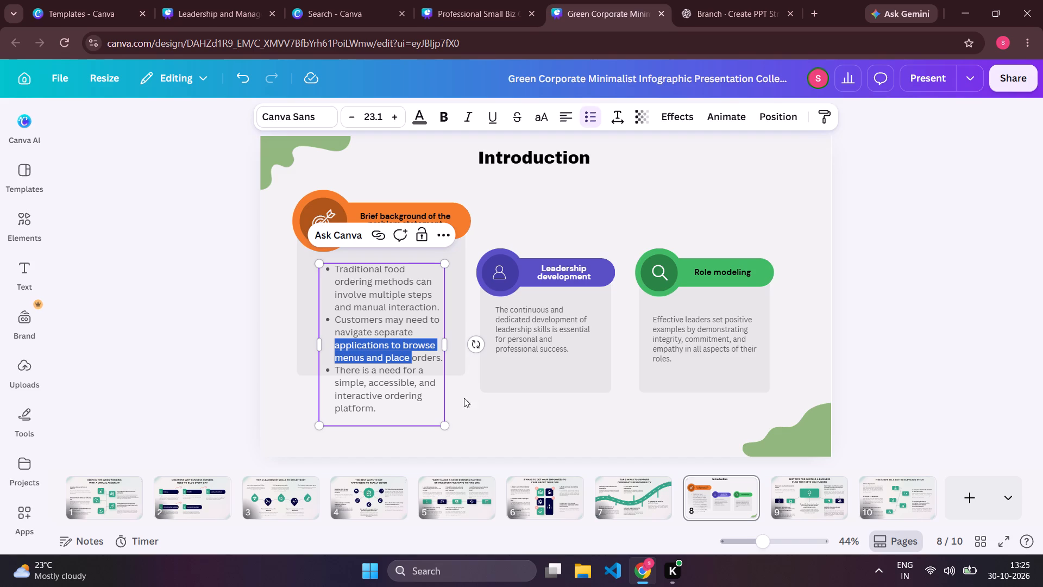
pyautogui.click(467, 413)
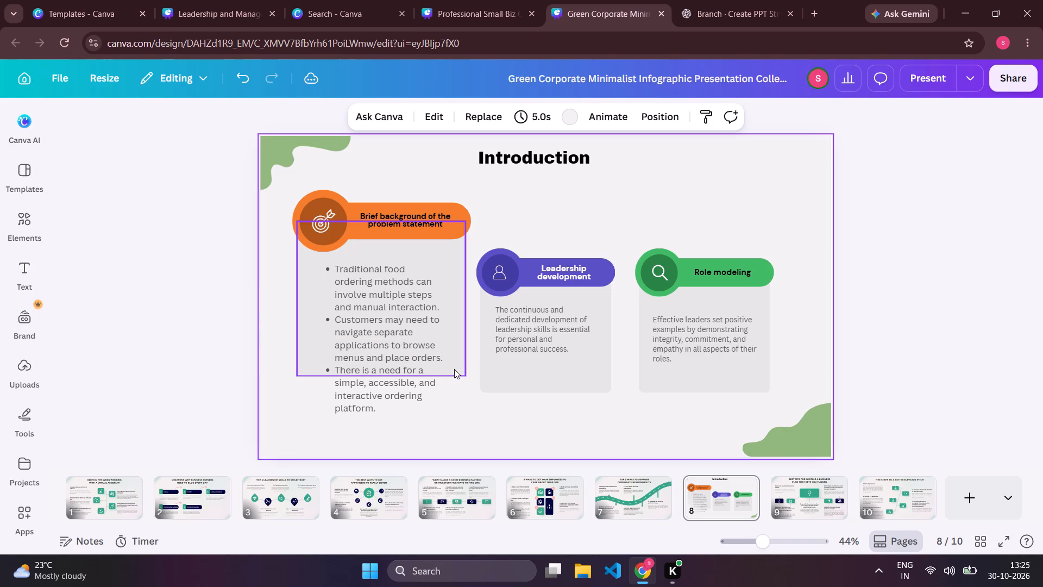
pyautogui.moveTo(462, 373); pyautogui.dragTo(467, 414)
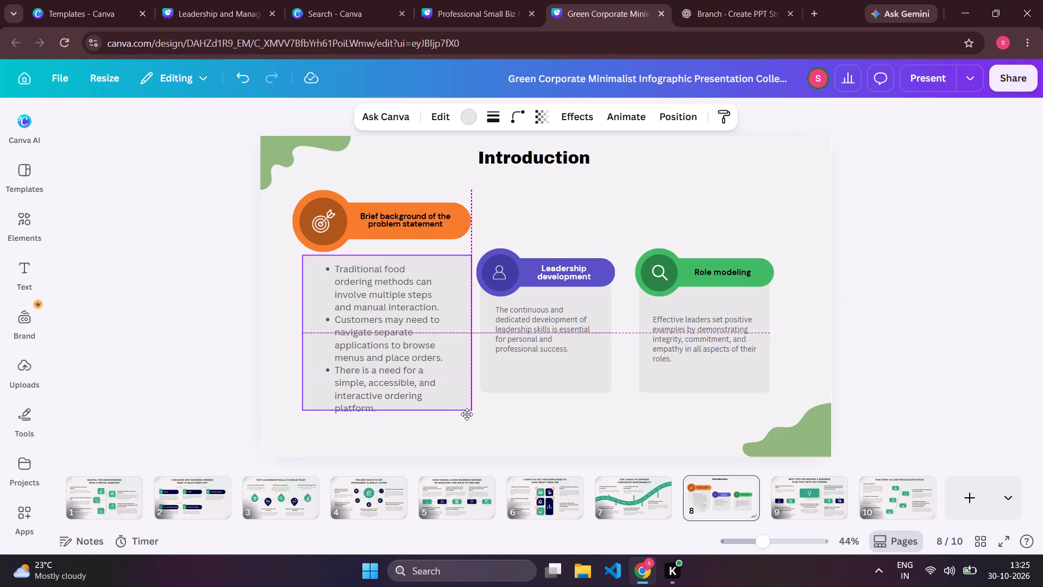
pyautogui.moveTo(467, 414); pyautogui.dragTo(466, 403)
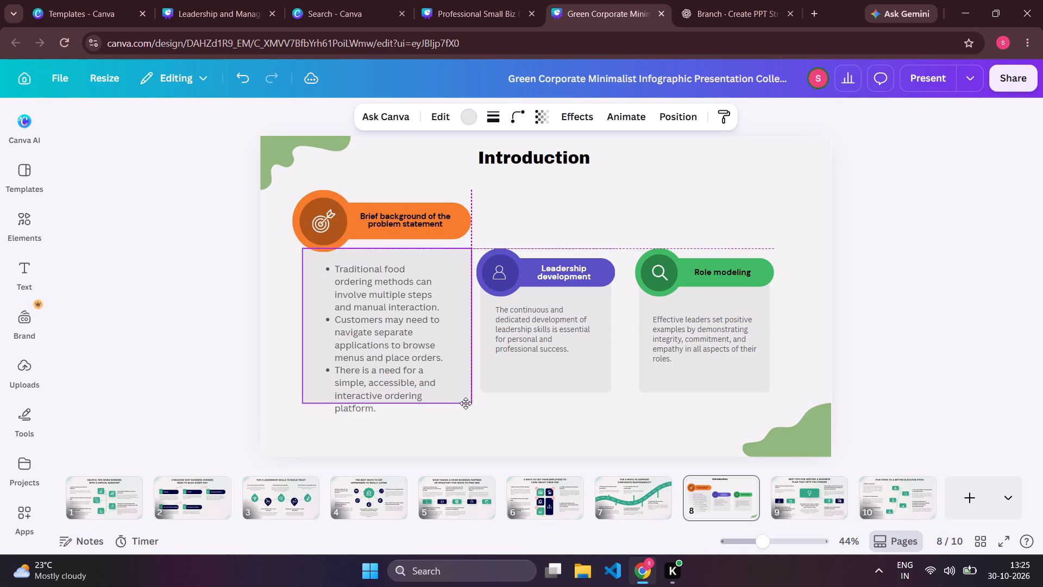
pyautogui.moveTo(466, 403); pyautogui.dragTo(468, 413)
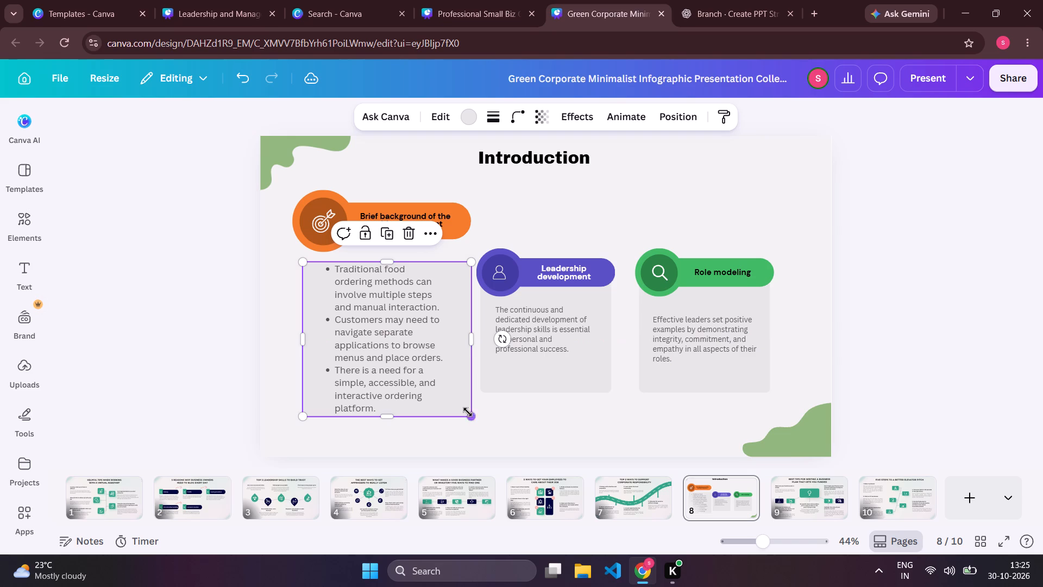
pyautogui.moveTo(470, 264); pyautogui.dragTo(468, 243)
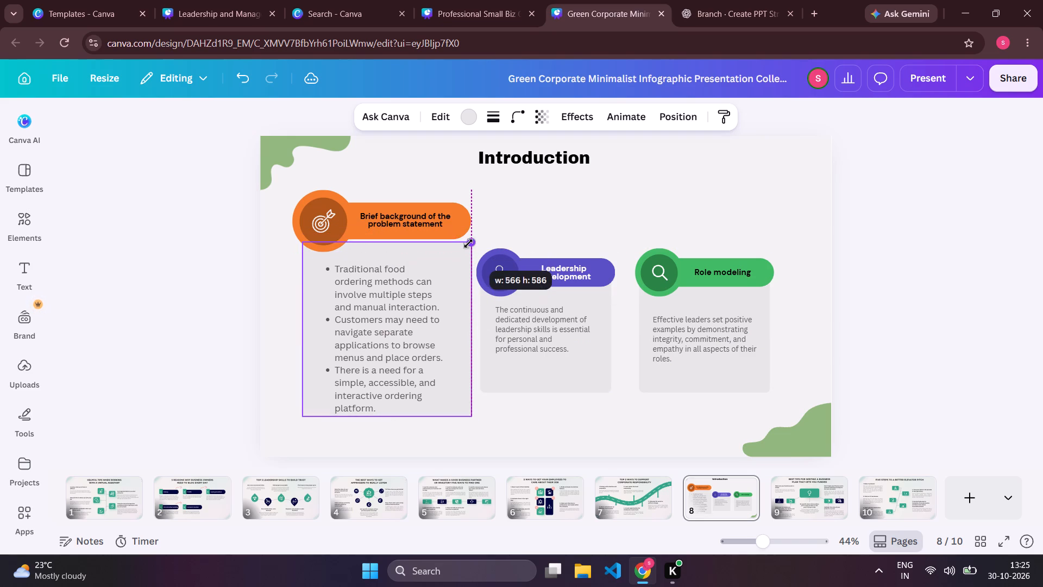
pyautogui.moveTo(468, 243); pyautogui.dragTo(469, 241)
pyautogui.click(504, 219)
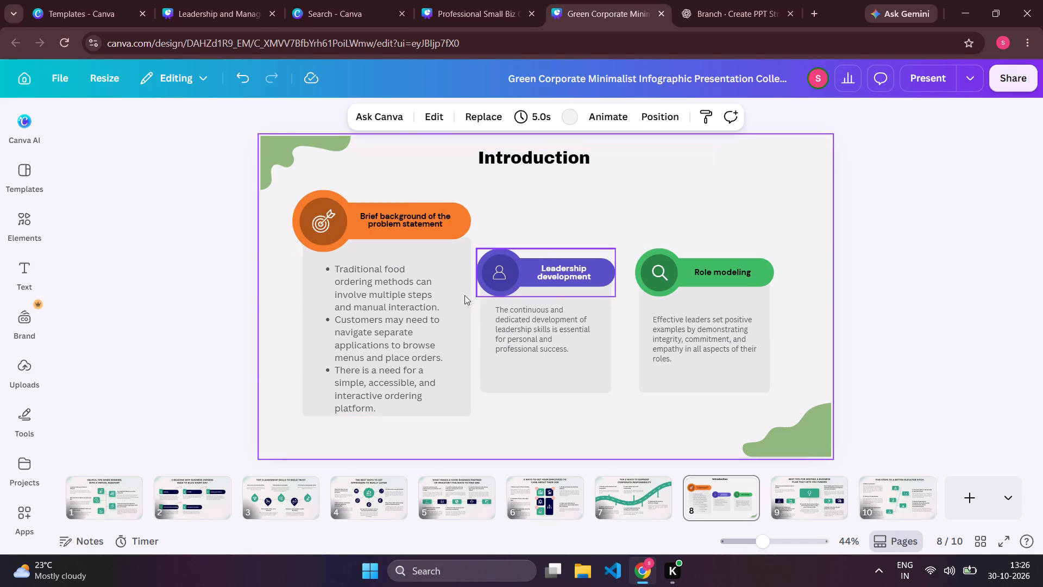
# Move the orange card's bullet text up so it sits centred inside the grey panel.
pyautogui.click(394, 311)
pyautogui.moveTo(394, 311); pyautogui.dragTo(402, 292)
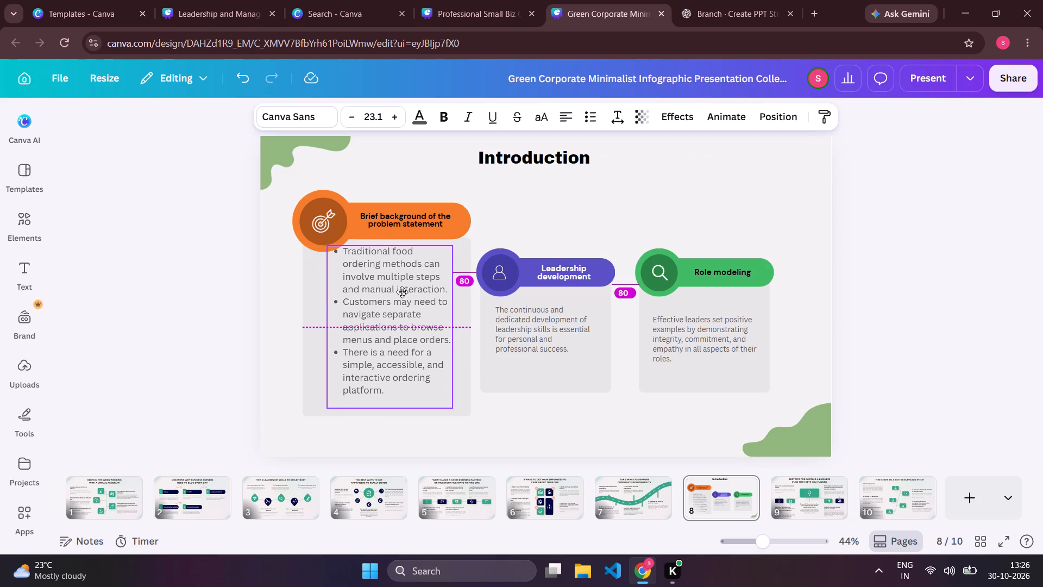
pyautogui.moveTo(402, 292); pyautogui.dragTo(398, 307)
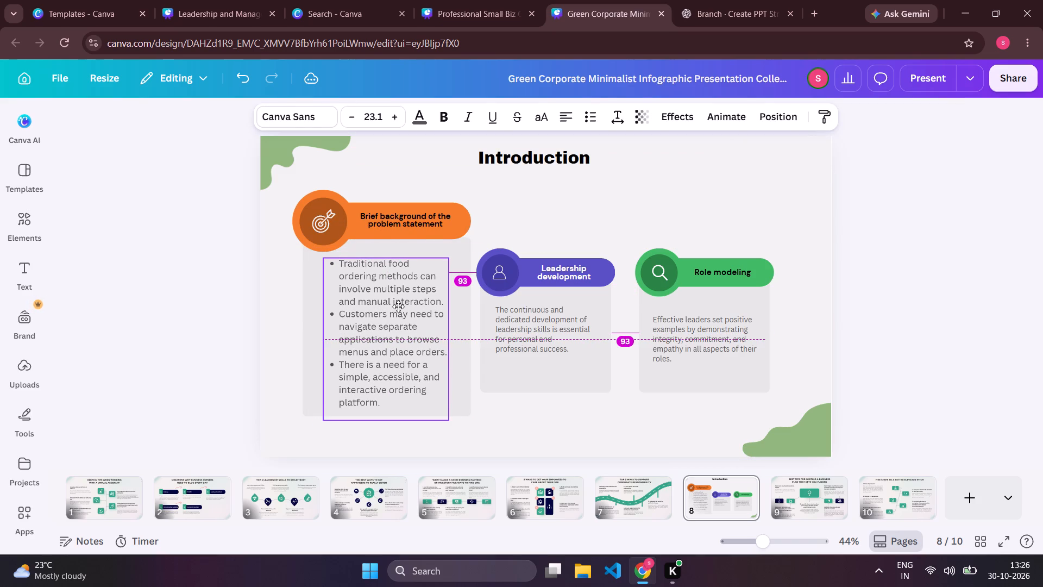
pyautogui.moveTo(398, 307); pyautogui.dragTo(398, 299)
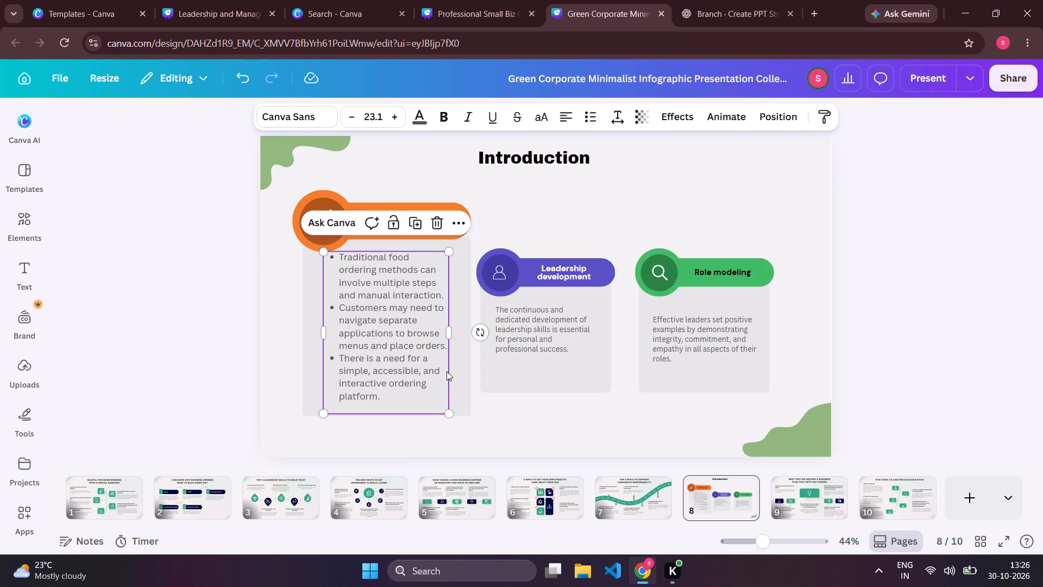
pyautogui.click(374, 391)
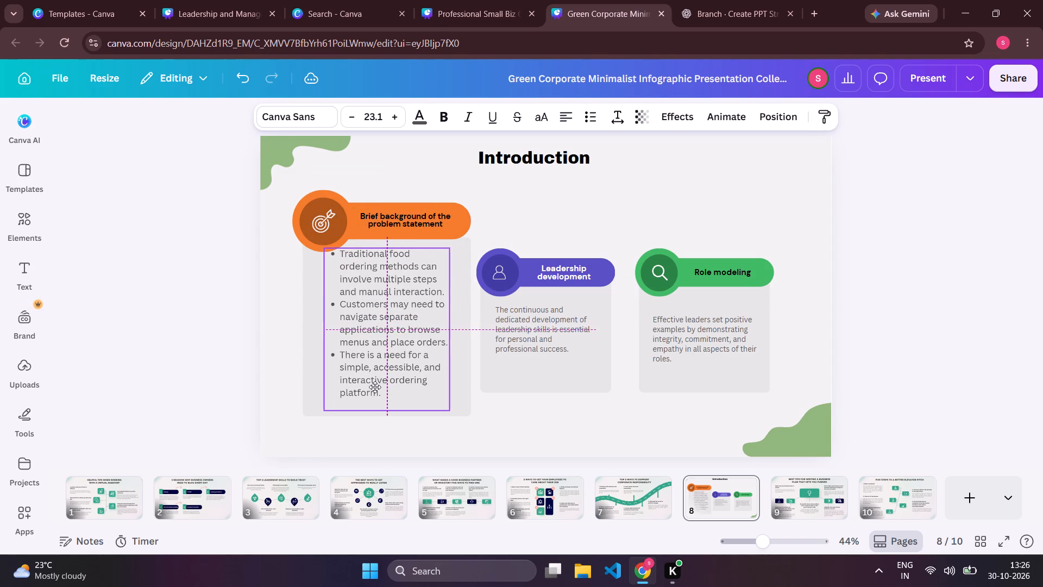
pyautogui.click(530, 442)
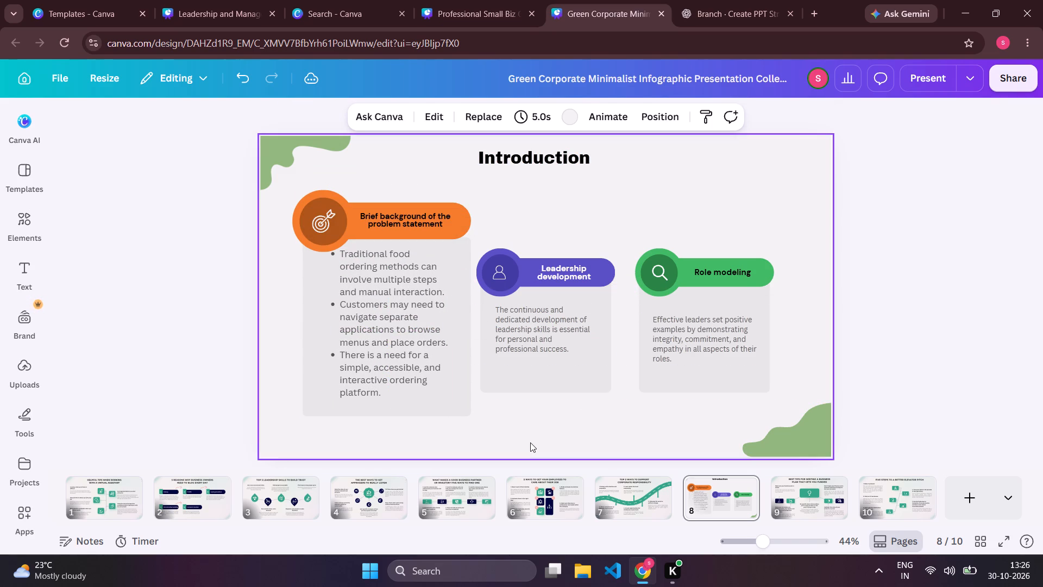
# Reduce the font size of all the orange card's bullets to 20.1.
pyautogui.click(388, 395)
pyautogui.hotkey('ctrl', 'a')
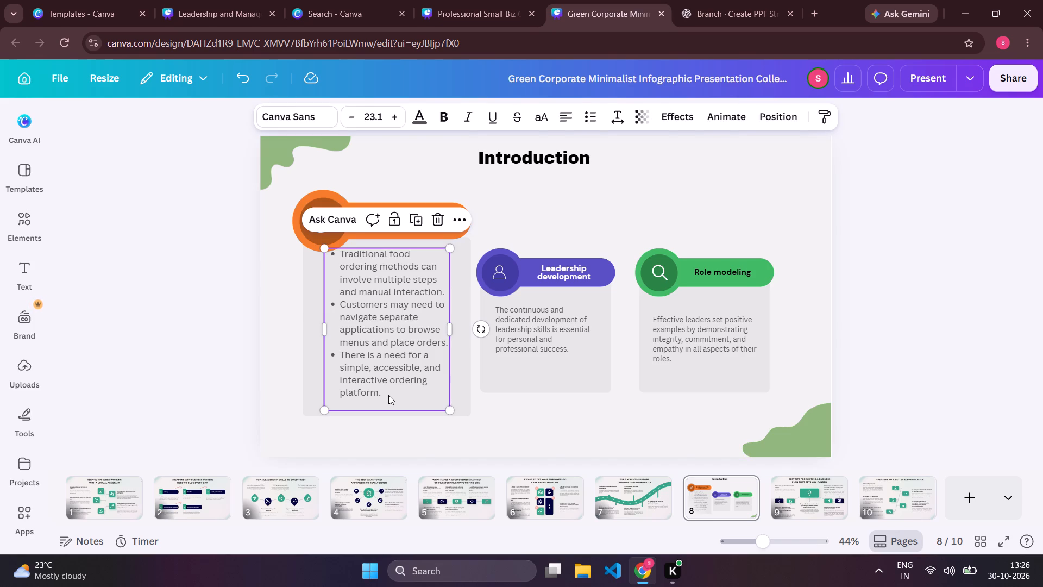
pyautogui.click(532, 428)
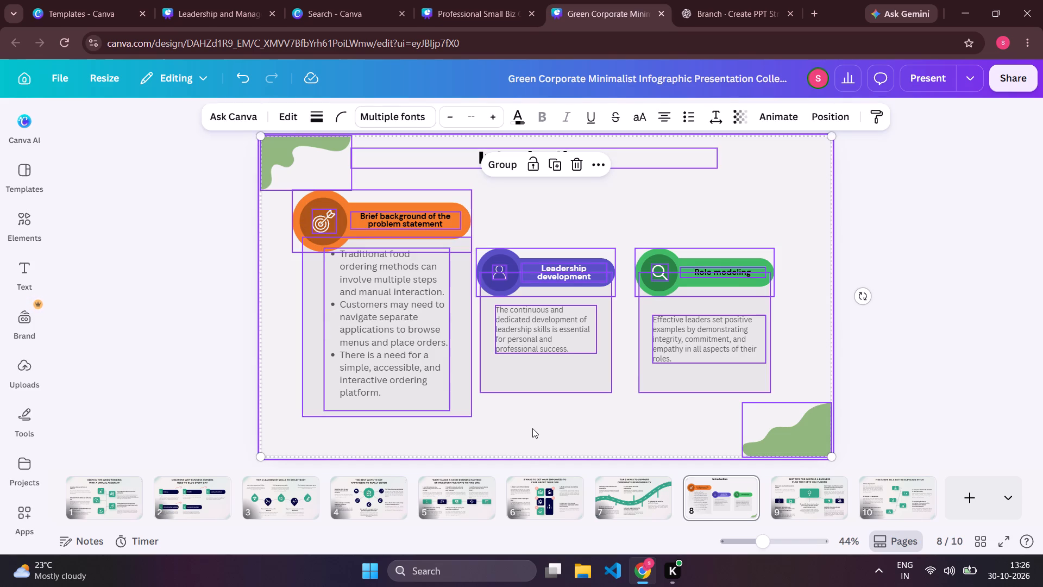
pyautogui.doubleClick(390, 334)
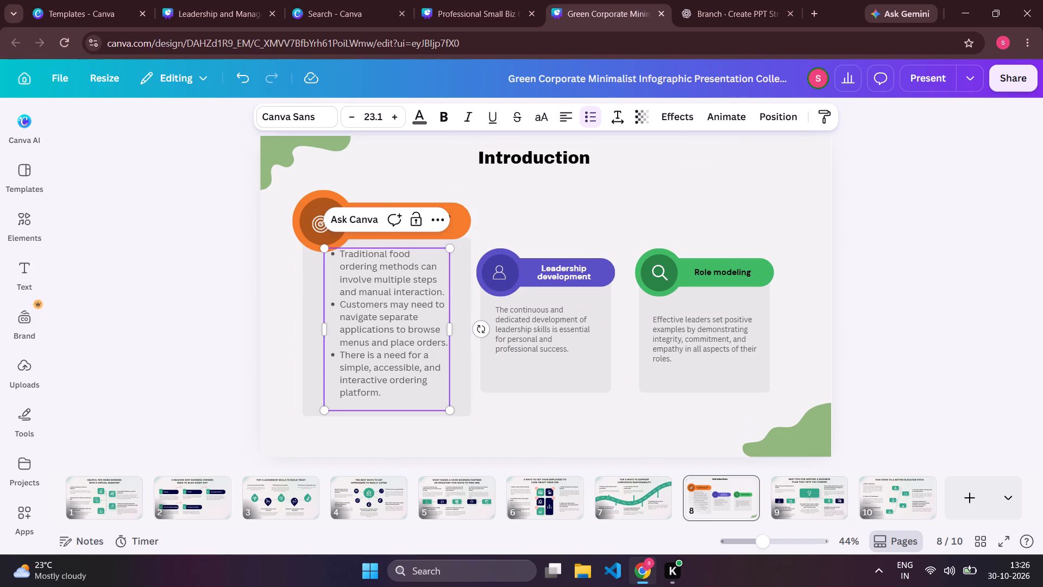
pyautogui.hotkey('ctrl', 'a')
pyautogui.tripleClick(351, 120)
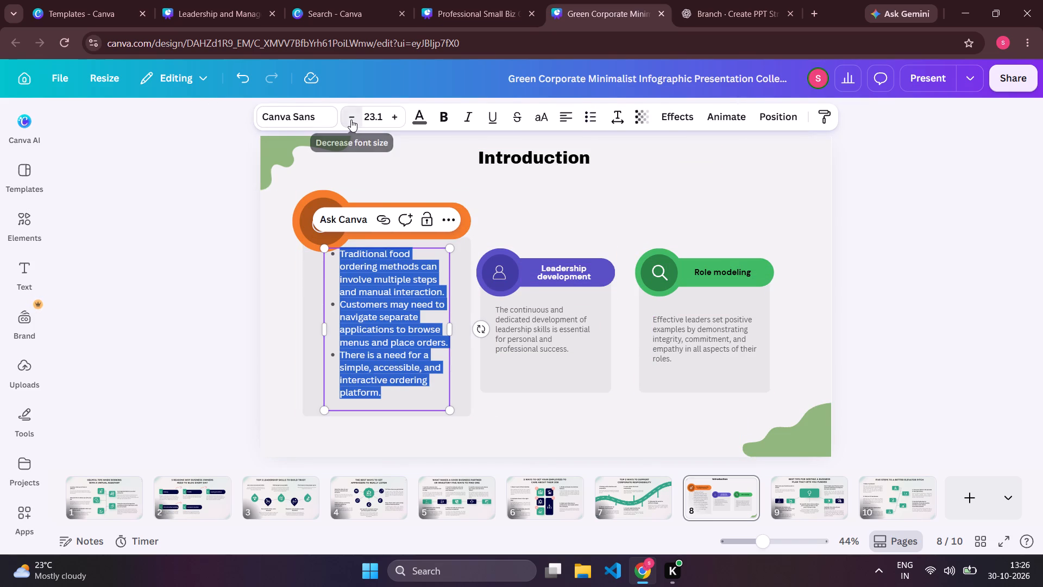
pyautogui.click(521, 316)
# Shift the orange card's bullet text slightly down and centre it horizontally within the grey panel.
pyautogui.click(361, 318)
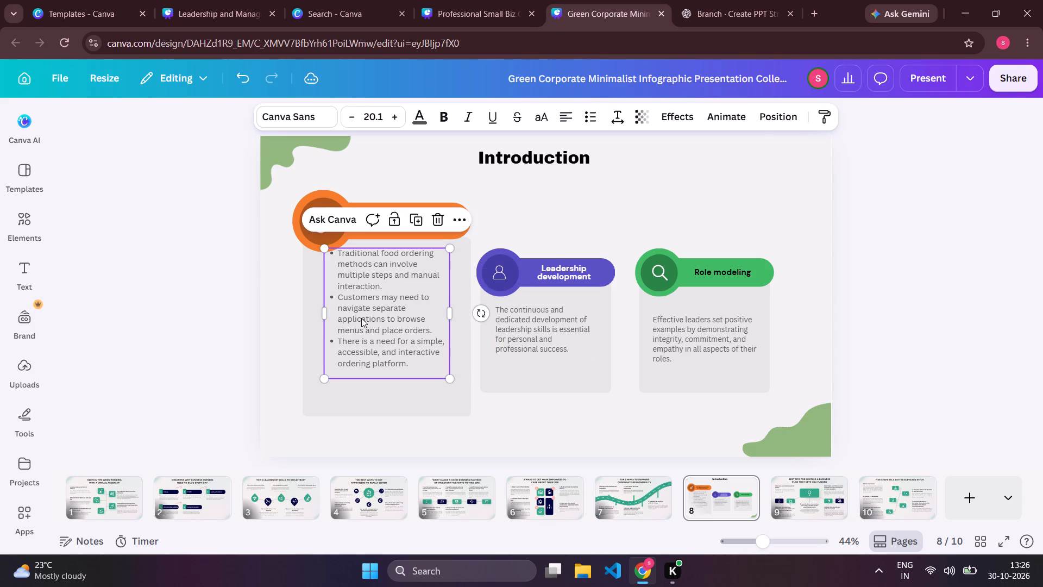
pyautogui.click(297, 115)
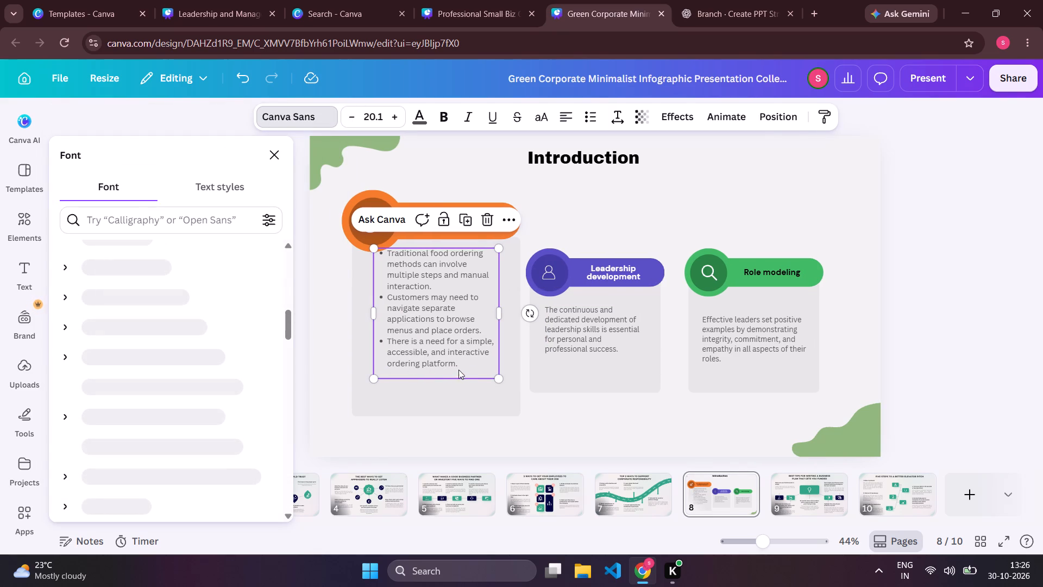
pyautogui.moveTo(454, 363); pyautogui.dragTo(442, 371)
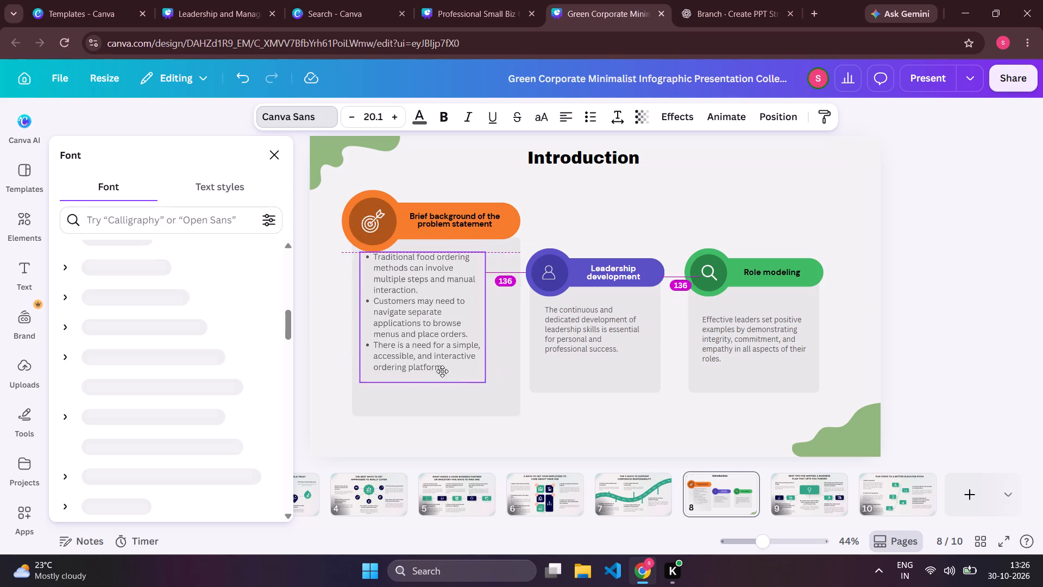
pyautogui.moveTo(442, 371); pyautogui.dragTo(449, 371)
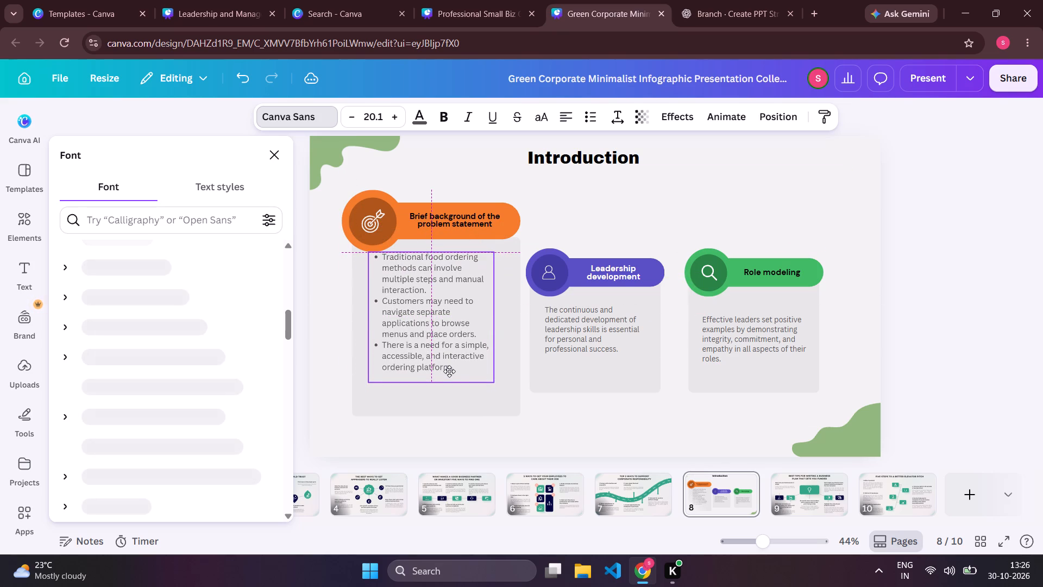
pyautogui.moveTo(449, 371); pyautogui.dragTo(450, 371)
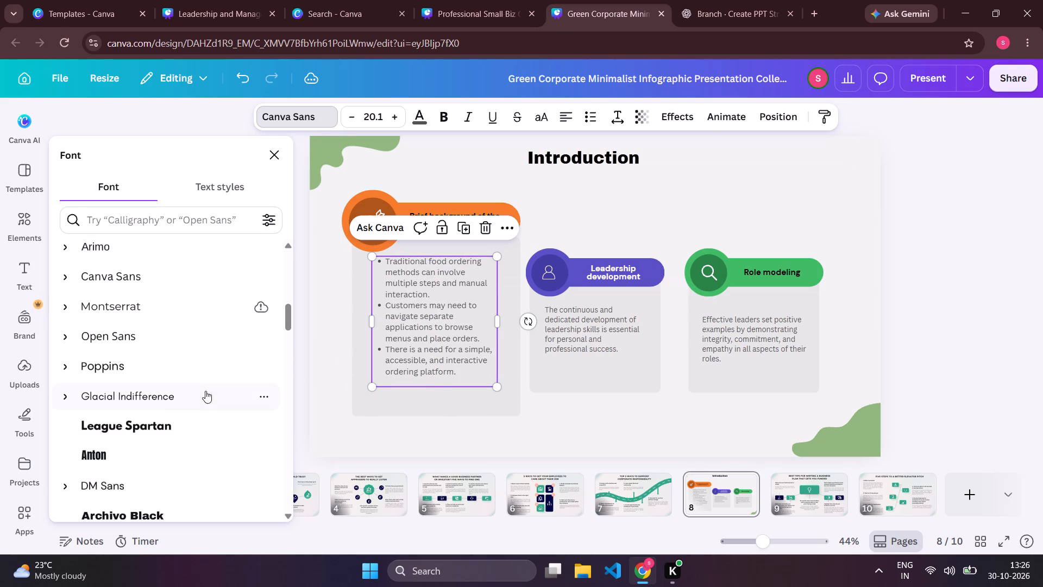
pyautogui.click(562, 419)
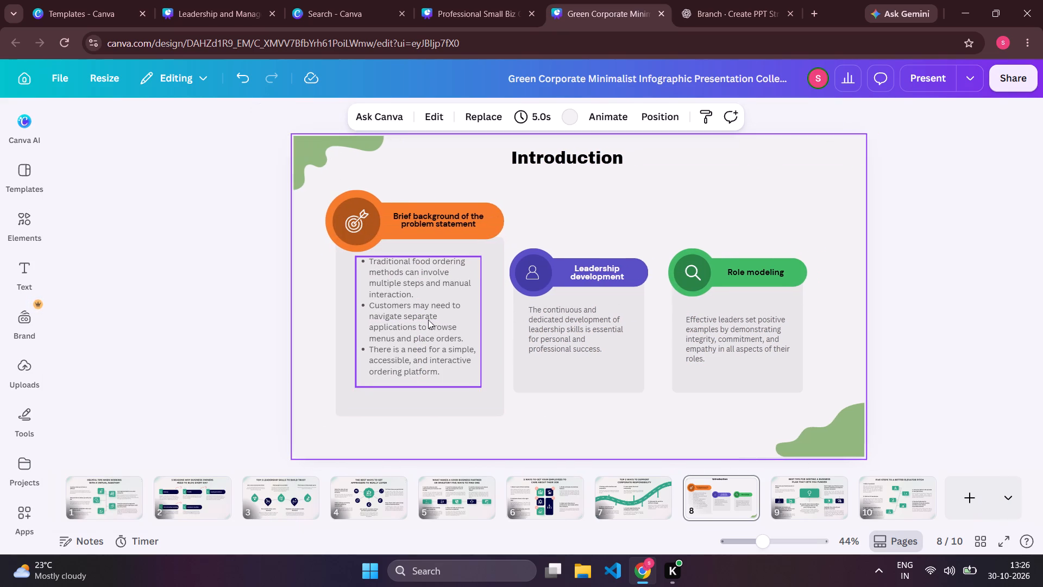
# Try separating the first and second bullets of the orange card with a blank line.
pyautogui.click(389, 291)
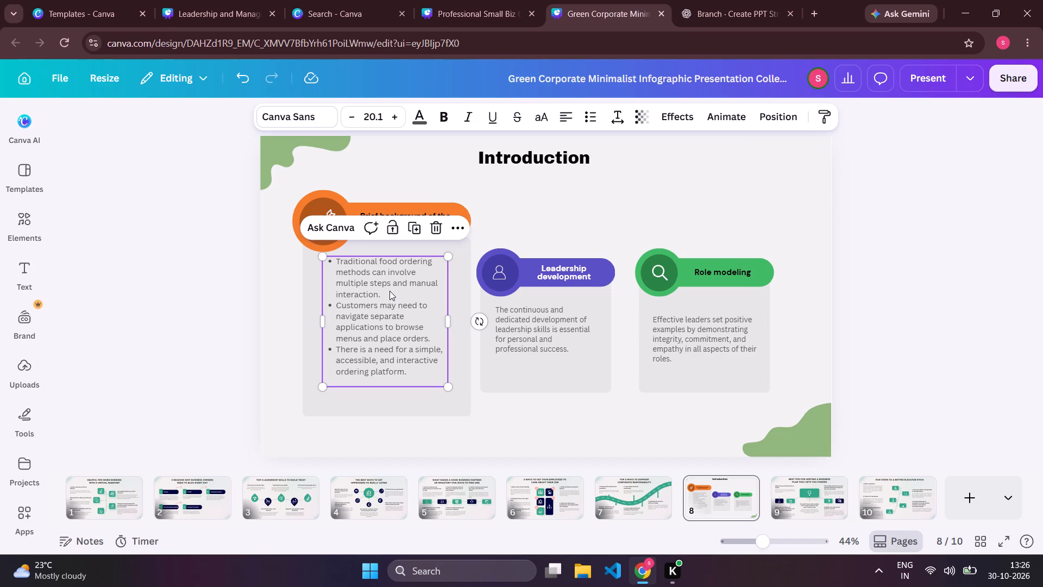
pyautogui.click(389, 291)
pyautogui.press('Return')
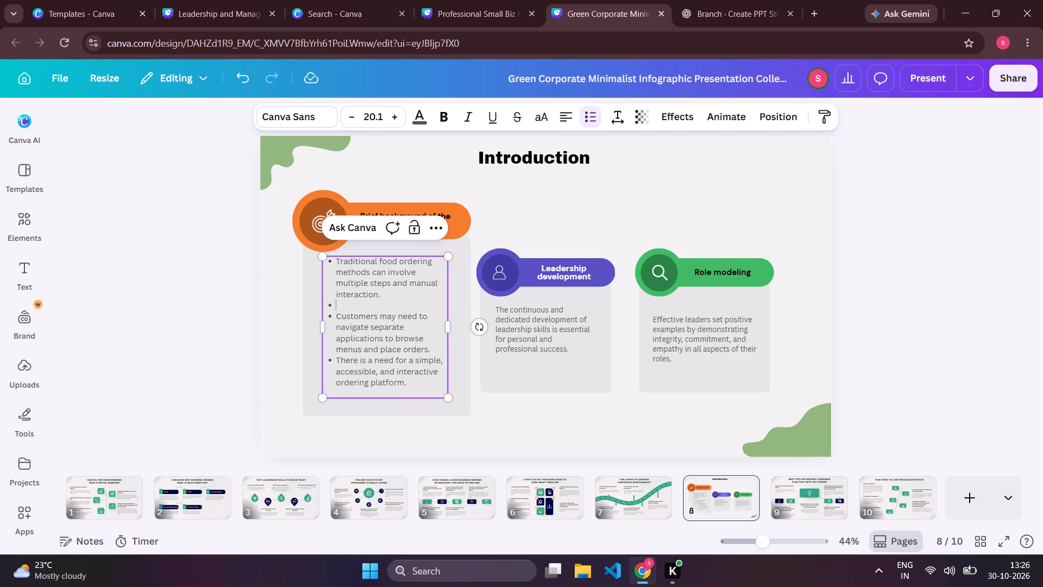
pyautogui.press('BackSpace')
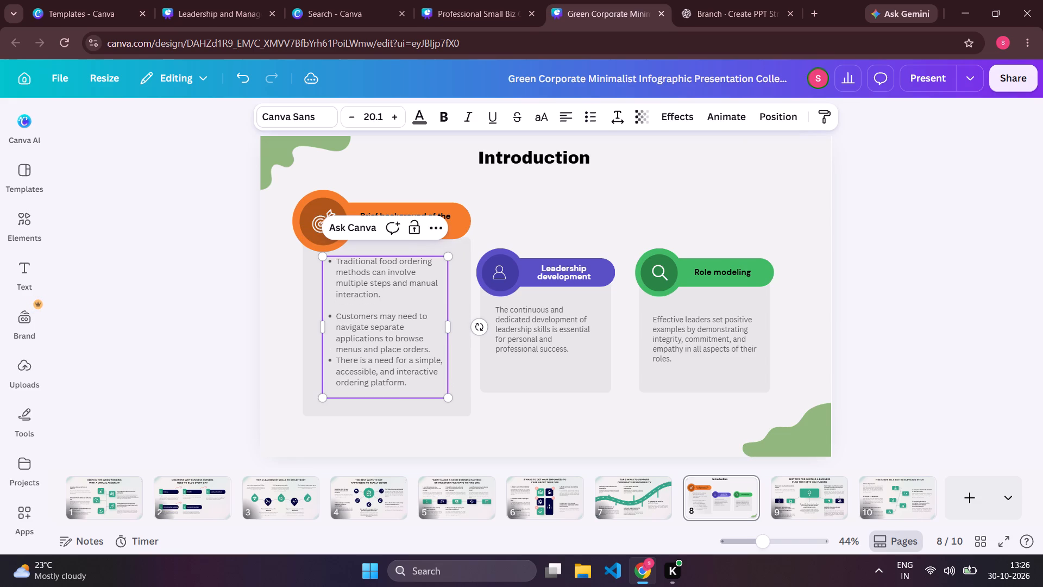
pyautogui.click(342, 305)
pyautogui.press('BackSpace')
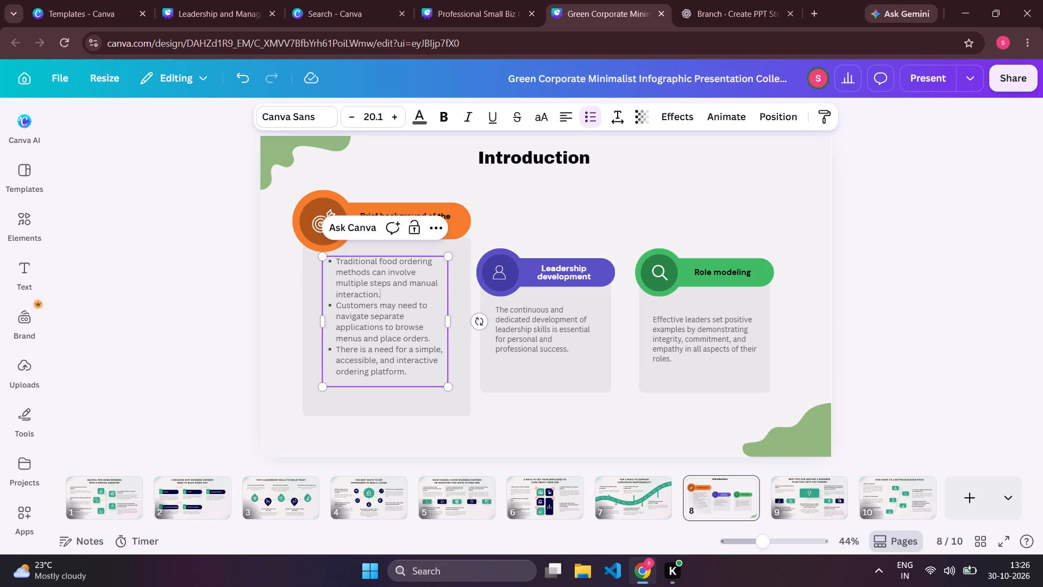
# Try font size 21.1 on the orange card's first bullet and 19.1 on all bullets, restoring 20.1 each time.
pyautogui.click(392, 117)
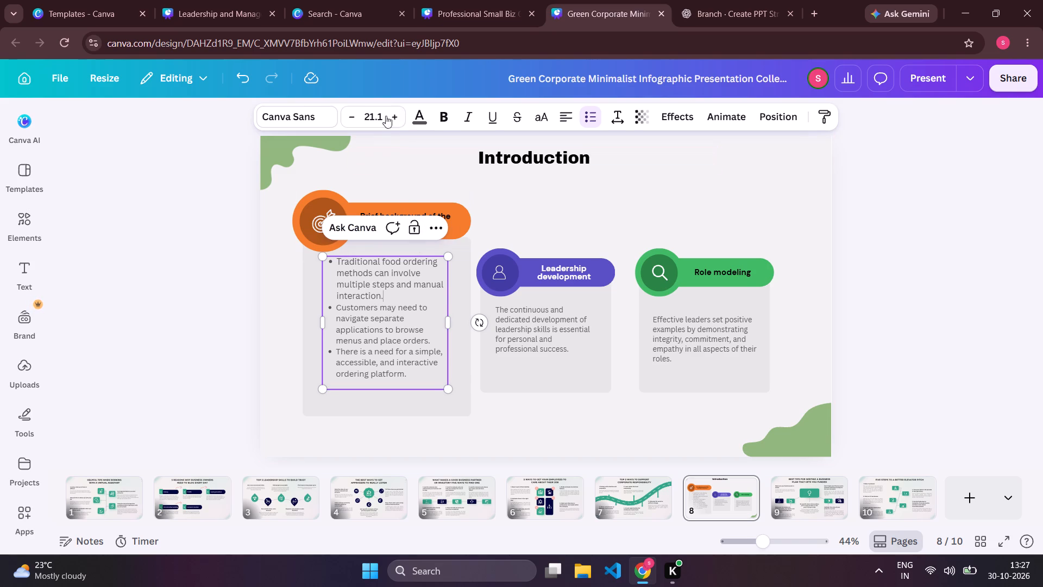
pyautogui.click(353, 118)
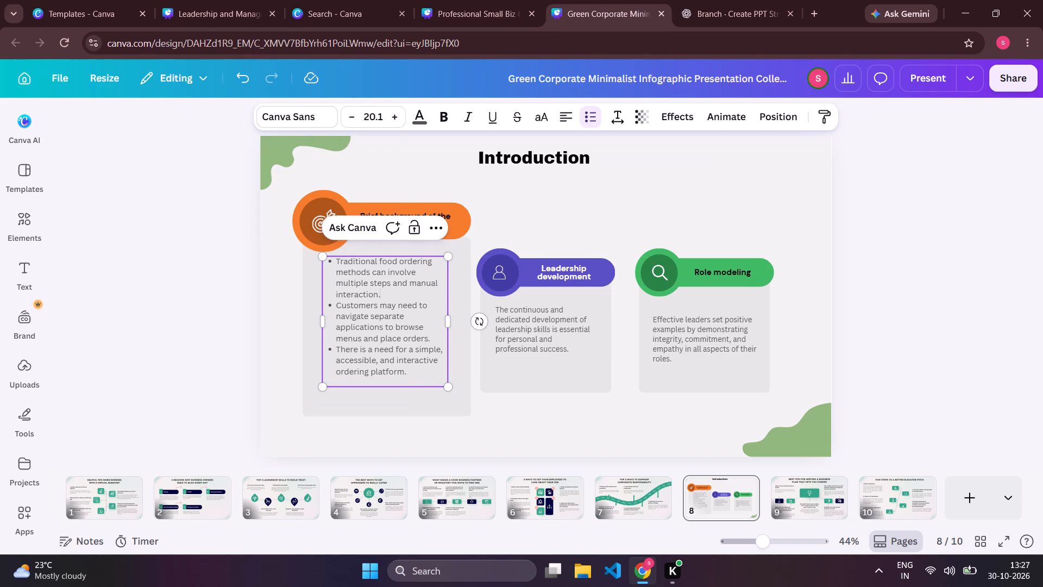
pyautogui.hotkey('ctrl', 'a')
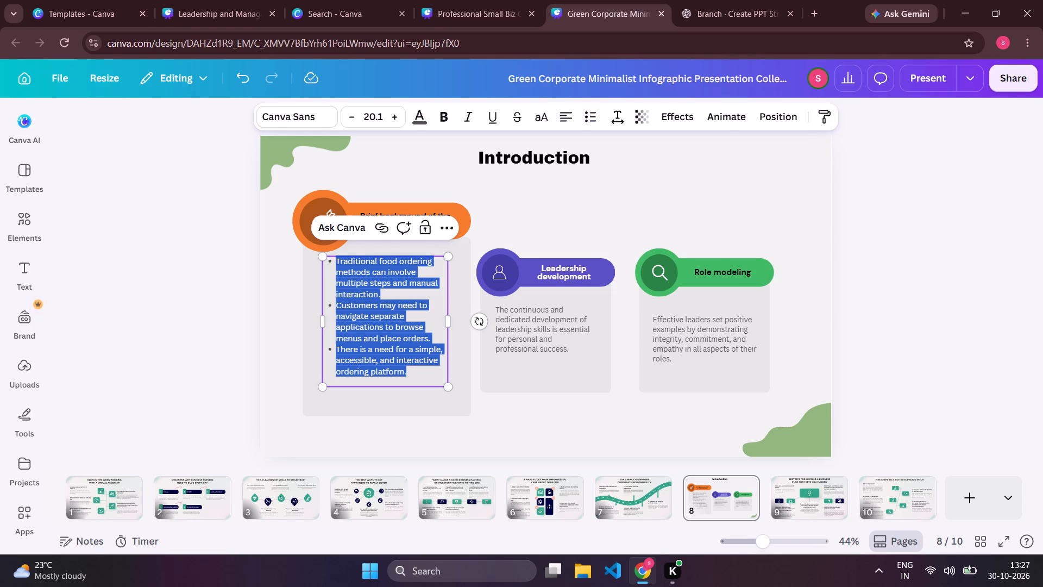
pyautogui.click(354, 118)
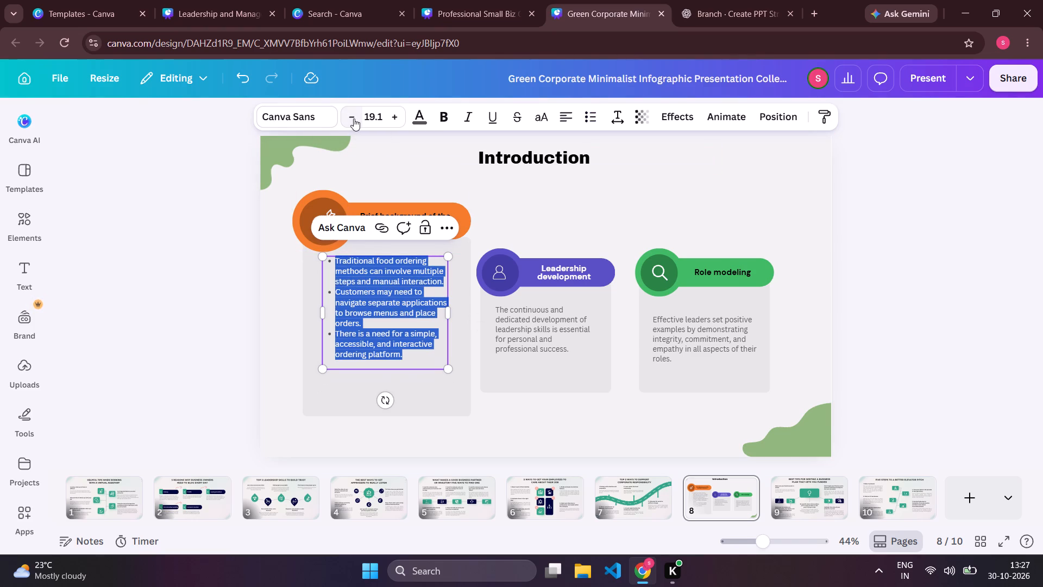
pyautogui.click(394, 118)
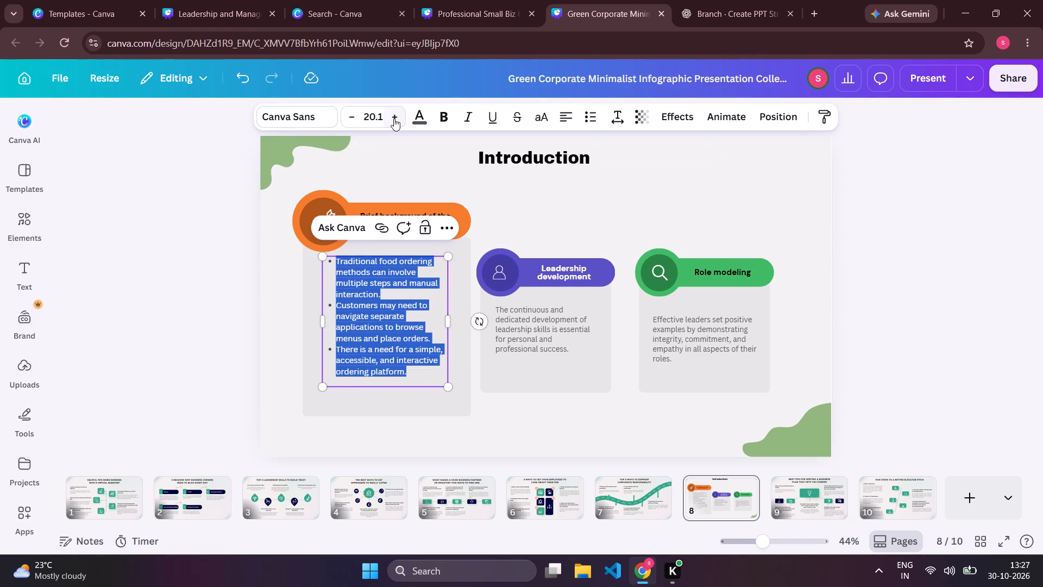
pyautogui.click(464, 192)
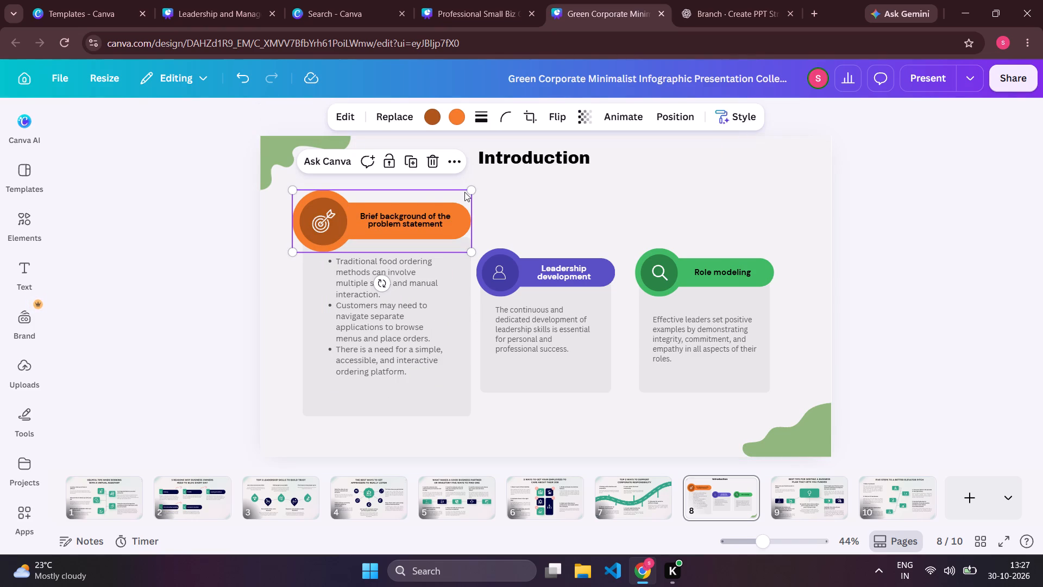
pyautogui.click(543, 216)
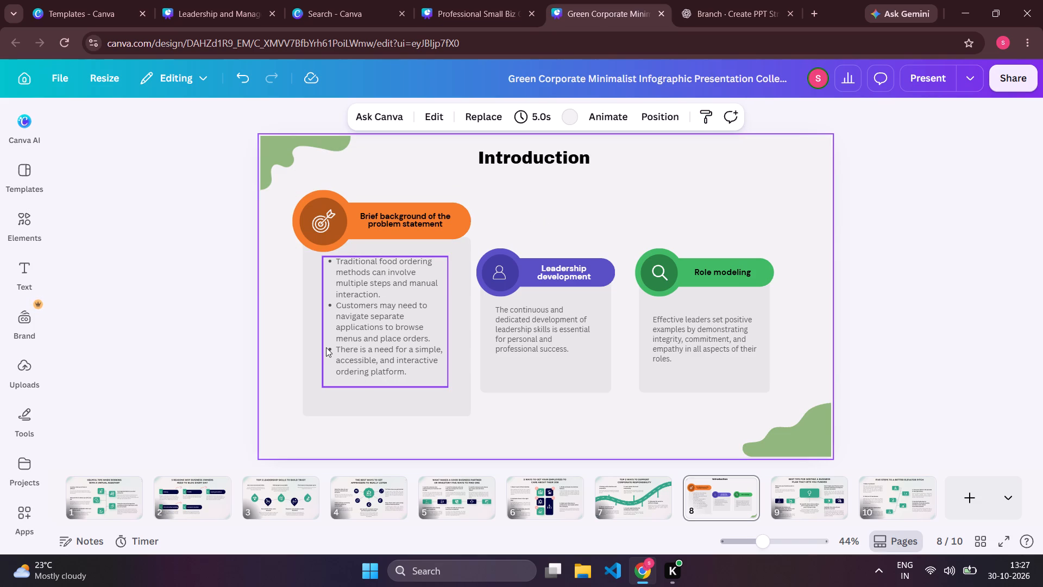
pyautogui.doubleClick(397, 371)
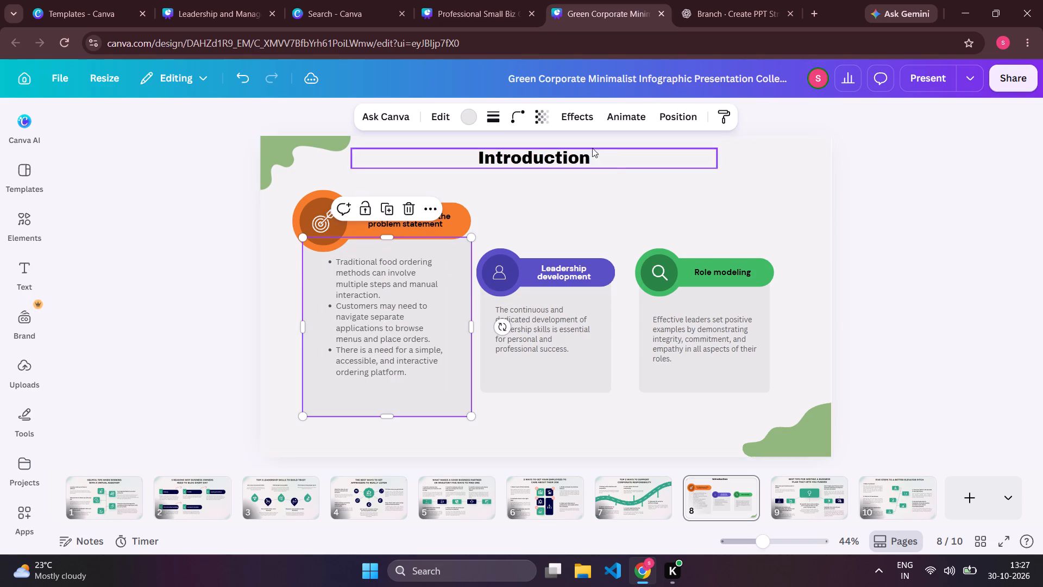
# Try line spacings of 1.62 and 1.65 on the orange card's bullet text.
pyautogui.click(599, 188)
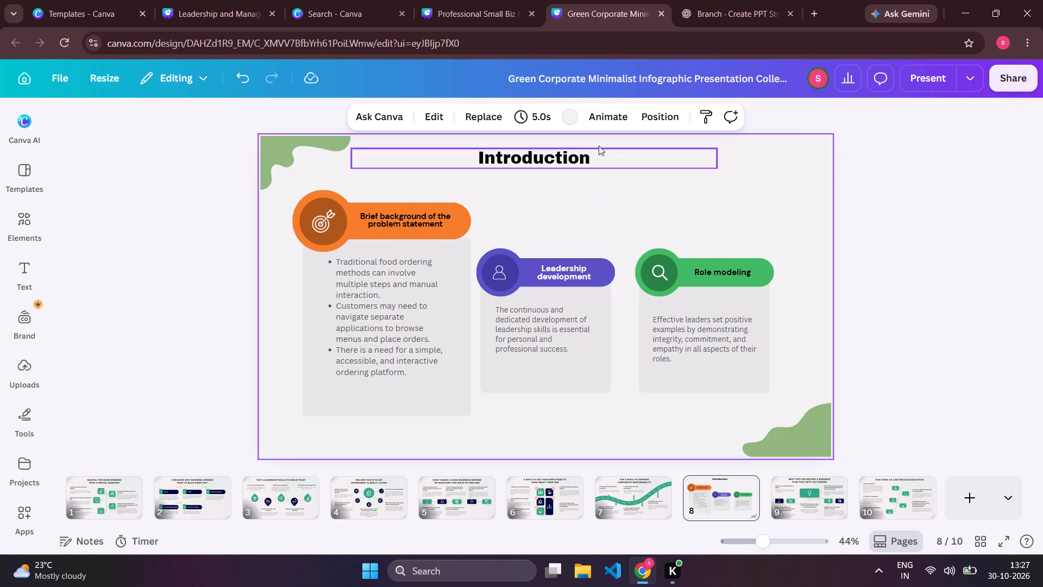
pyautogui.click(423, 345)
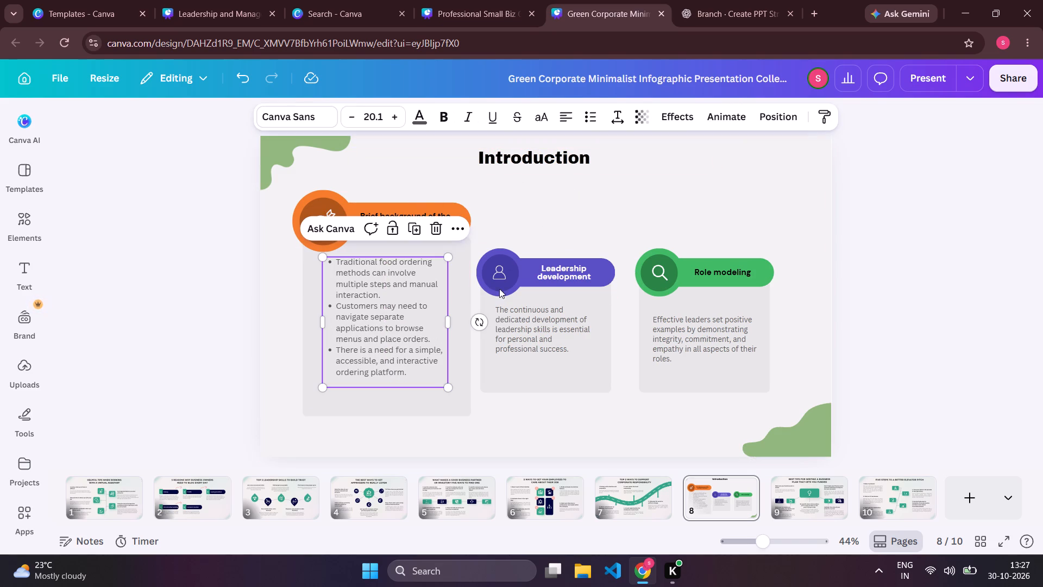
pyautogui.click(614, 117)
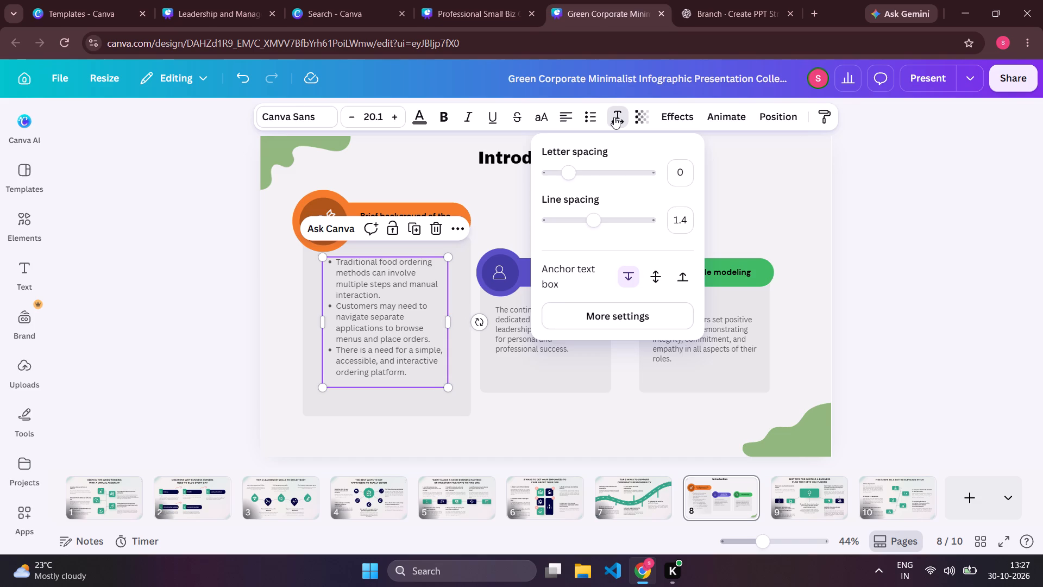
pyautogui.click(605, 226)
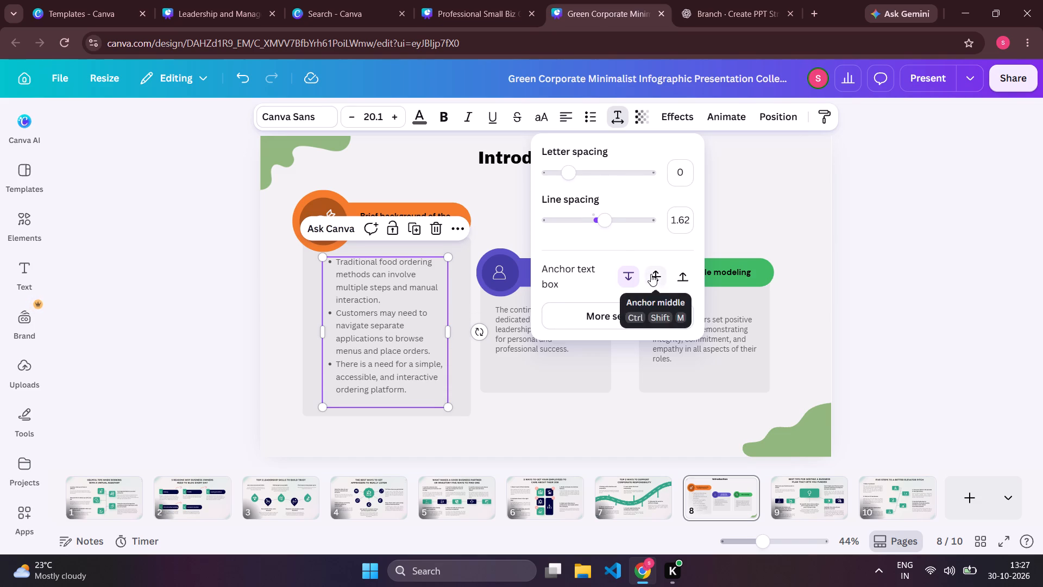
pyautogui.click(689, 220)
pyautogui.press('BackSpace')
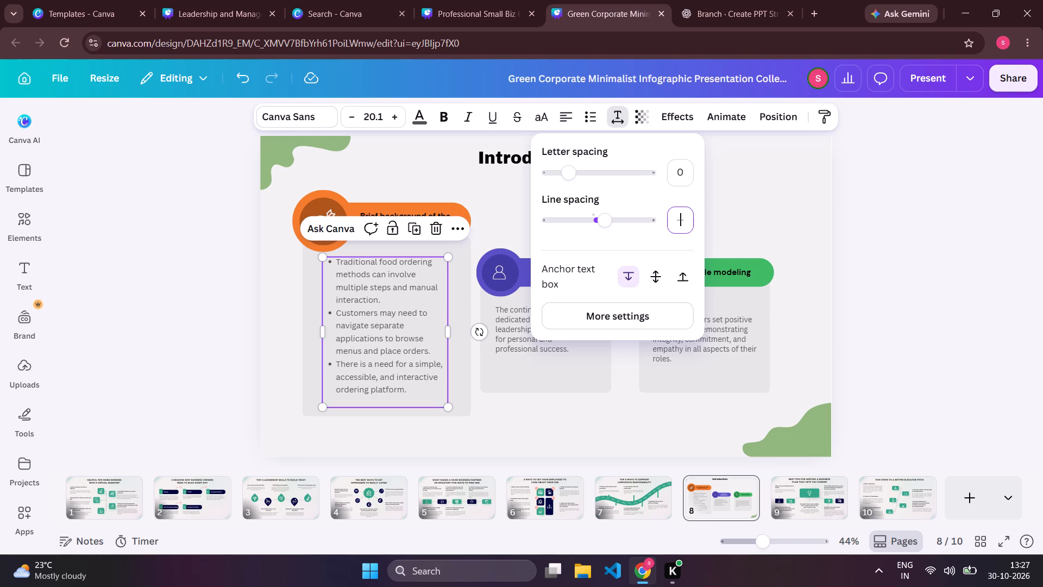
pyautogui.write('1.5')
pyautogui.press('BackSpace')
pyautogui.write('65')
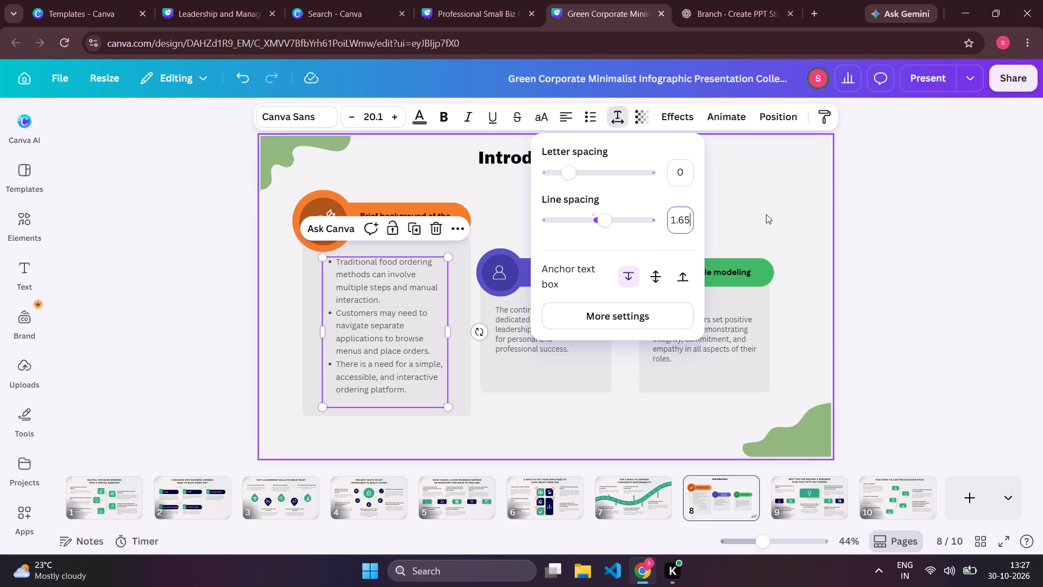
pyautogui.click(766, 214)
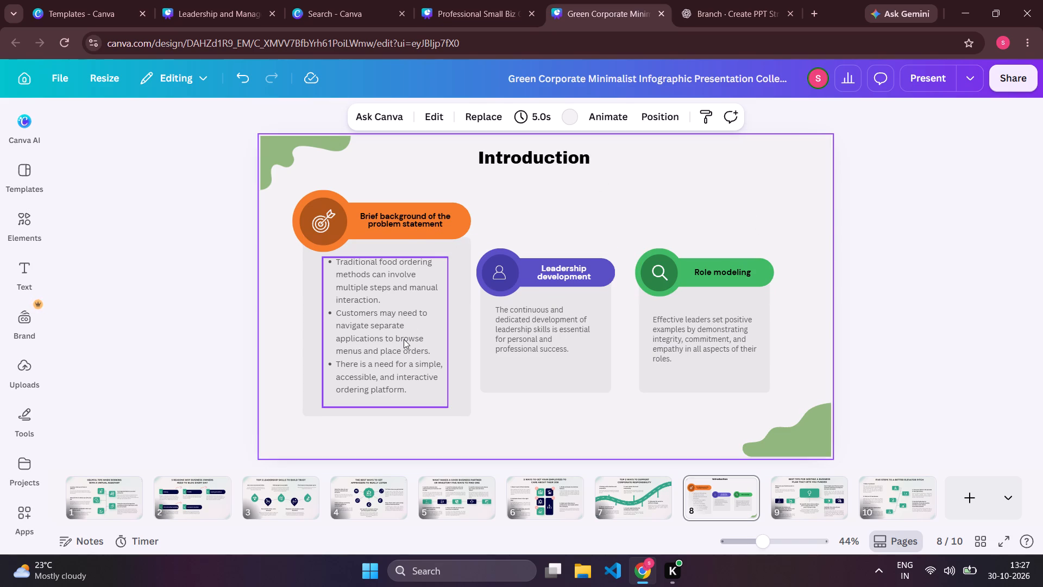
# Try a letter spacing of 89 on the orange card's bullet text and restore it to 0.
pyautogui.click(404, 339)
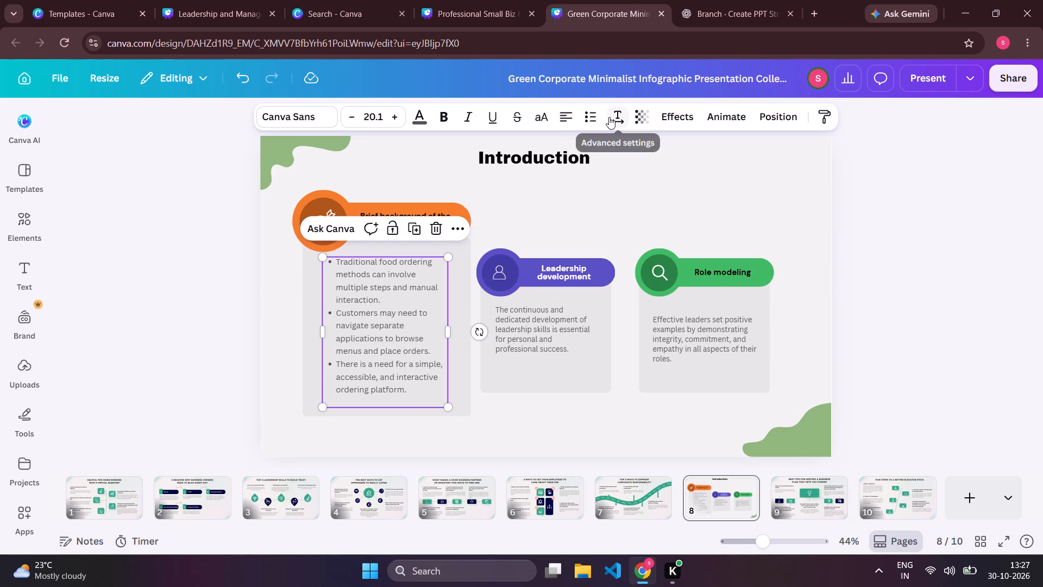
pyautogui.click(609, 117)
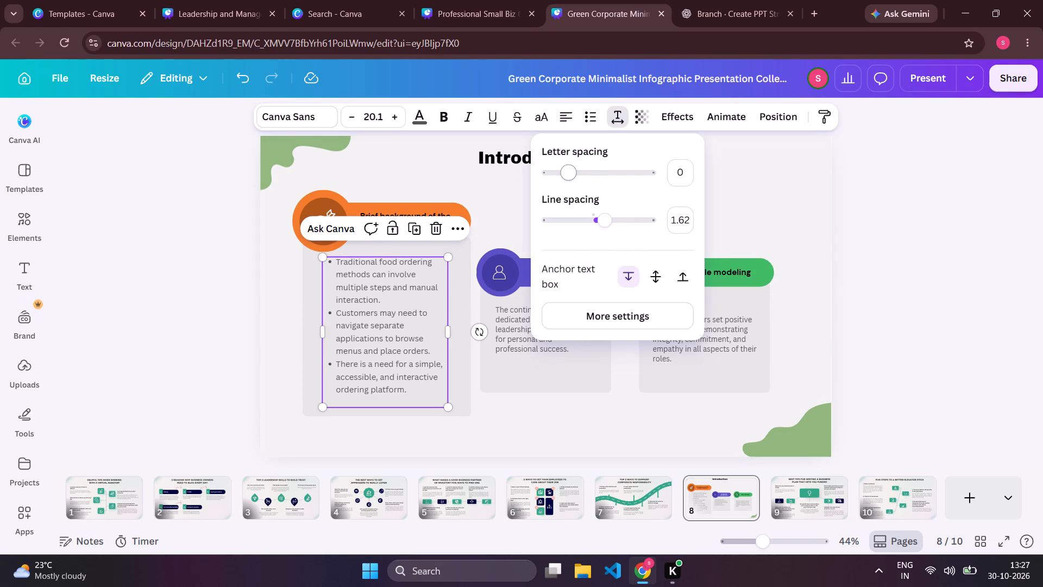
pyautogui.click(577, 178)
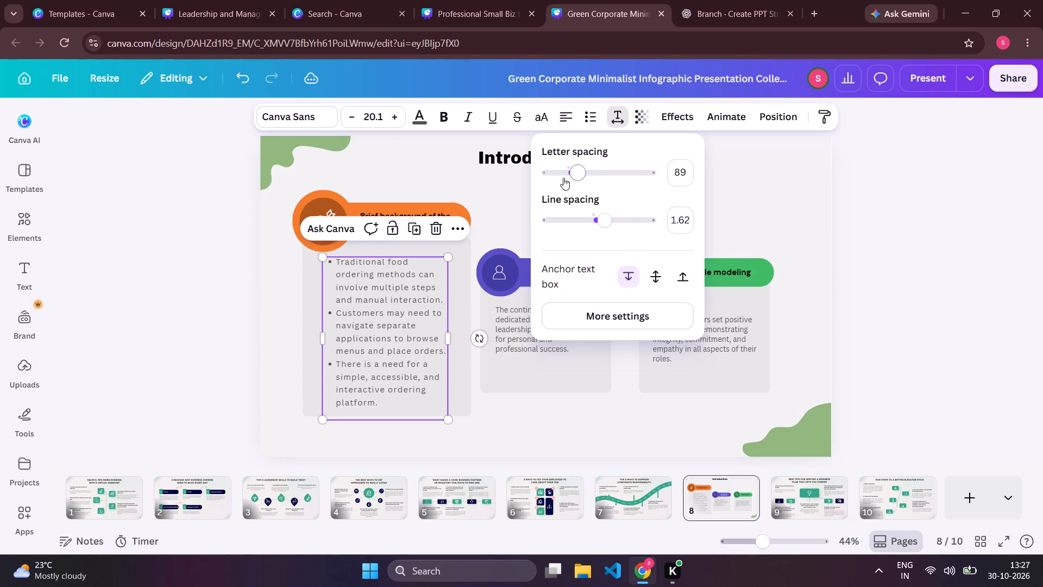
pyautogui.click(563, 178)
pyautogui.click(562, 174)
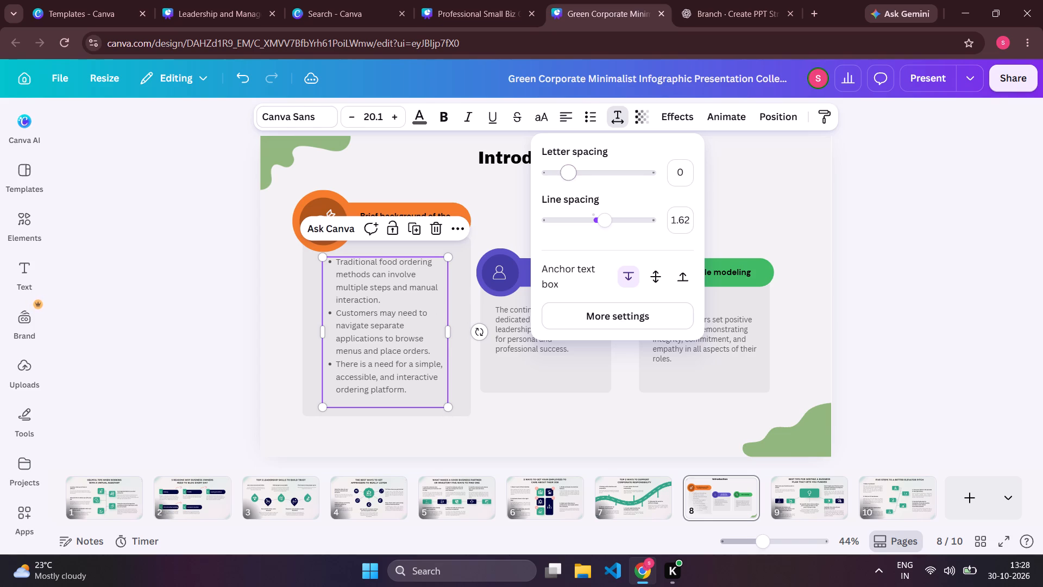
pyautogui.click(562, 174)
# Set the line spacing of the orange card's bullet text to 1.65.
pyautogui.click(683, 225)
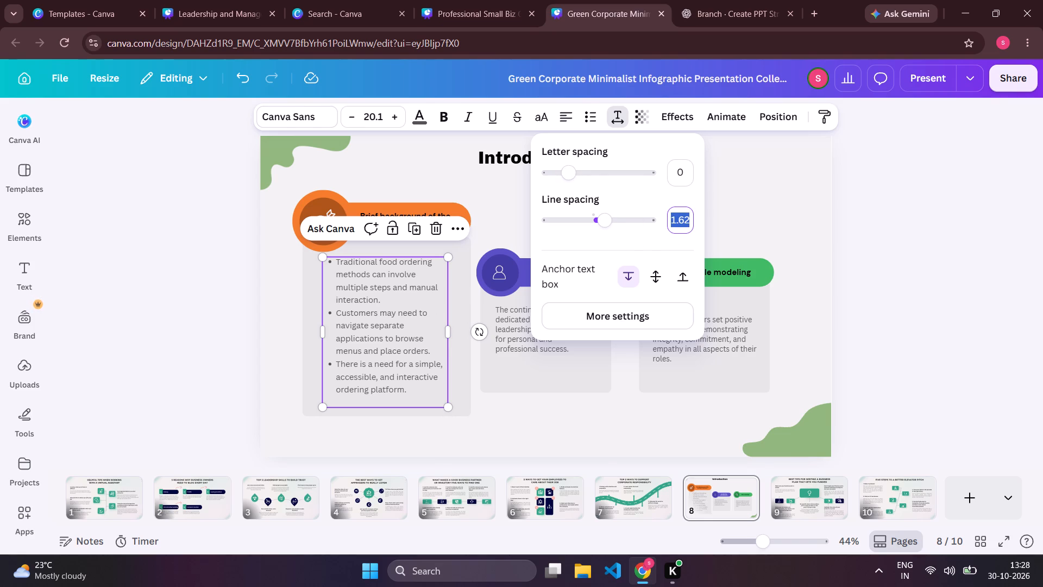
pyautogui.press('BackSpace')
pyautogui.write('1.')
pyautogui.write('65')
pyautogui.press('Return')
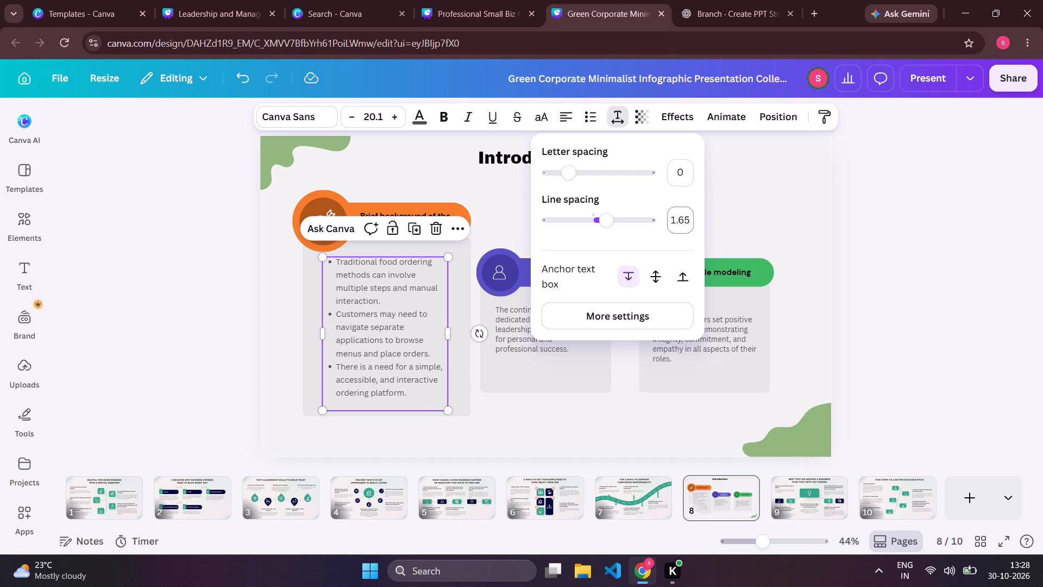
# Anchor the orange card's bullet text box at its vertical middle.
pyautogui.click(653, 279)
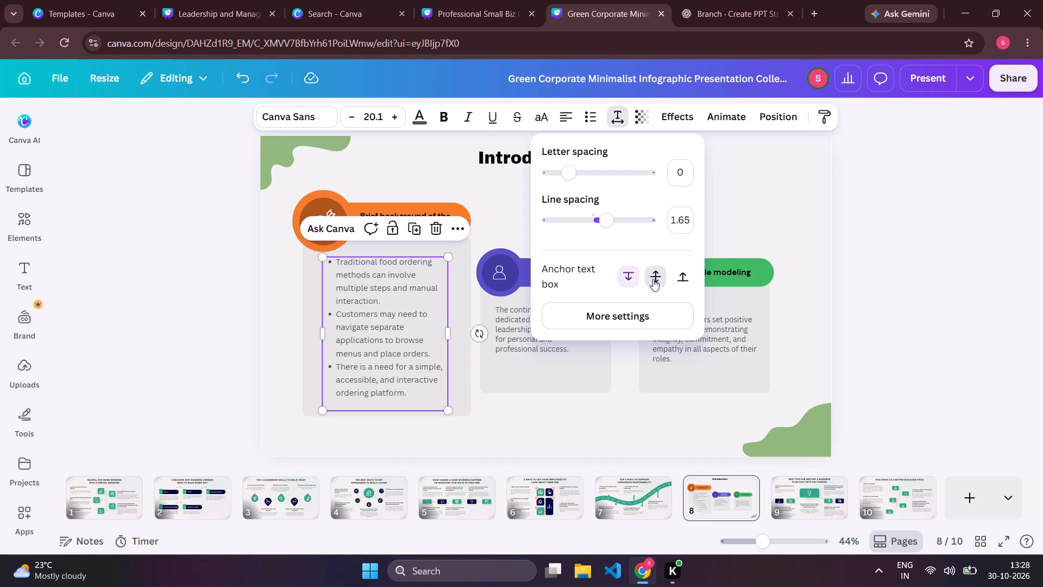
pyautogui.click(653, 279)
# Set the letter spacing of the orange card's bullet text to 1.
pyautogui.click(680, 176)
pyautogui.press('BackSpace')
pyautogui.press('1')
pyautogui.press('Return')
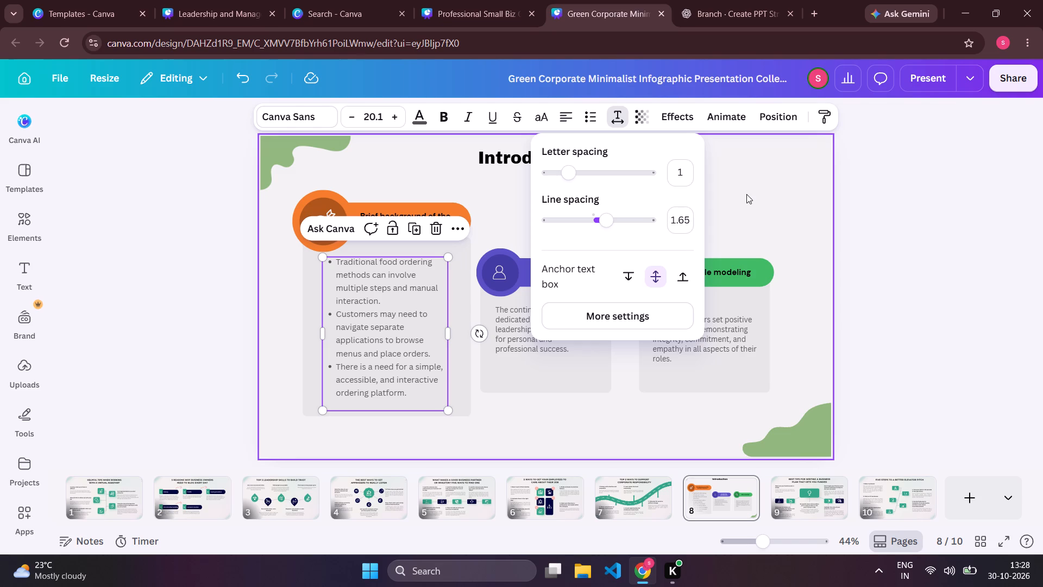
pyautogui.click(581, 416)
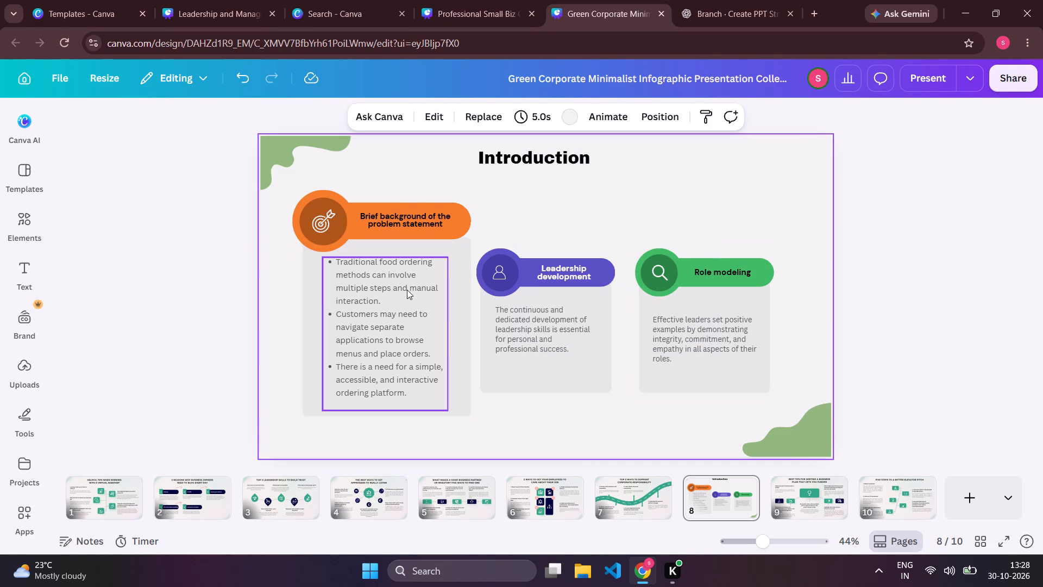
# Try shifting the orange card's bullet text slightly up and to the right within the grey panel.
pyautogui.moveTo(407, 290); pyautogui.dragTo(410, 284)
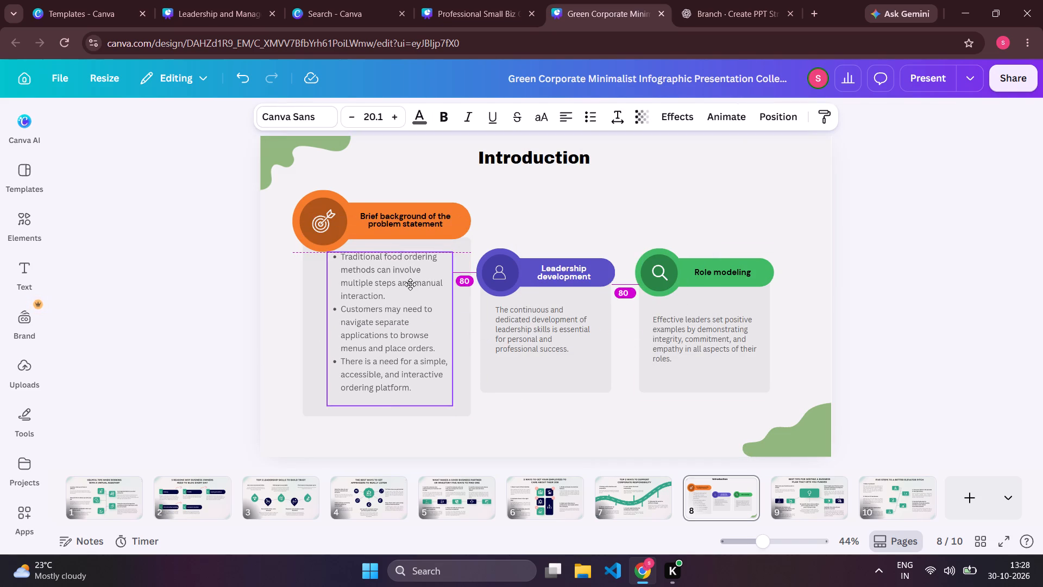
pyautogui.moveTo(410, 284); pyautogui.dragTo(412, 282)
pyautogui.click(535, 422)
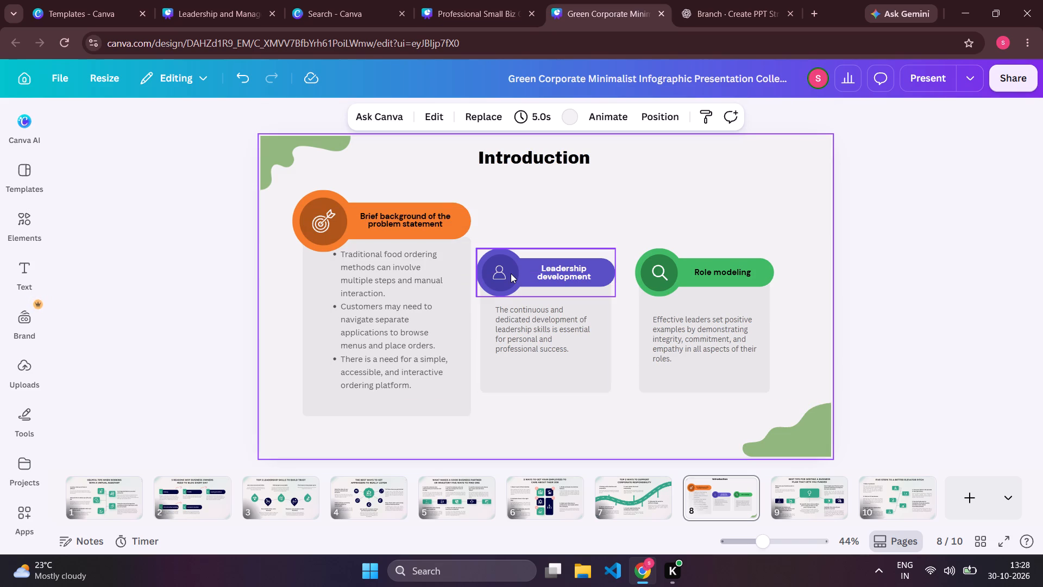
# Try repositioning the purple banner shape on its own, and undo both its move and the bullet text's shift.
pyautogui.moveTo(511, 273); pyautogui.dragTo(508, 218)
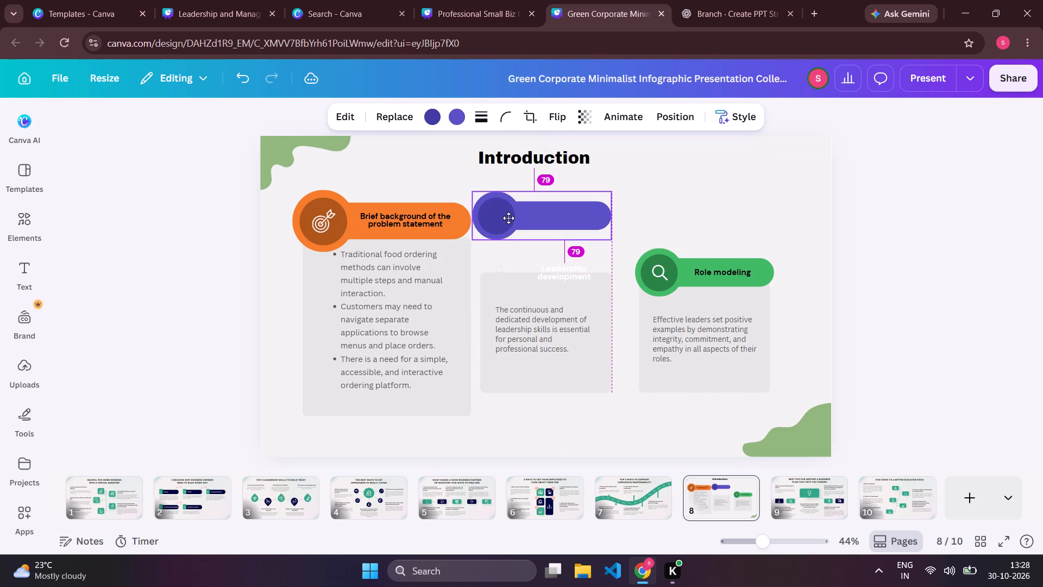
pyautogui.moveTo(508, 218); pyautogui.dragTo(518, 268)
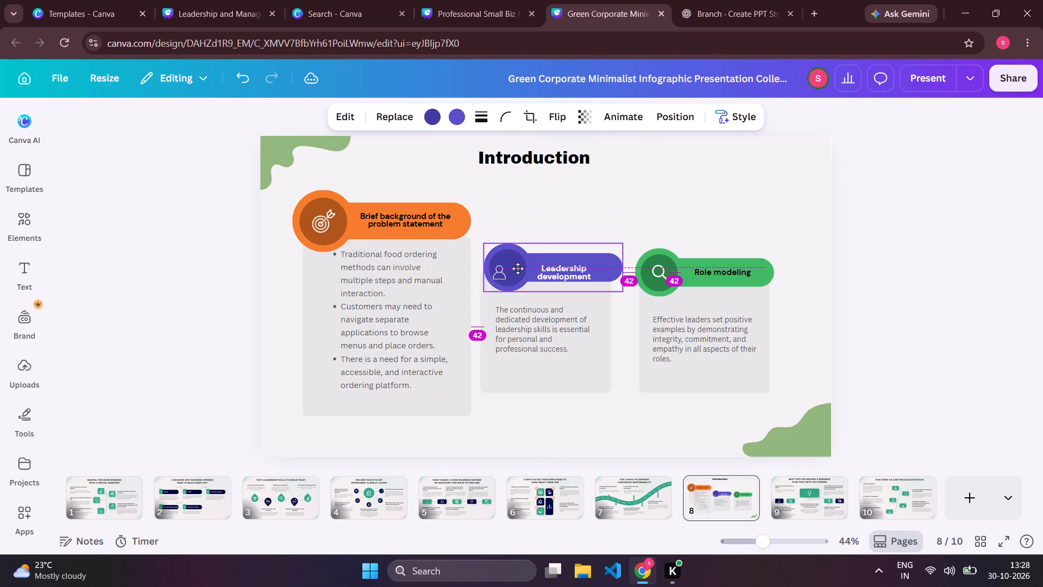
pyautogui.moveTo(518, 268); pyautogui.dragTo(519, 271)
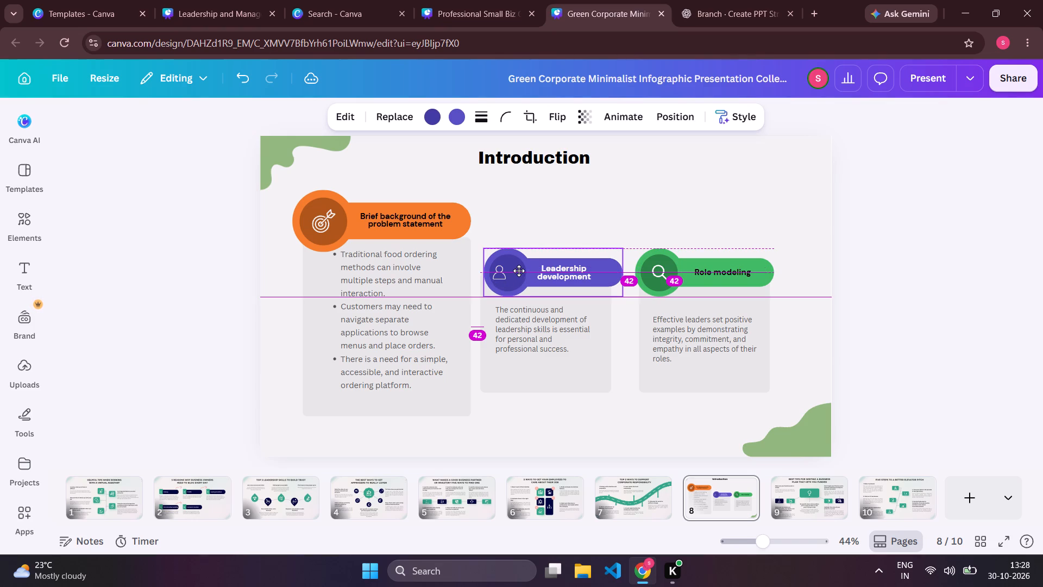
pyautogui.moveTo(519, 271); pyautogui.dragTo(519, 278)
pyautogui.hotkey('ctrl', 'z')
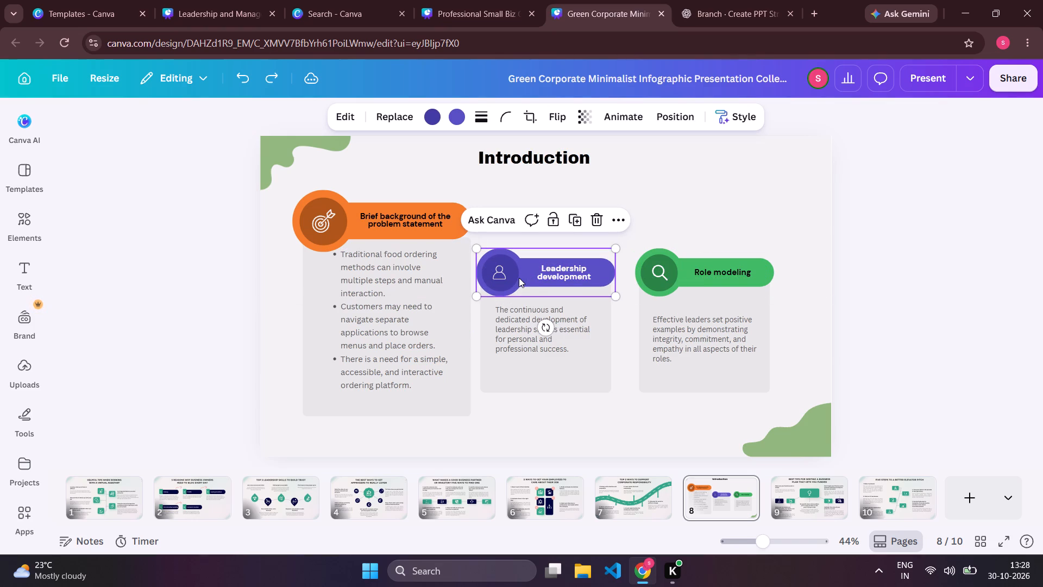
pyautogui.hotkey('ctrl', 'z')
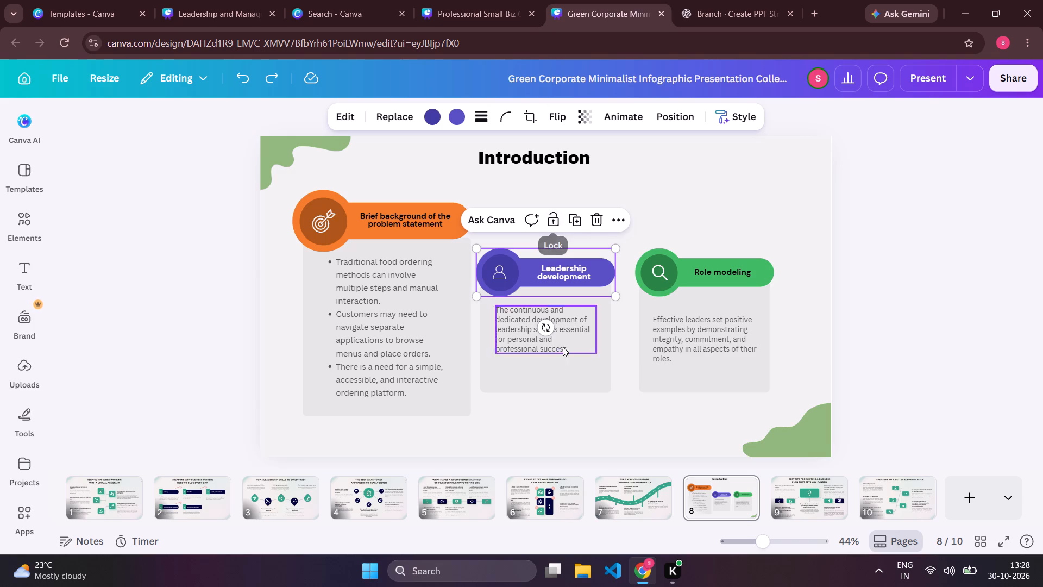
# Move the whole purple Leadership development card up to roughly the orange card's banner level, keeping it horizontally centred on the page.
pyautogui.click(617, 402)
pyautogui.moveTo(617, 402); pyautogui.dragTo(606, 356)
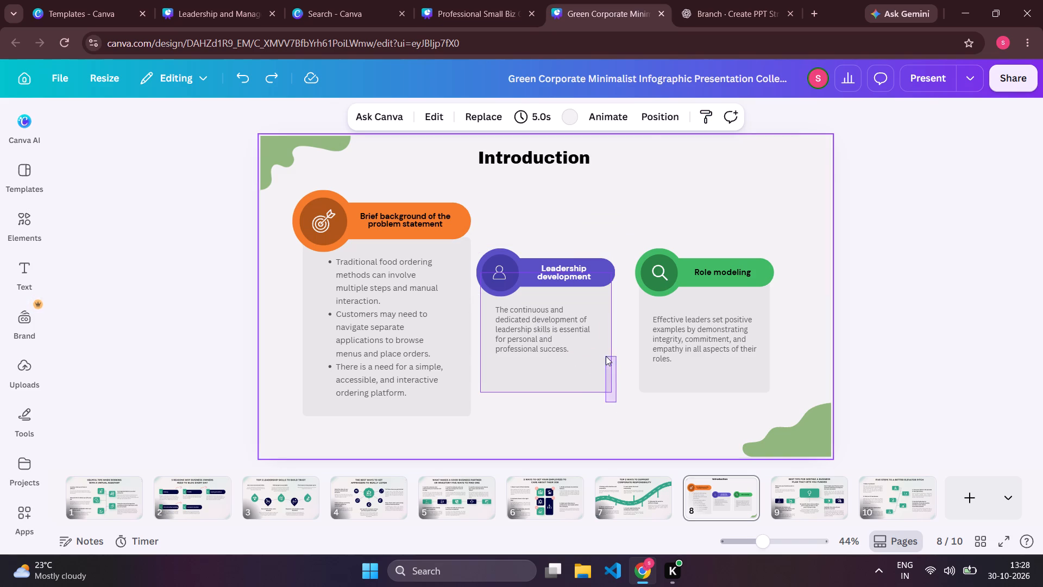
pyautogui.moveTo(606, 356); pyautogui.dragTo(481, 240)
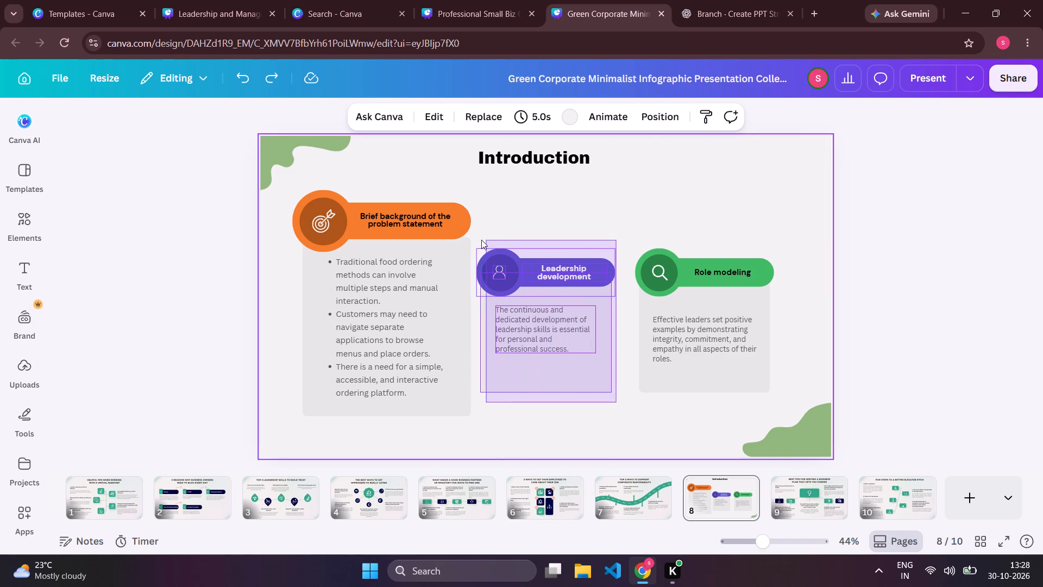
pyautogui.moveTo(481, 240); pyautogui.dragTo(475, 238)
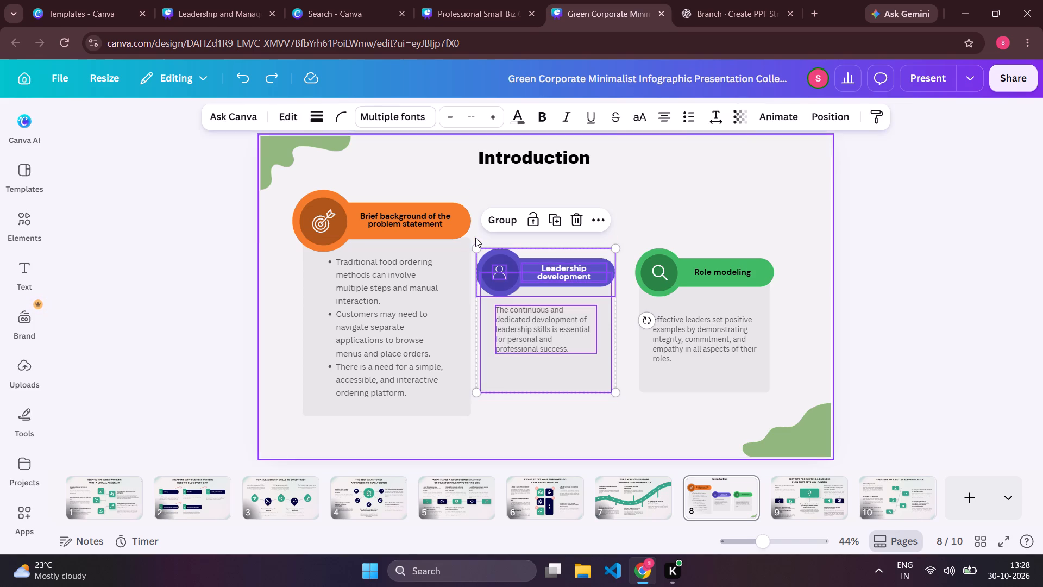
pyautogui.moveTo(552, 274); pyautogui.dragTo(552, 263)
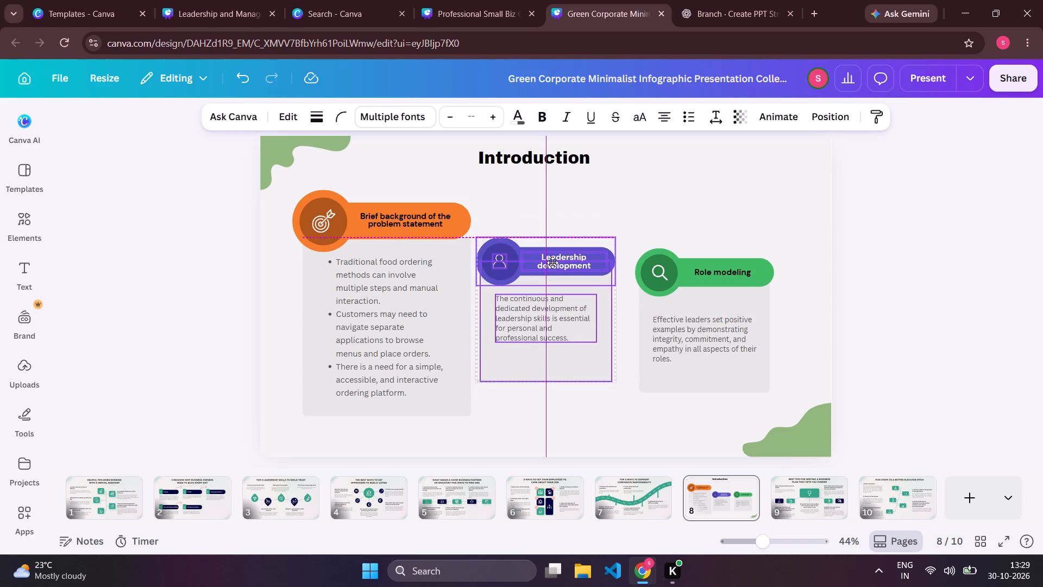
pyautogui.moveTo(552, 263); pyautogui.dragTo(553, 226)
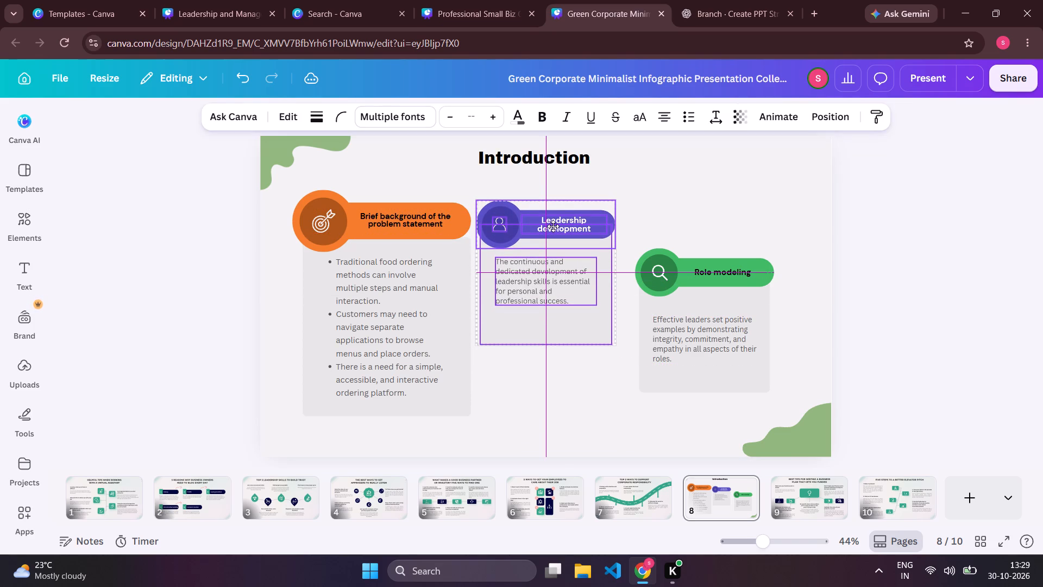
pyautogui.moveTo(553, 226); pyautogui.dragTo(553, 221)
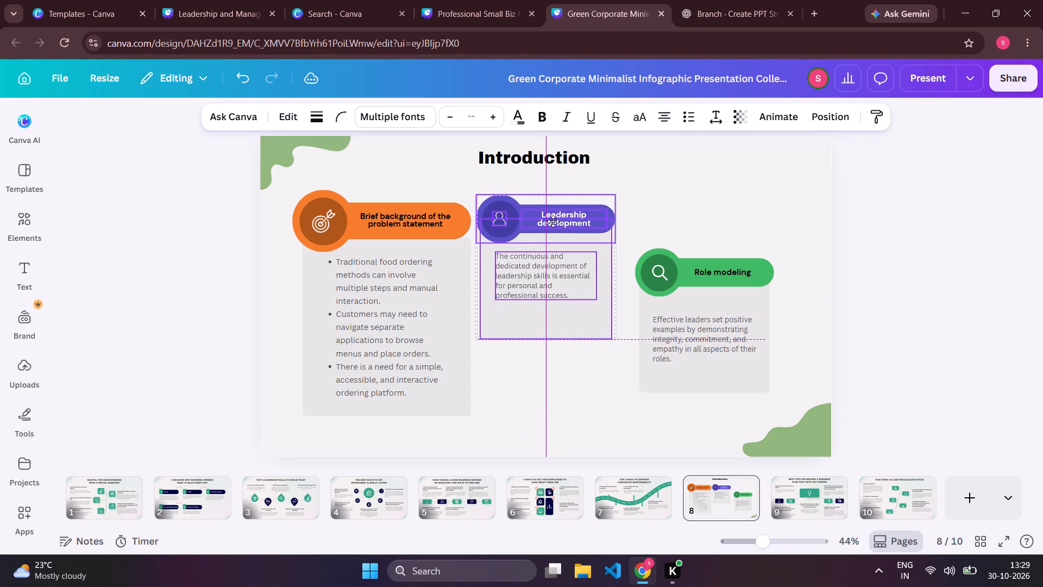
pyautogui.moveTo(553, 221); pyautogui.dragTo(553, 227)
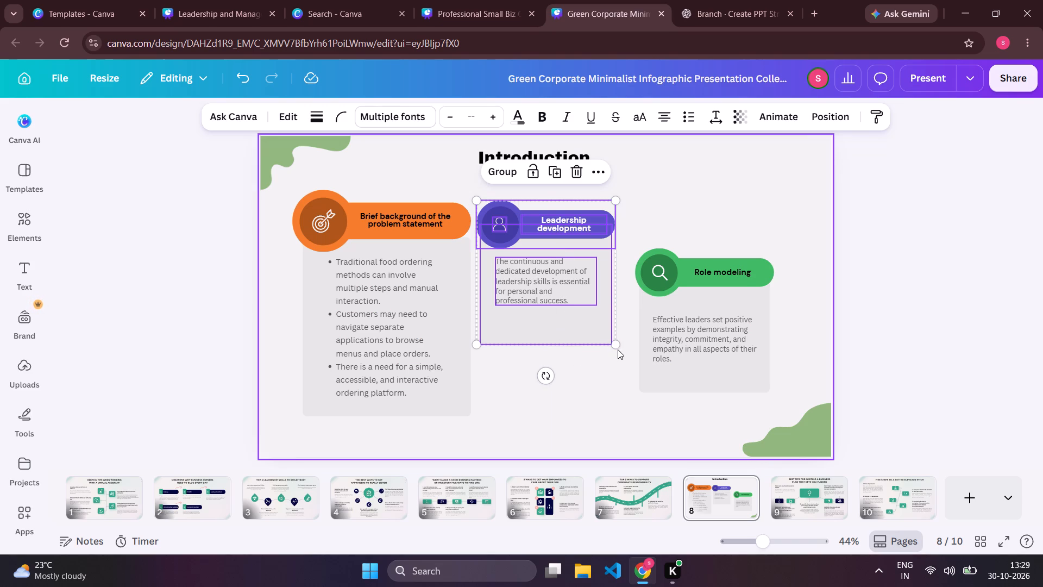
# Enlarge the whole purple Leadership development card proportionally until its outer edge just reaches the green Role modeling card.
pyautogui.moveTo(615, 348); pyautogui.dragTo(631, 388)
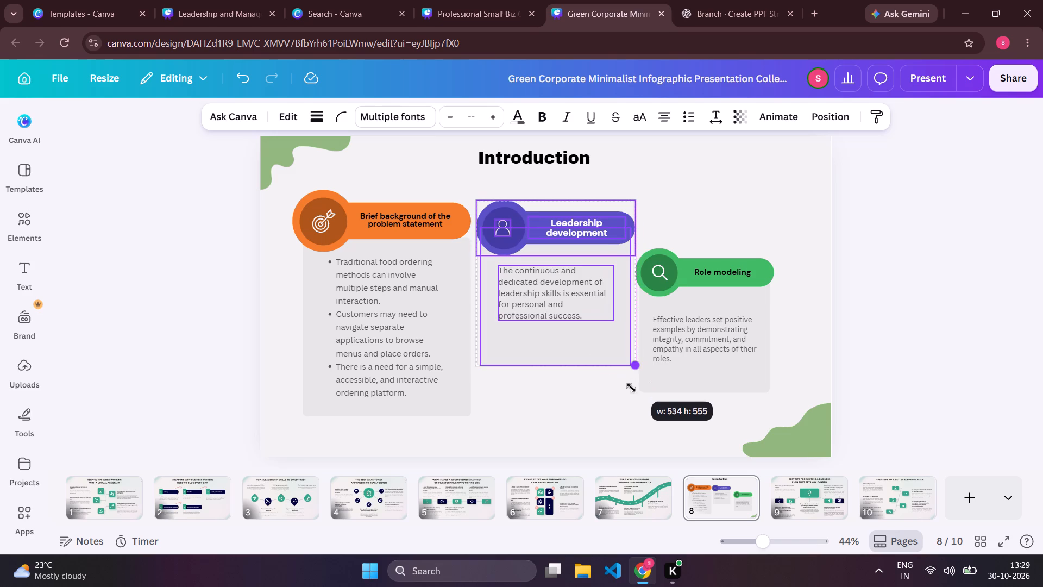
pyautogui.moveTo(631, 388); pyautogui.dragTo(624, 427)
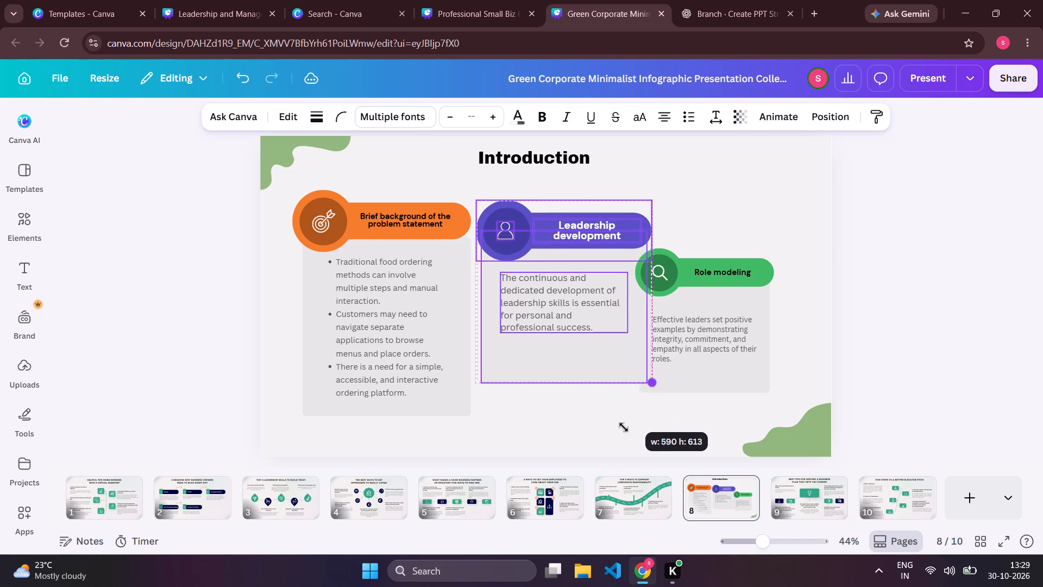
pyautogui.moveTo(624, 427); pyautogui.dragTo(609, 402)
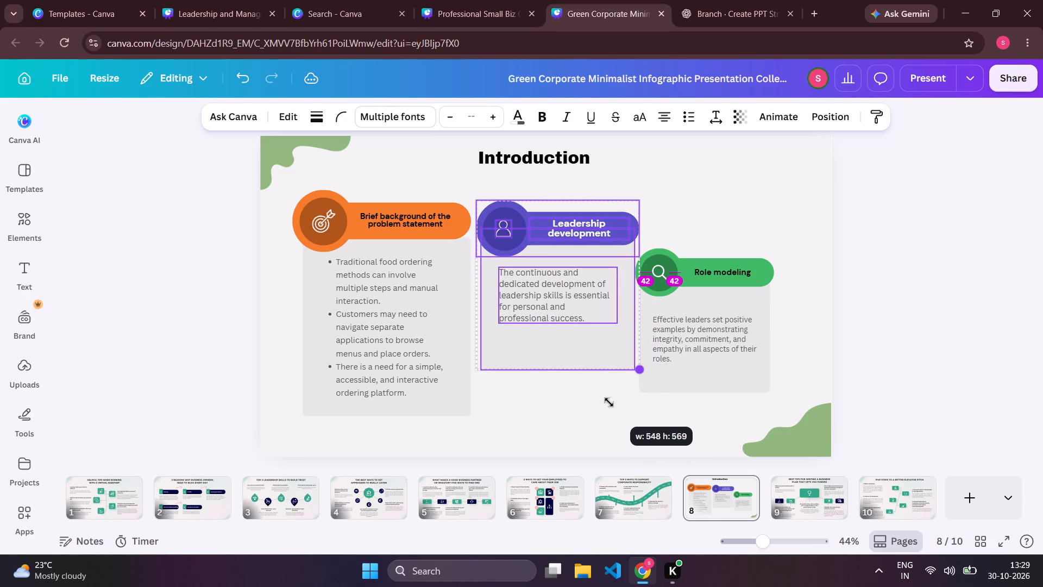
pyautogui.moveTo(609, 402); pyautogui.dragTo(611, 408)
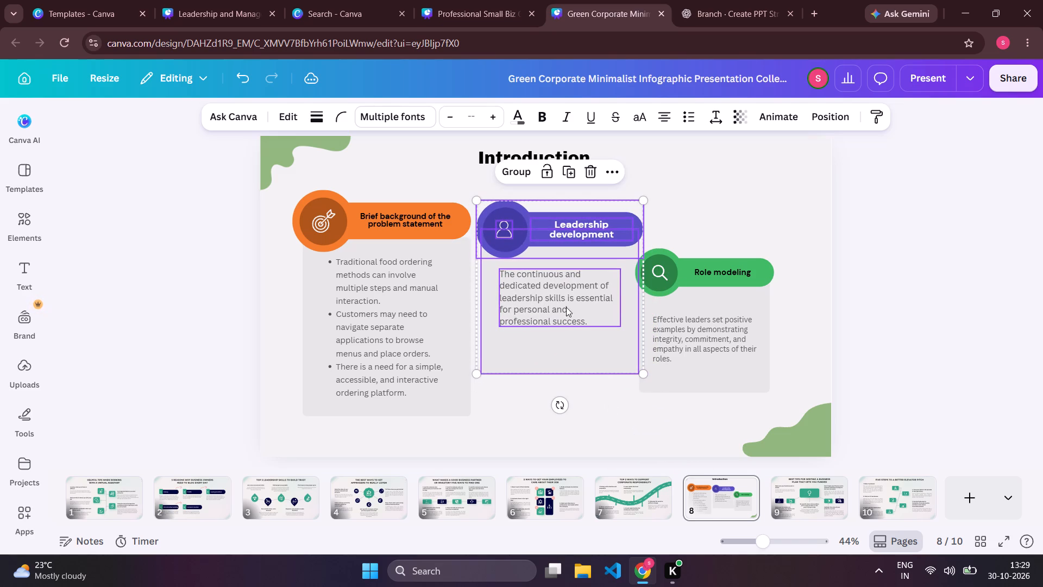
# Move the enlarged purple card up beside the orange card so that their banners line up.
pyautogui.moveTo(560, 336); pyautogui.dragTo(559, 327)
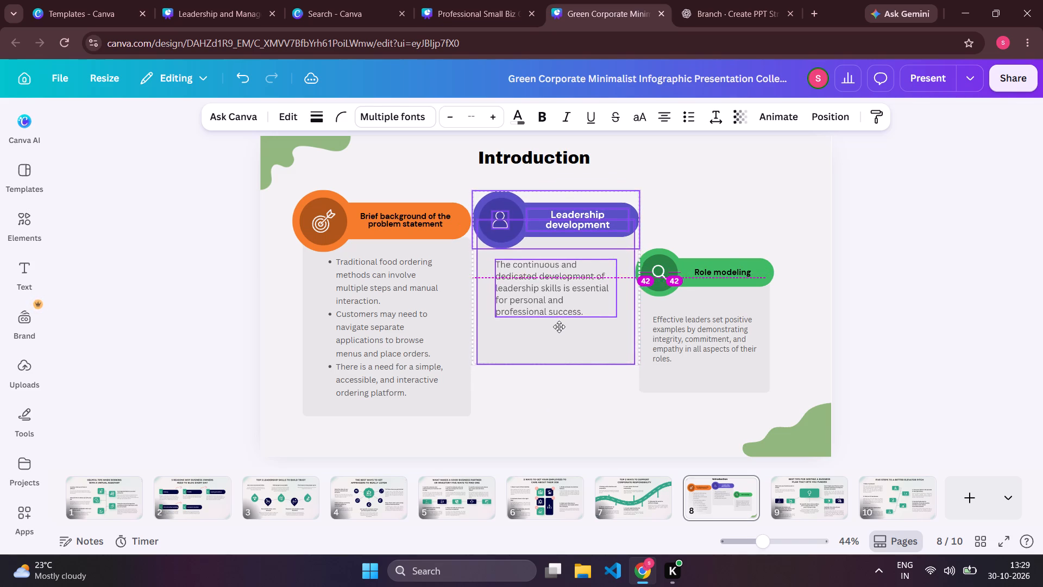
pyautogui.moveTo(559, 327); pyautogui.dragTo(560, 328)
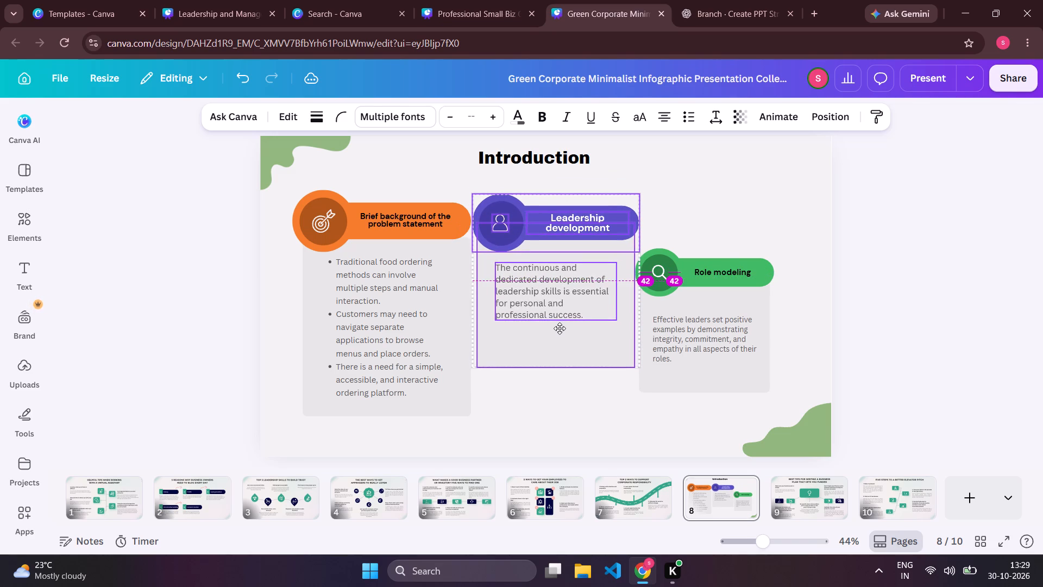
pyautogui.moveTo(560, 328); pyautogui.dragTo(558, 327)
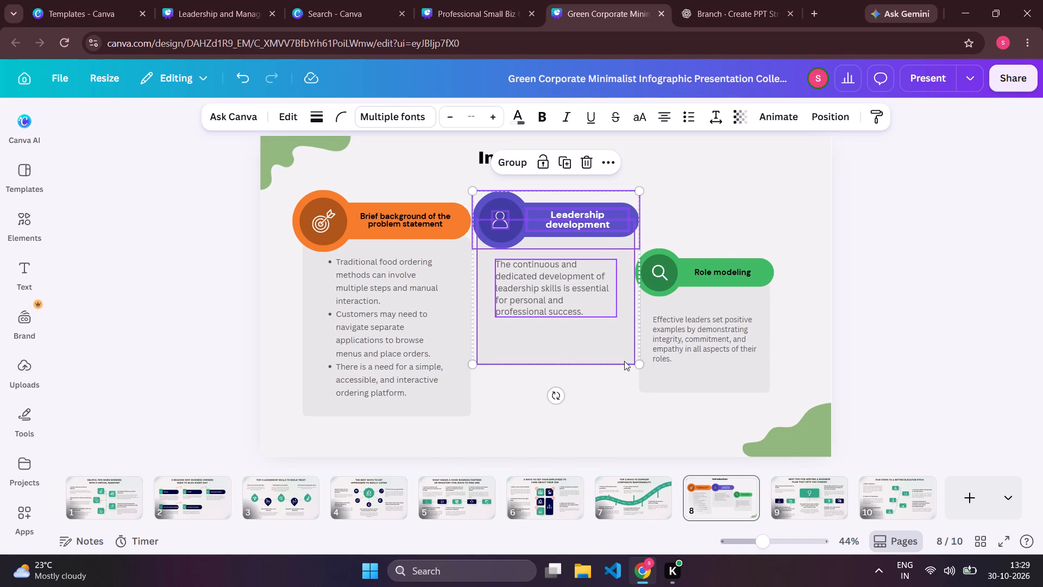
pyautogui.click(636, 360)
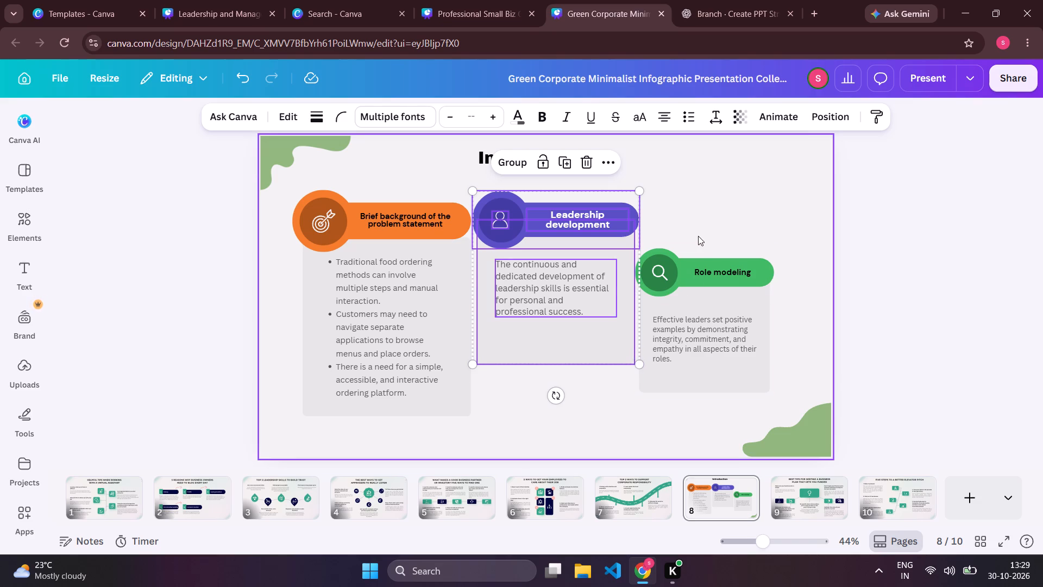
pyautogui.click(698, 222)
# Shift the purple card's grey panel below its banner and resize it to about 540 by 582, ending near the orange panel's bottom.
pyautogui.click(628, 352)
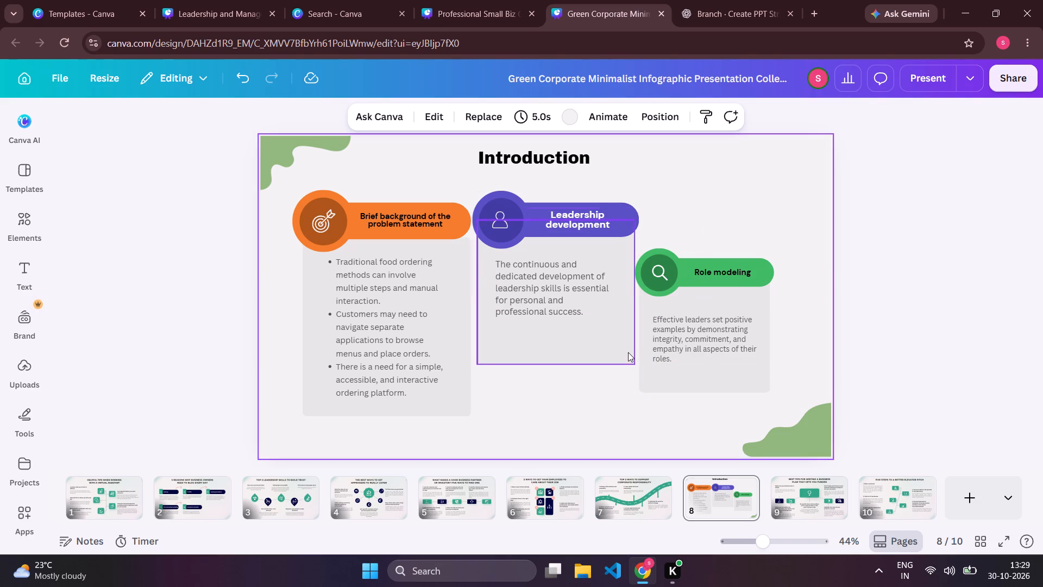
pyautogui.moveTo(612, 338); pyautogui.dragTo(613, 341)
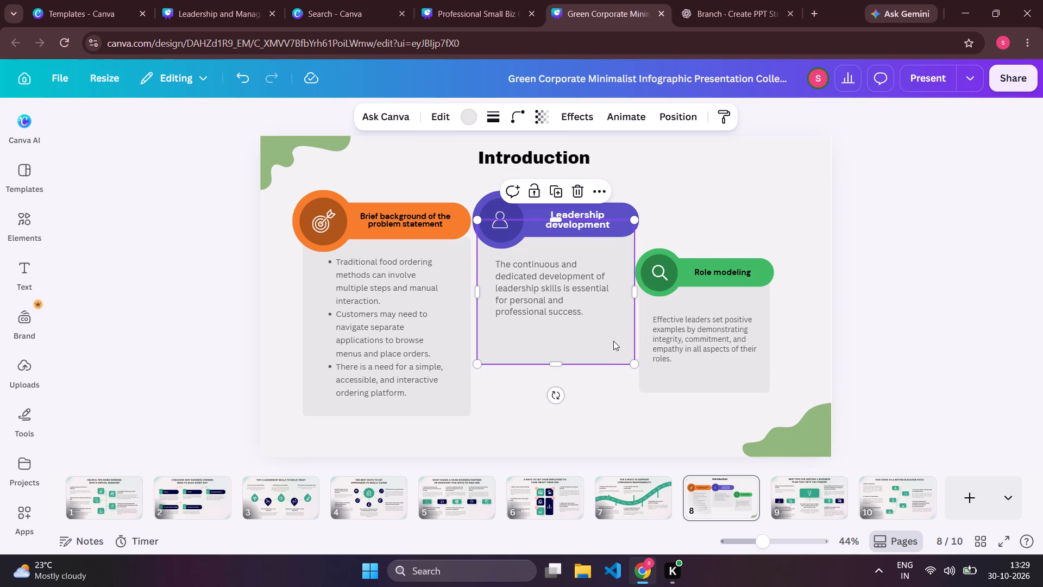
pyautogui.moveTo(613, 341); pyautogui.dragTo(609, 366)
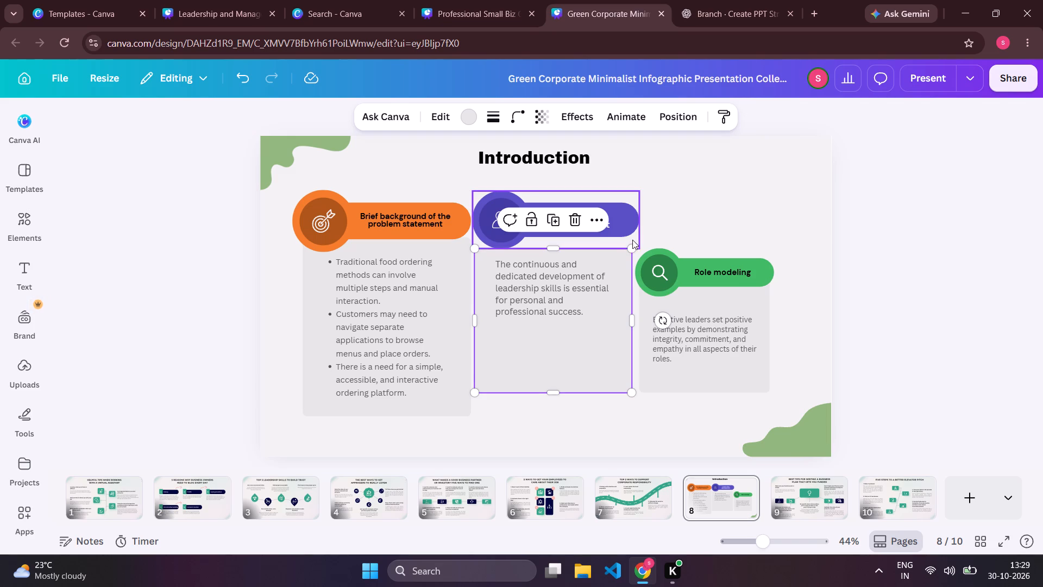
pyautogui.moveTo(630, 249); pyautogui.dragTo(631, 239)
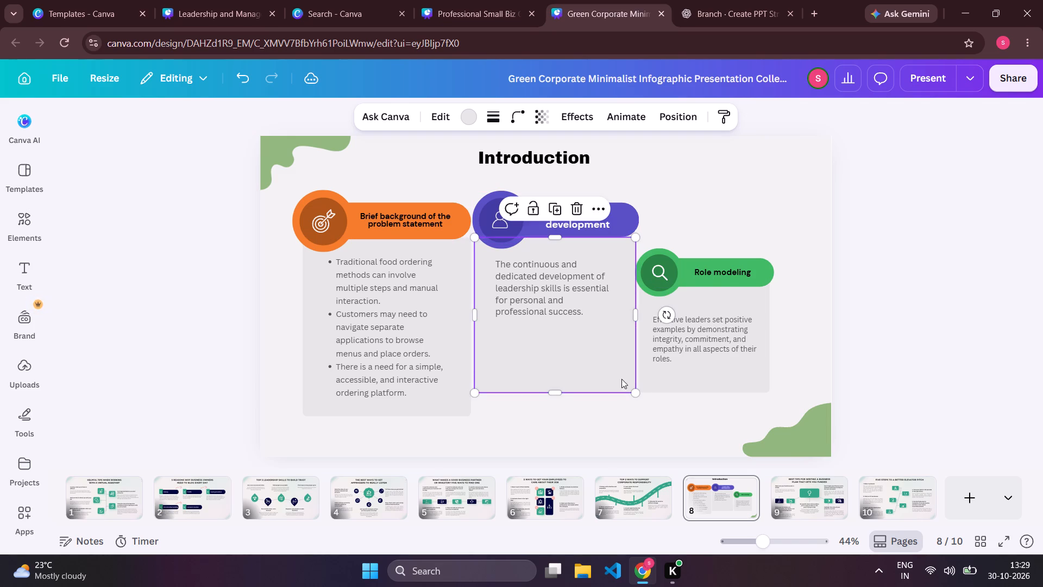
pyautogui.moveTo(631, 391); pyautogui.dragTo(631, 408)
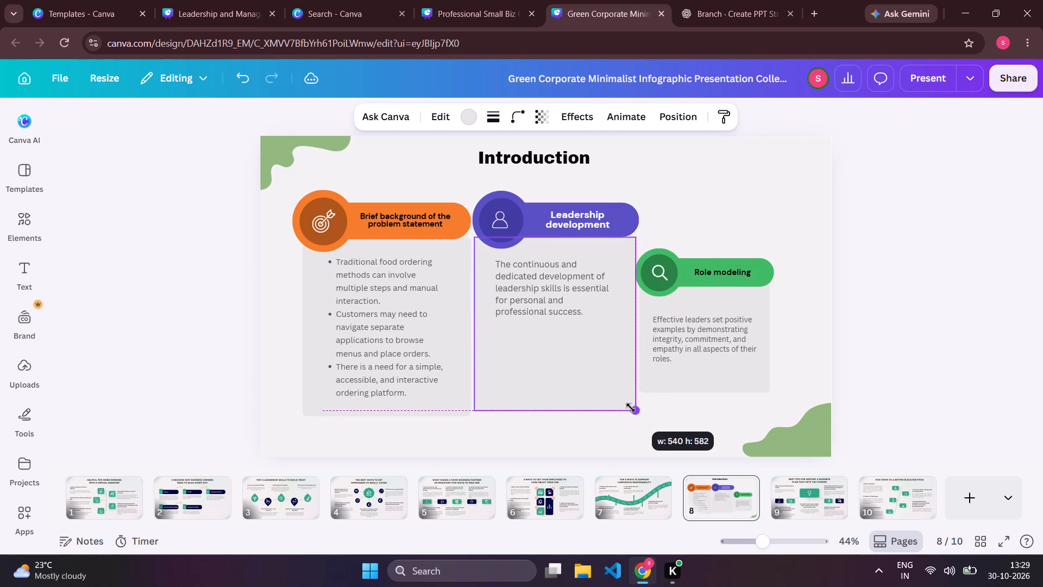
pyautogui.moveTo(631, 408); pyautogui.dragTo(631, 409)
pyautogui.click(705, 189)
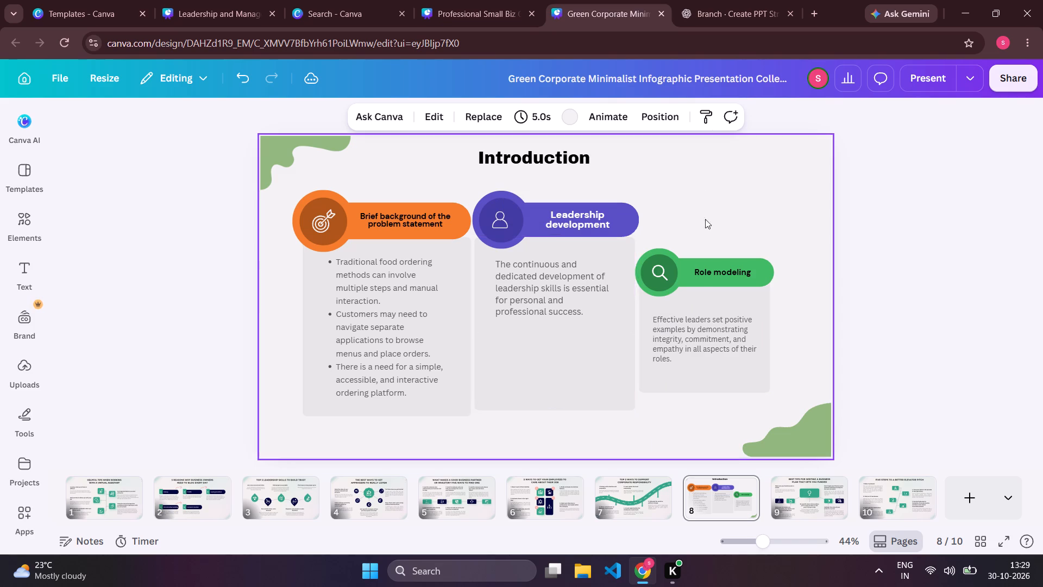
# Enlarge the green Role modeling card's grey panel down to the purple panel's bottom edge and nudge it slightly into place.
pyautogui.tripleClick(674, 264)
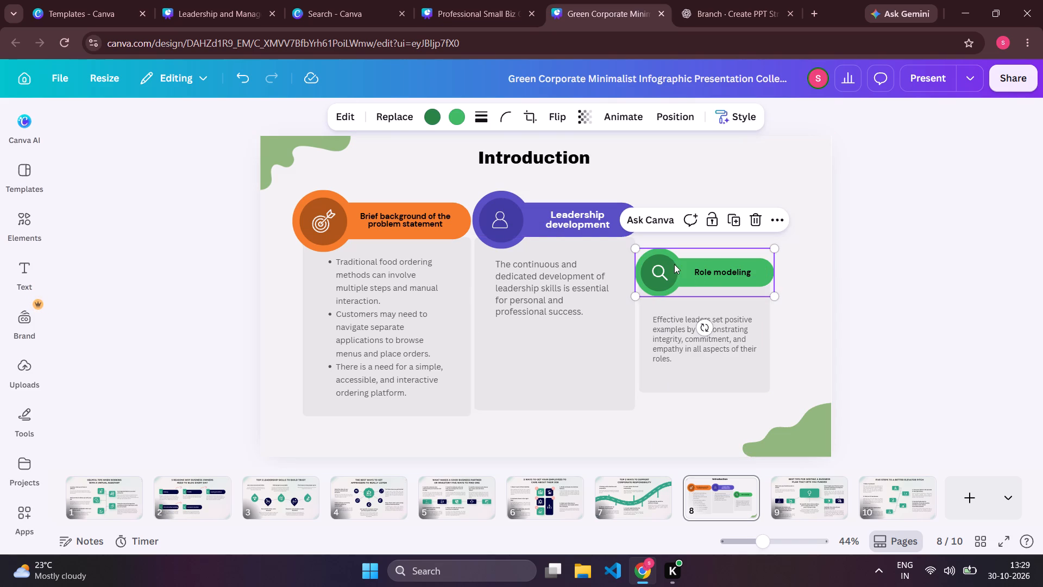
pyautogui.doubleClick(777, 382)
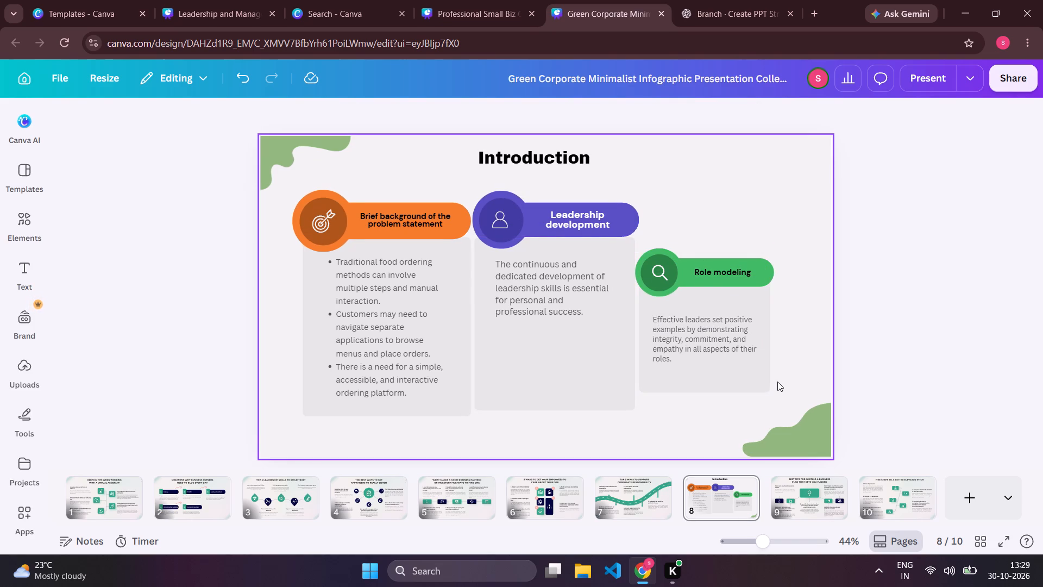
pyautogui.click(765, 392)
pyautogui.moveTo(765, 392); pyautogui.dragTo(717, 334)
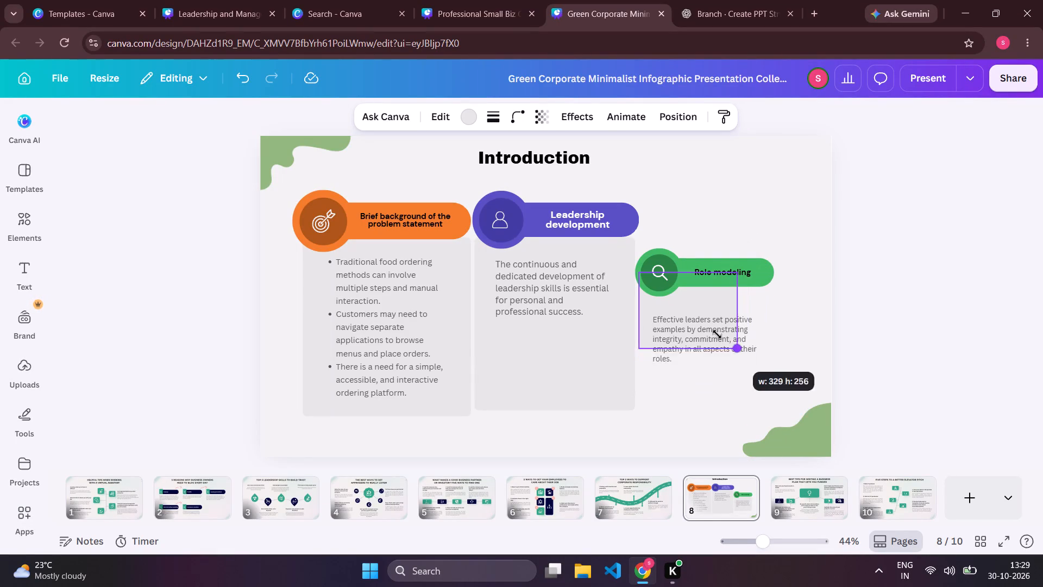
pyautogui.moveTo(717, 334); pyautogui.dragTo(773, 410)
pyautogui.click(814, 229)
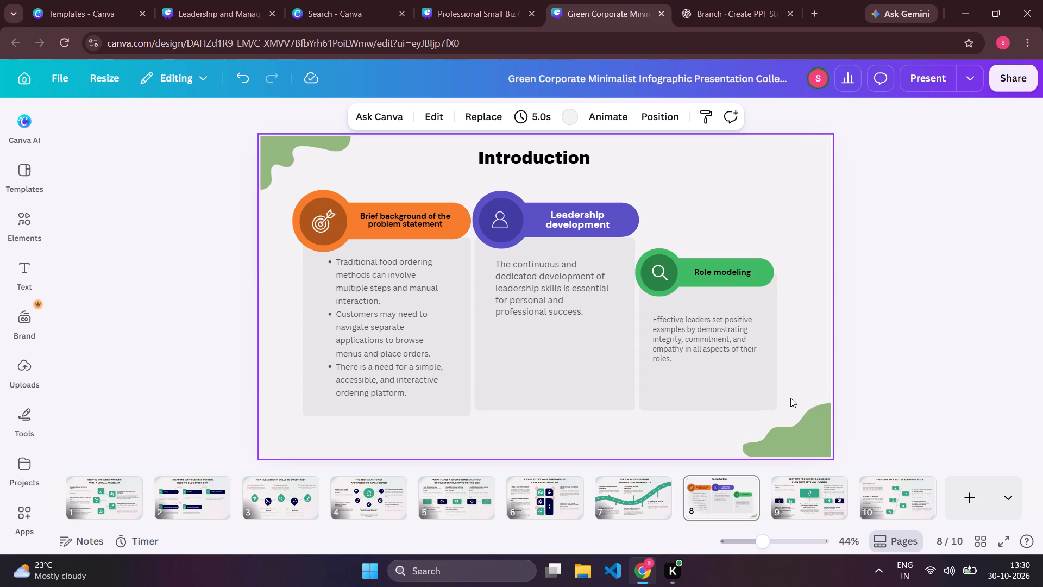
pyautogui.doubleClick(773, 408)
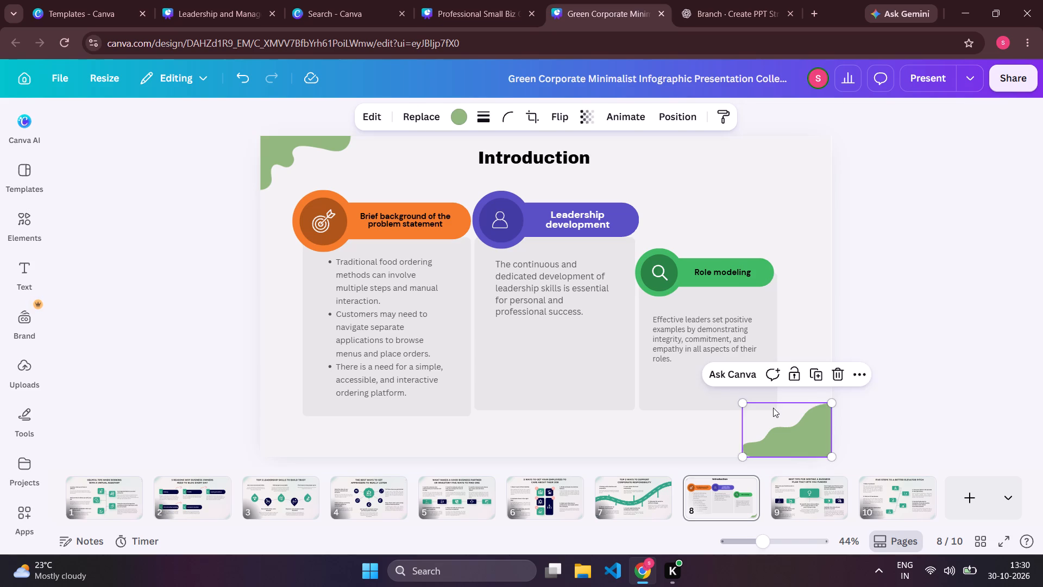
pyautogui.doubleClick(764, 401)
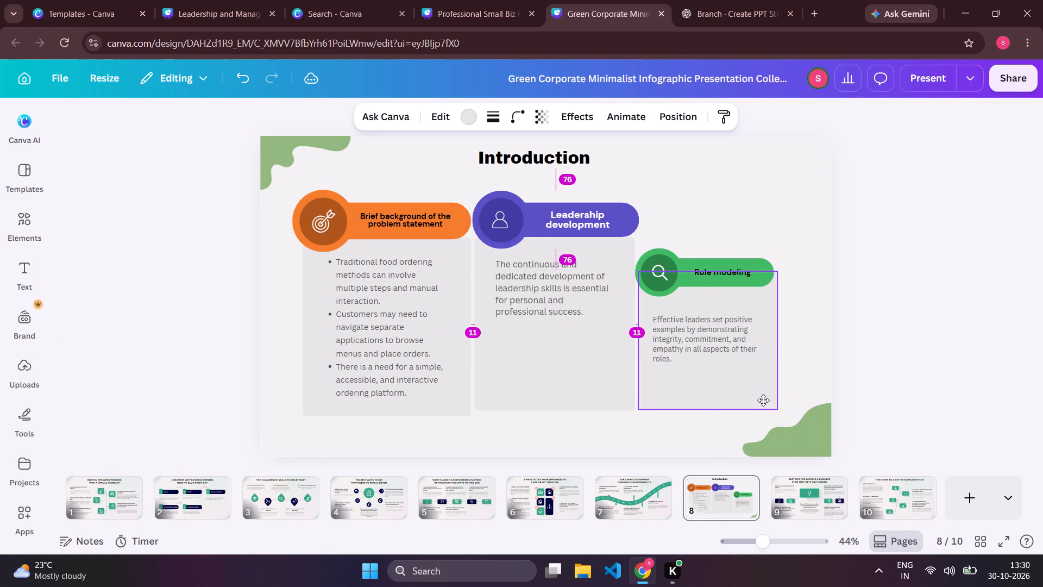
pyautogui.click(790, 394)
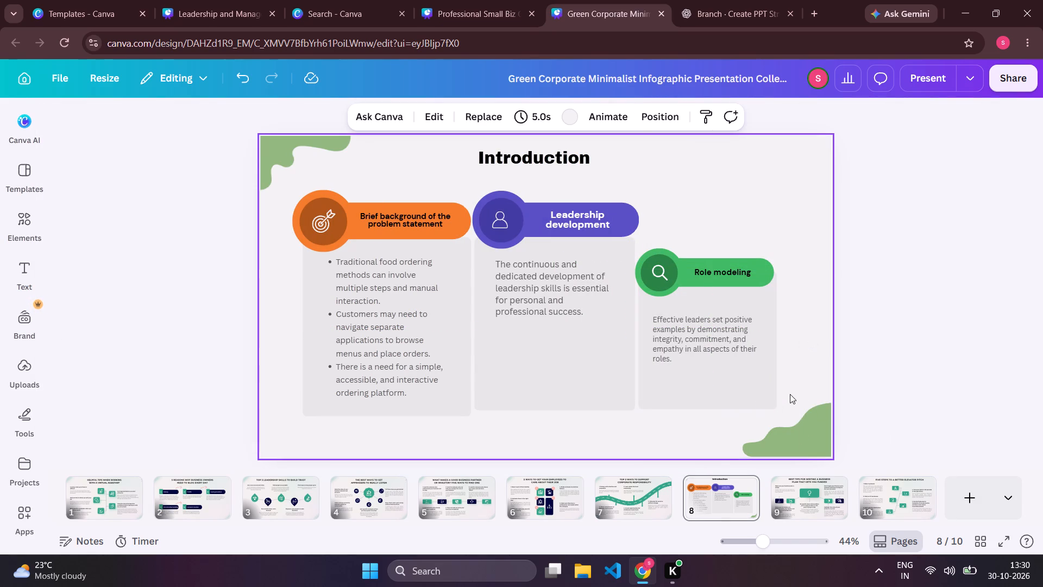
# Select all parts of the green Role modeling card and move them up beside the purple card, close to its banner level.
pyautogui.doubleClick(790, 394)
pyautogui.moveTo(790, 394); pyautogui.dragTo(648, 289)
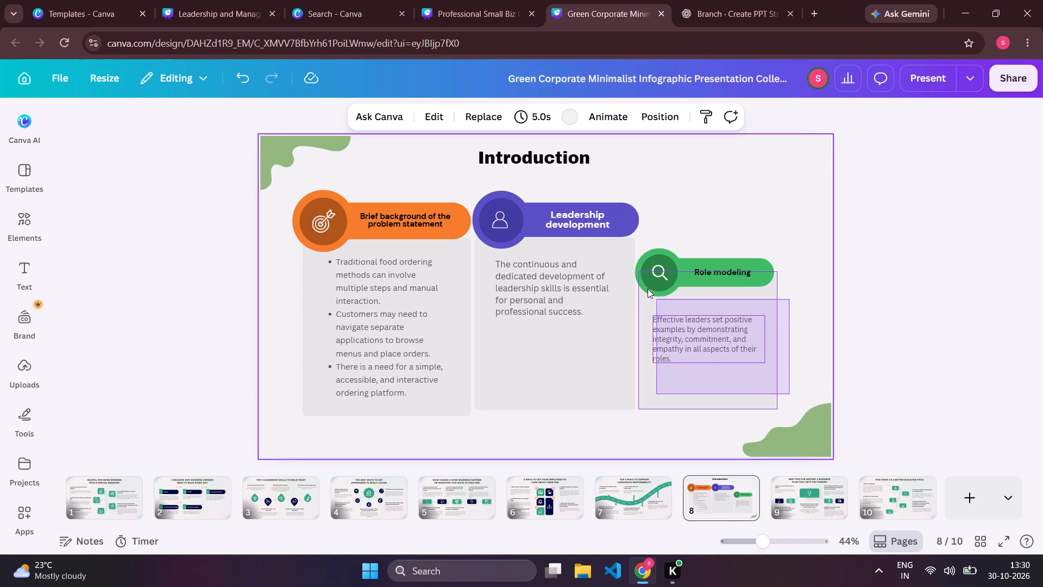
pyautogui.moveTo(648, 289); pyautogui.dragTo(635, 251)
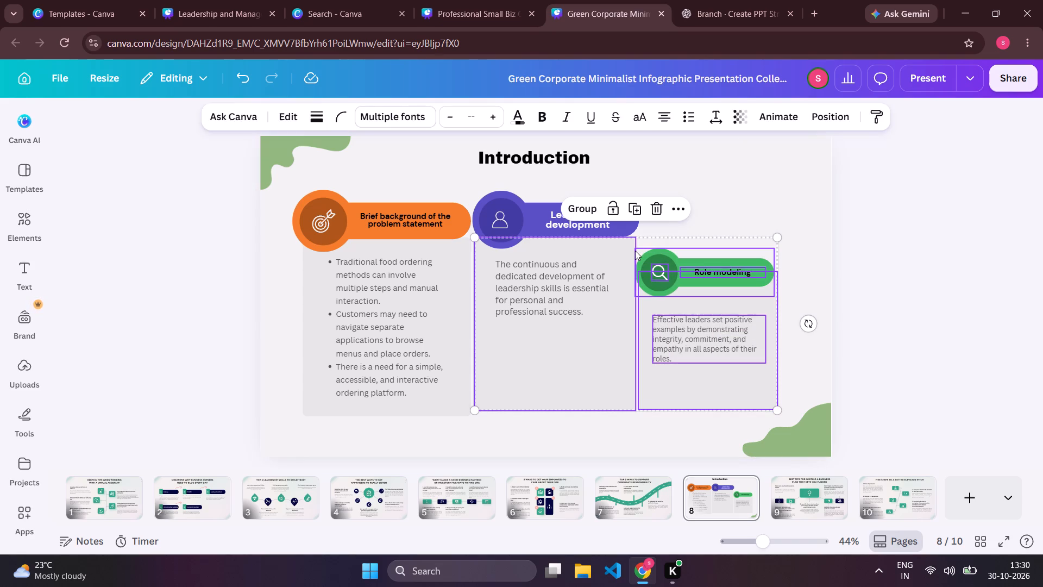
pyautogui.click(696, 219)
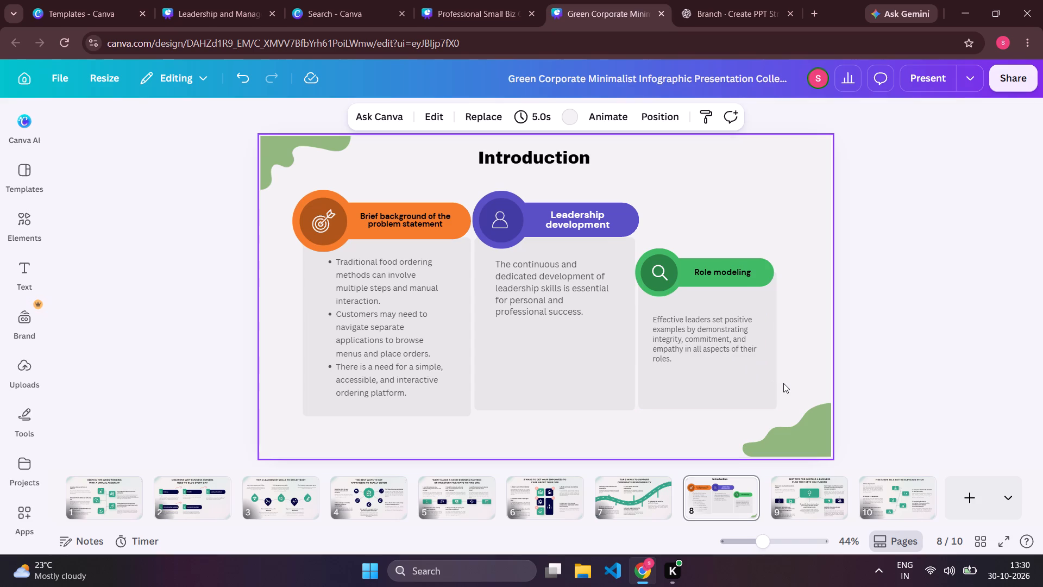
pyautogui.click(783, 383)
pyautogui.moveTo(783, 383); pyautogui.dragTo(659, 258)
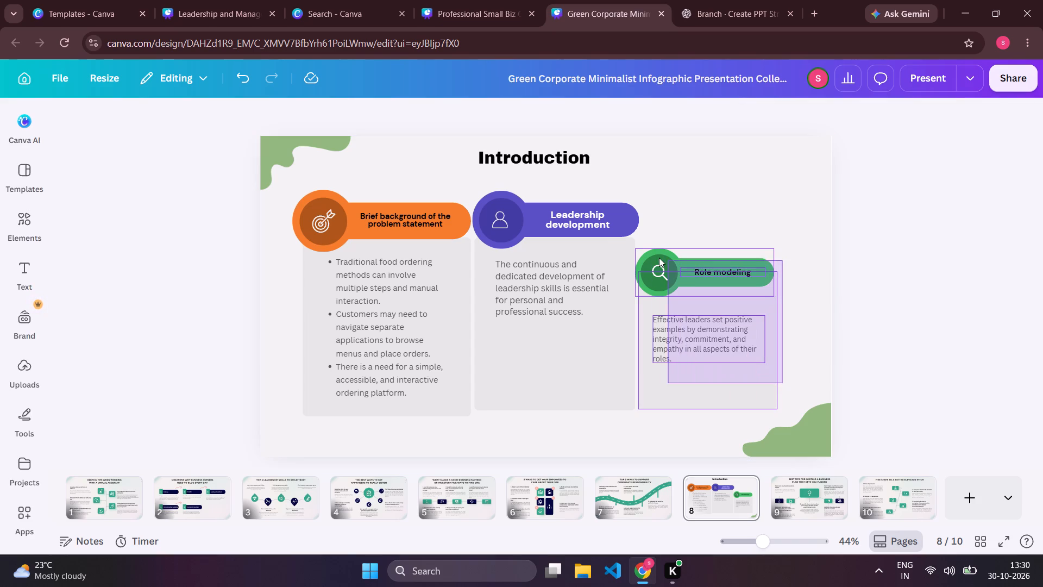
pyautogui.moveTo(659, 258); pyautogui.dragTo(651, 251)
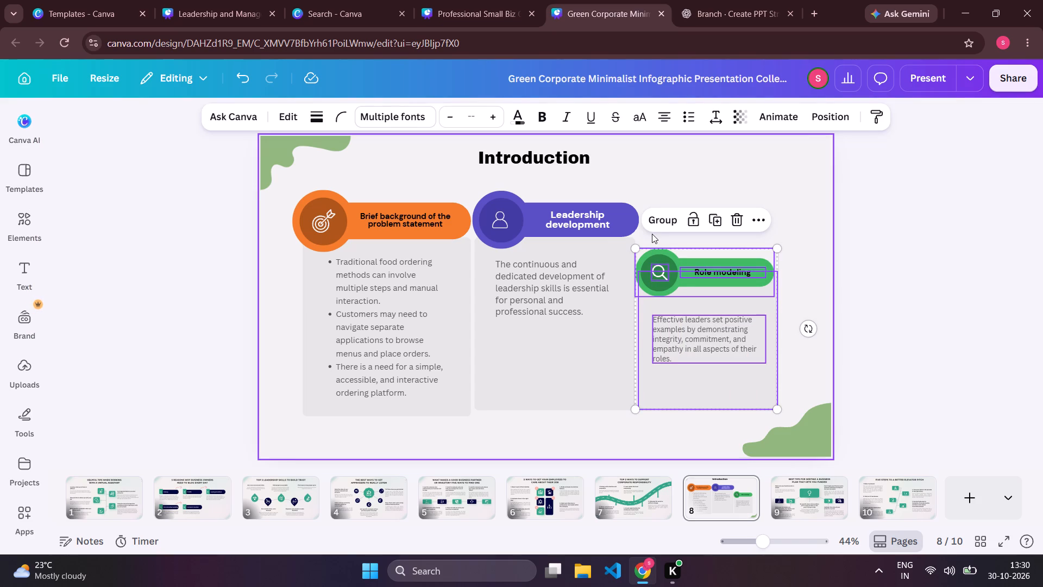
pyautogui.moveTo(683, 284); pyautogui.dragTo(681, 257)
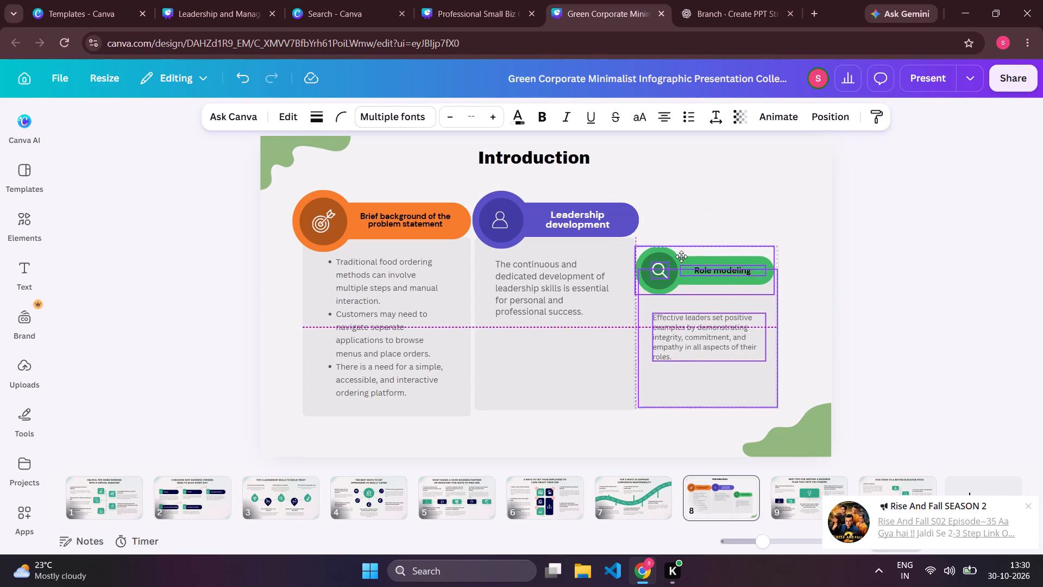
pyautogui.moveTo(681, 257); pyautogui.dragTo(687, 242)
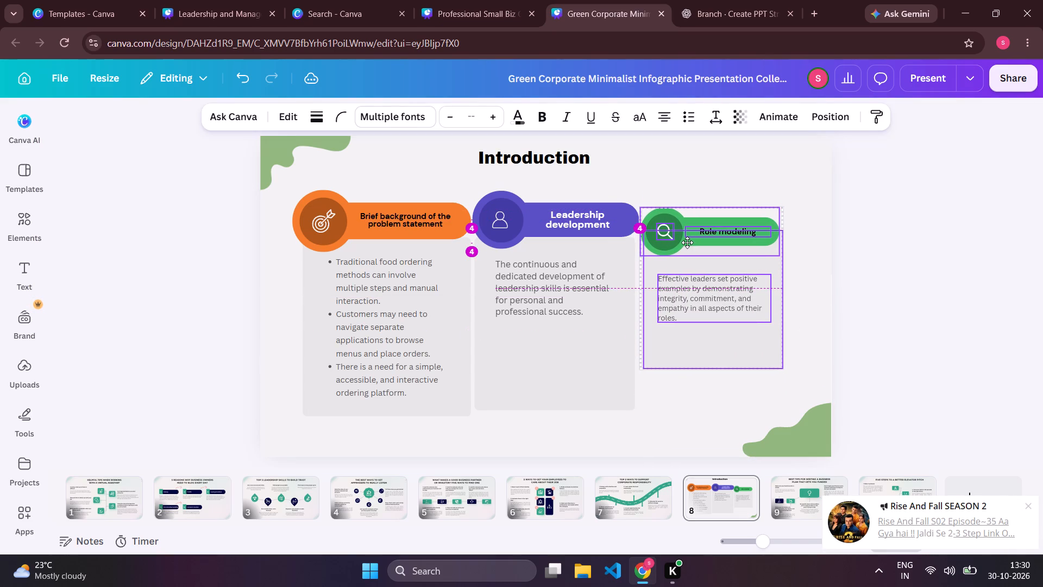
pyautogui.moveTo(687, 242); pyautogui.dragTo(688, 241)
pyautogui.click(687, 242)
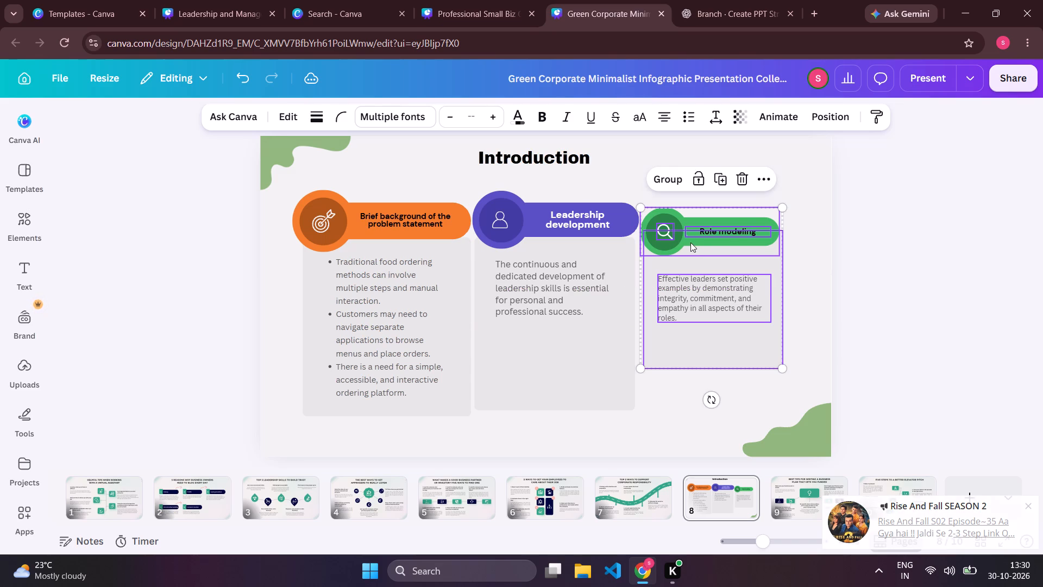
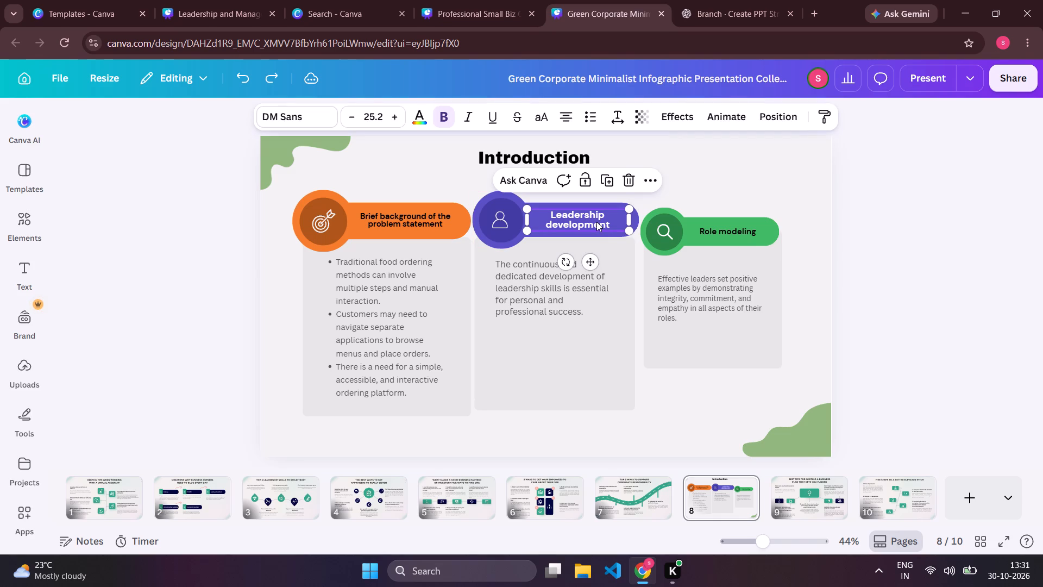
pyautogui.rightClick(596, 222)
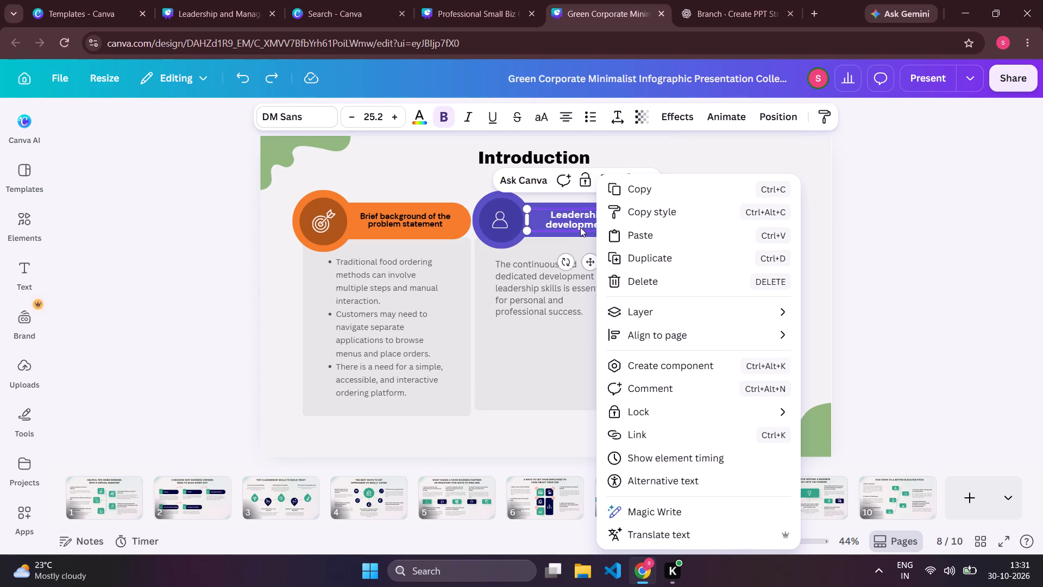
pyautogui.doubleClick(580, 224)
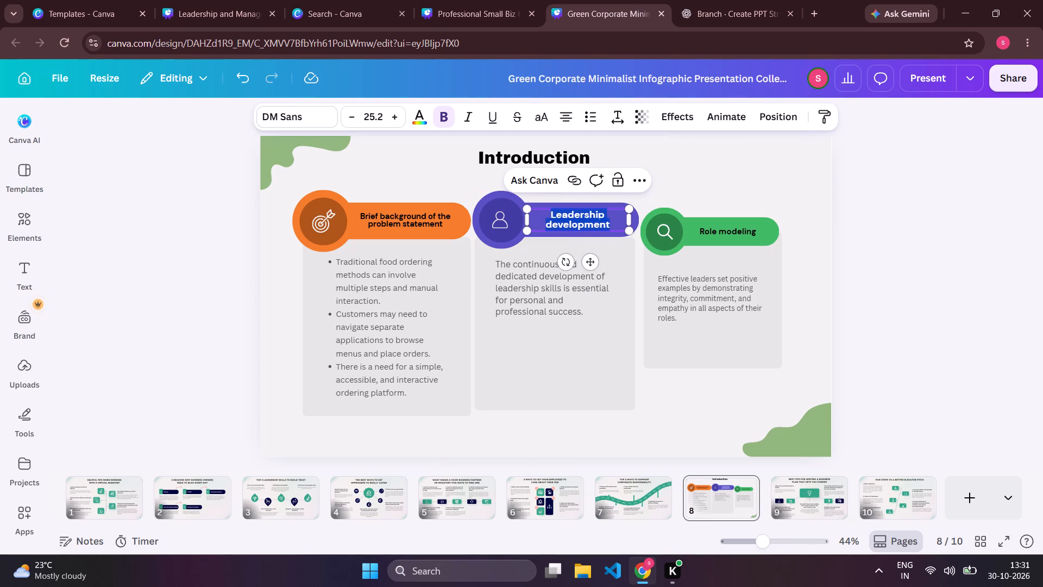
pyautogui.press('BackSpace')
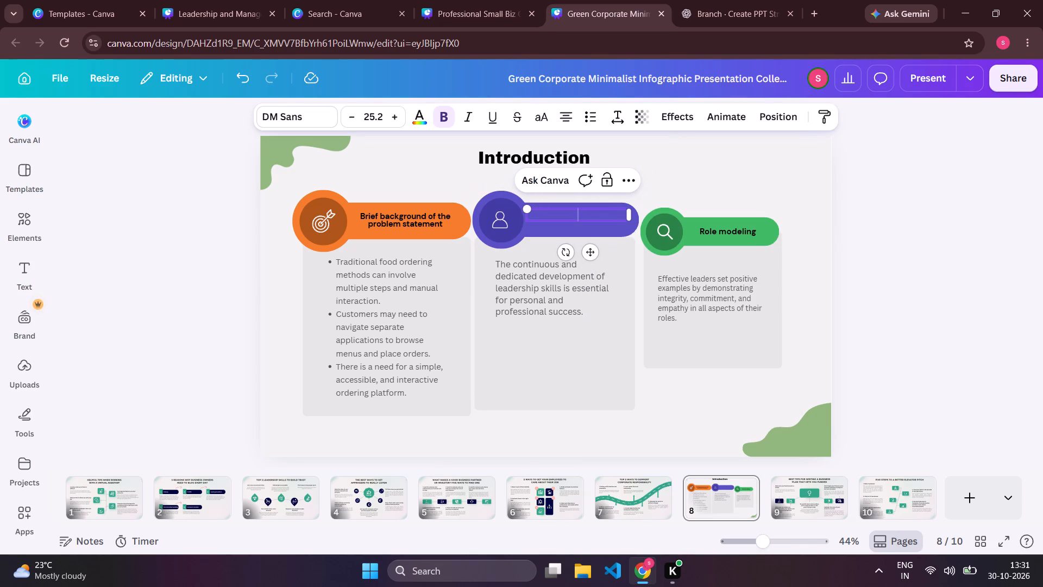
pyautogui.press('i')
pyautogui.write('mportance')
pyautogui.press('space')
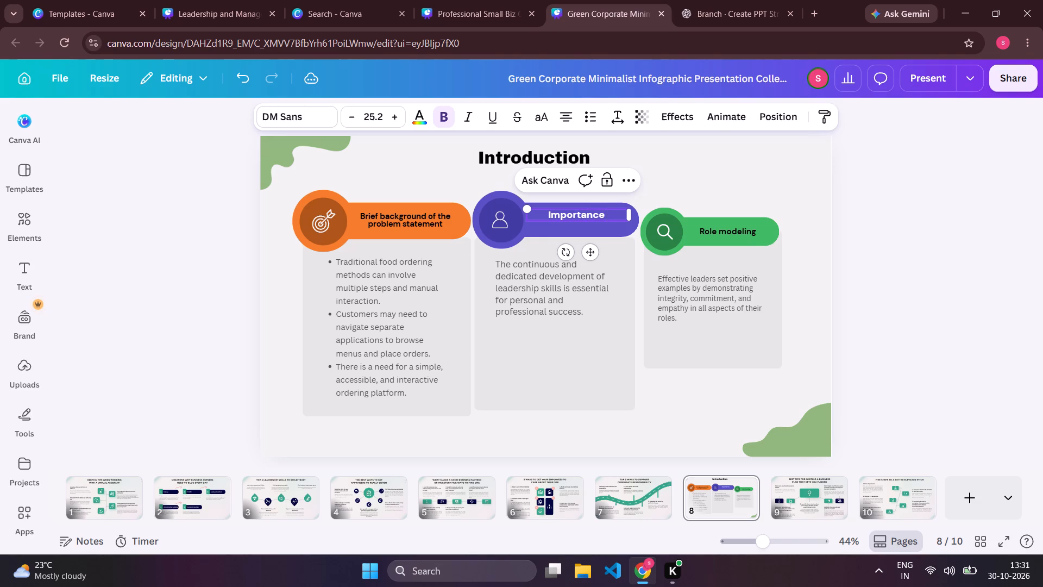
pyautogui.write('od')
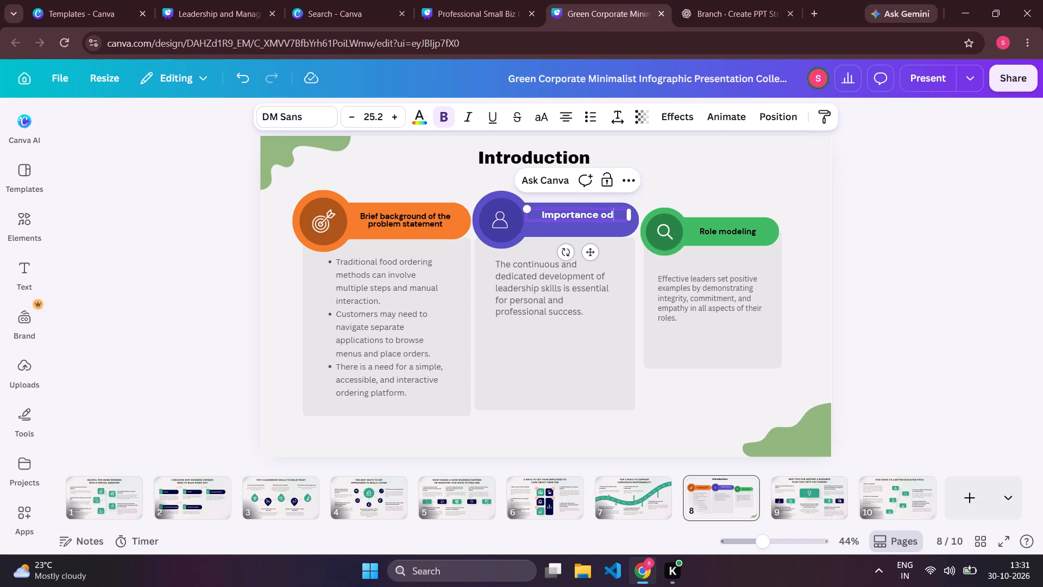
pyautogui.press('BackSpace')
pyautogui.write('f the topic')
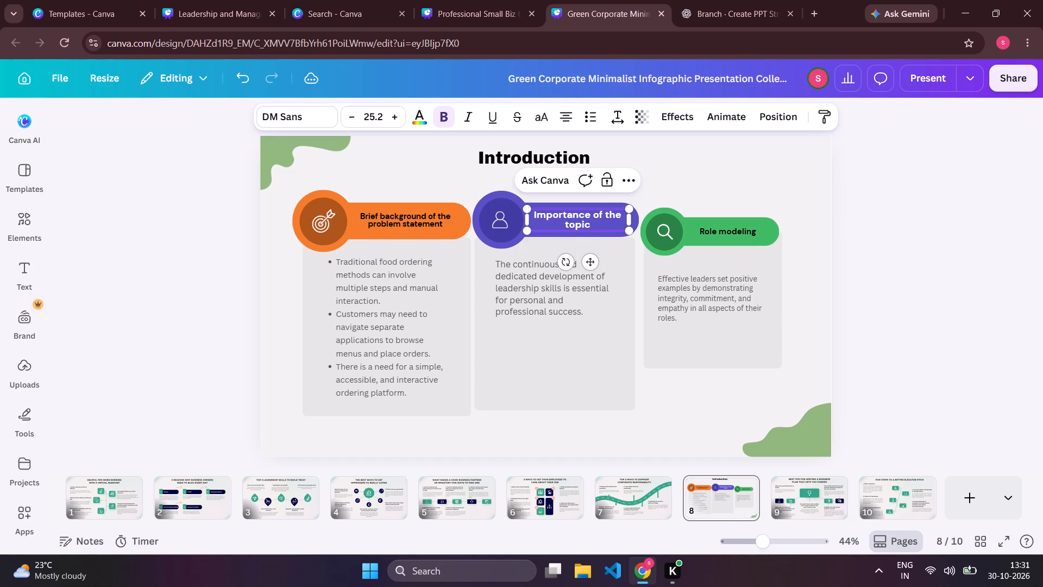
# Reduce the "Importance of the topic" title's font size to 20.2, close to the orange card's title size.
pyautogui.click(413, 217)
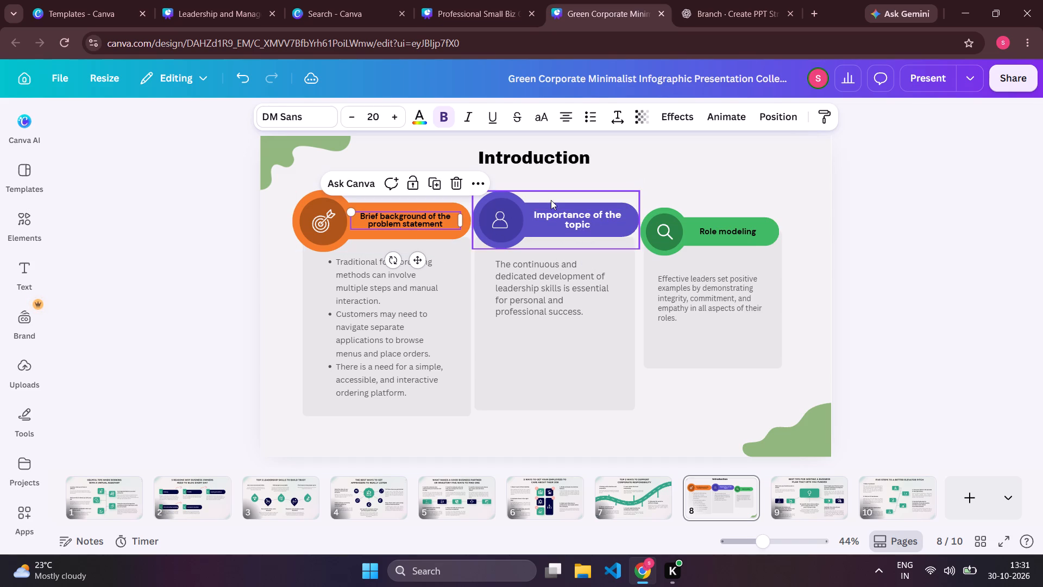
pyautogui.click(555, 214)
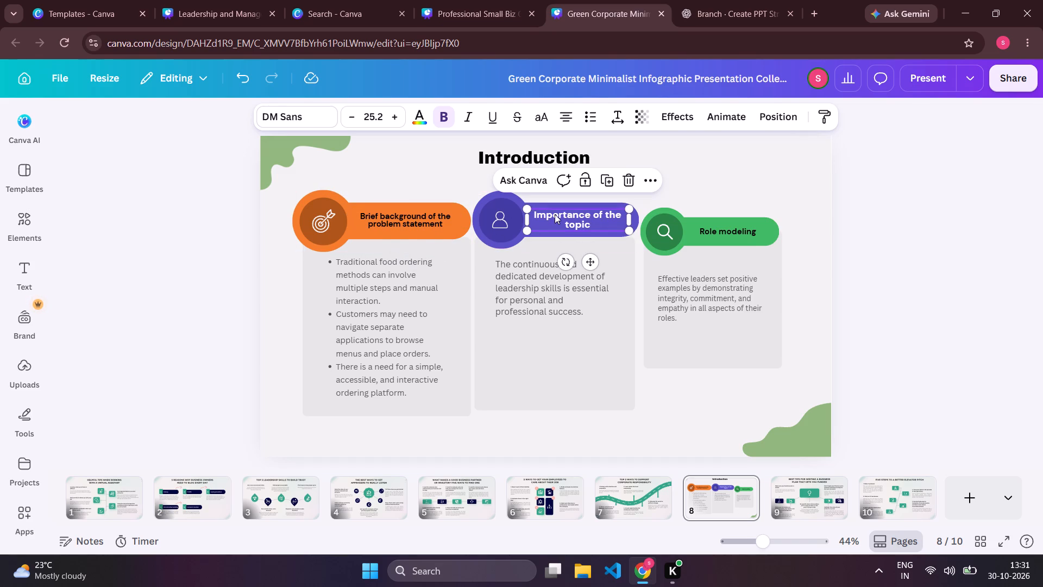
pyautogui.click(349, 115)
pyautogui.tripleClick(349, 115)
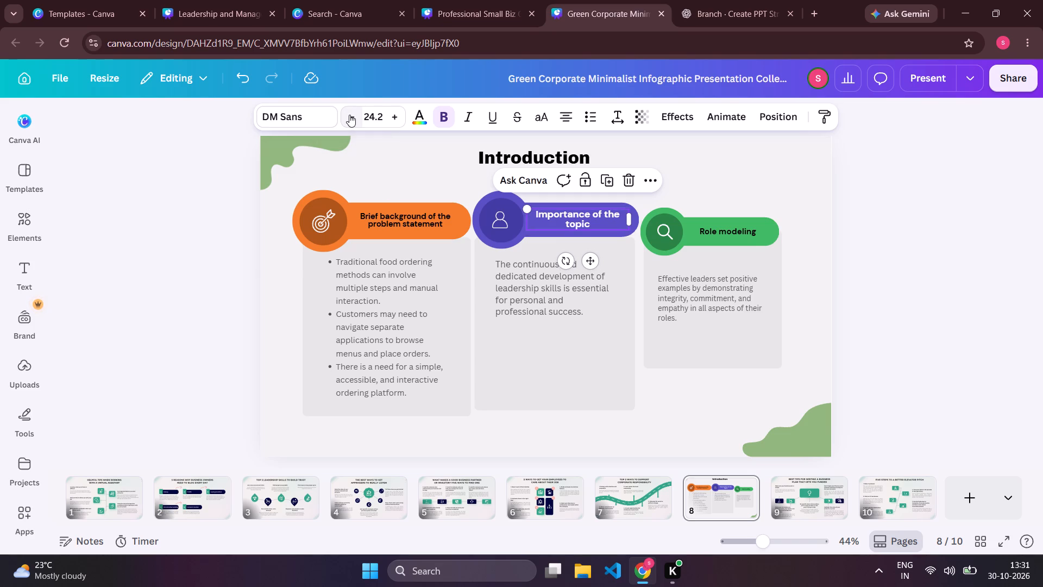
pyautogui.click(349, 115)
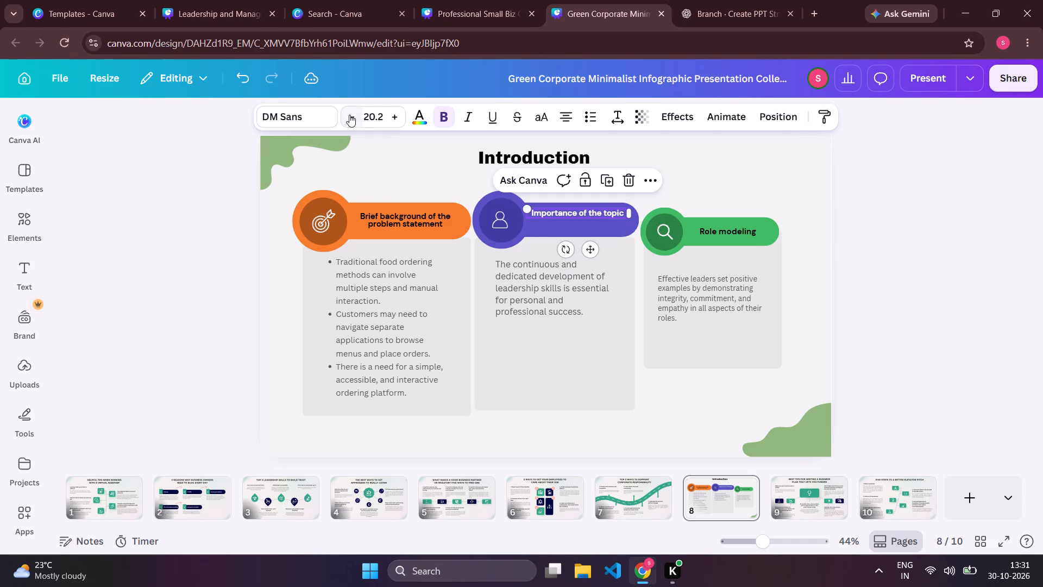
pyautogui.click(380, 118)
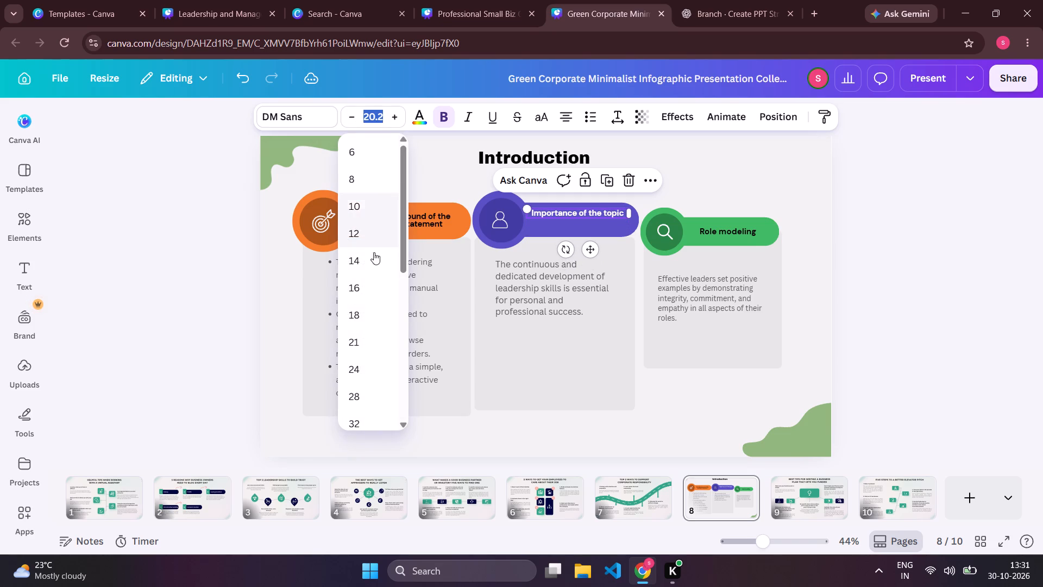
pyautogui.click(387, 121)
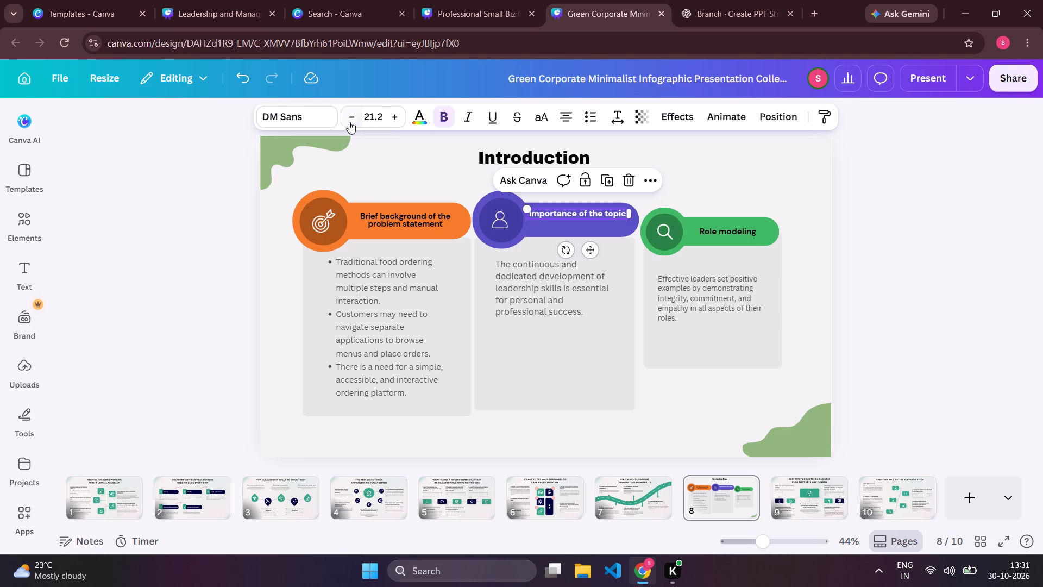
pyautogui.click(349, 117)
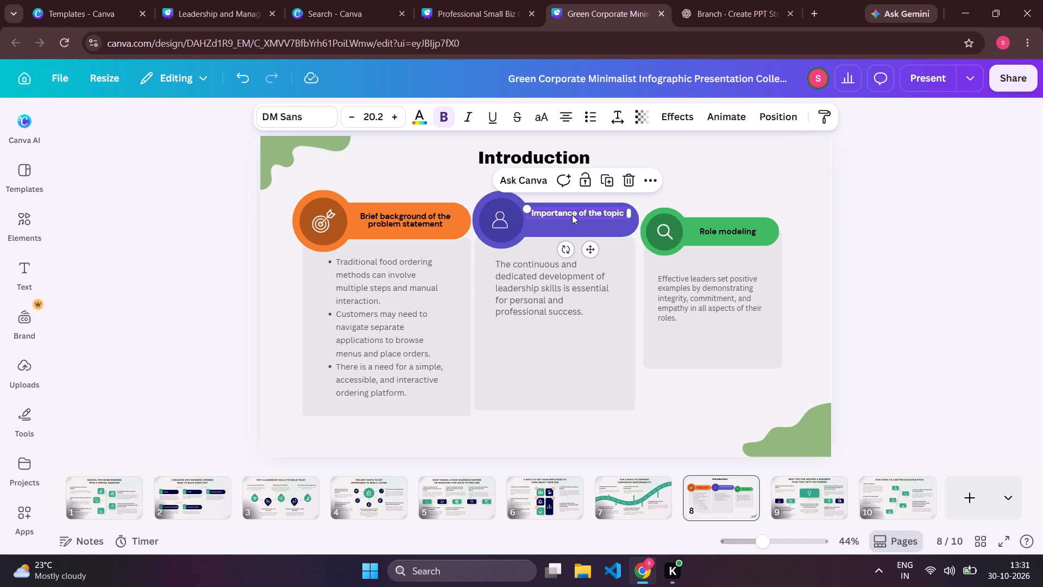
# Nudge the purple banner's title slightly down and right, and break it so that "topic" sits on a second line.
pyautogui.moveTo(572, 215); pyautogui.dragTo(572, 219)
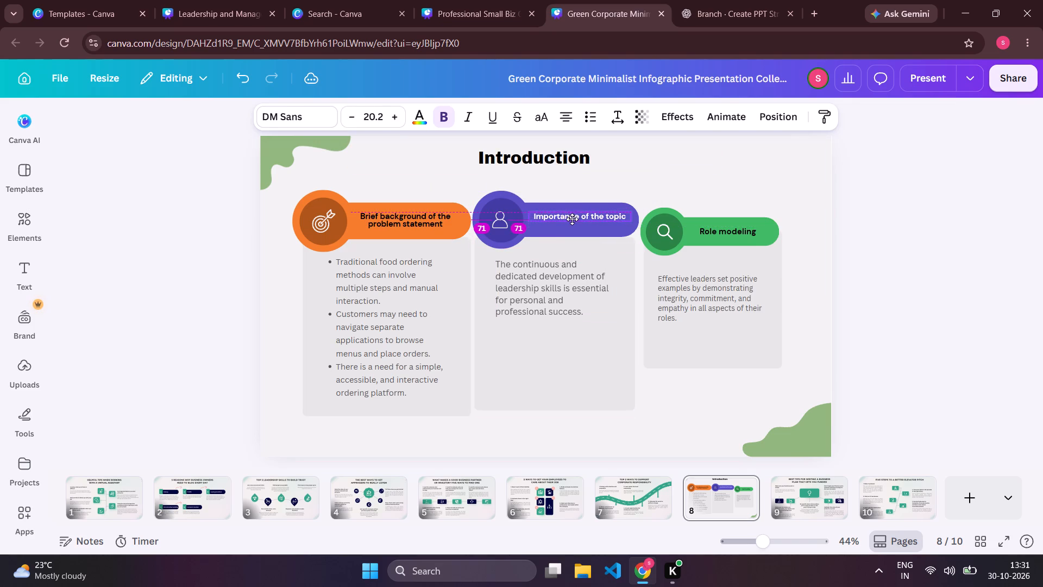
pyautogui.moveTo(572, 219); pyautogui.dragTo(577, 218)
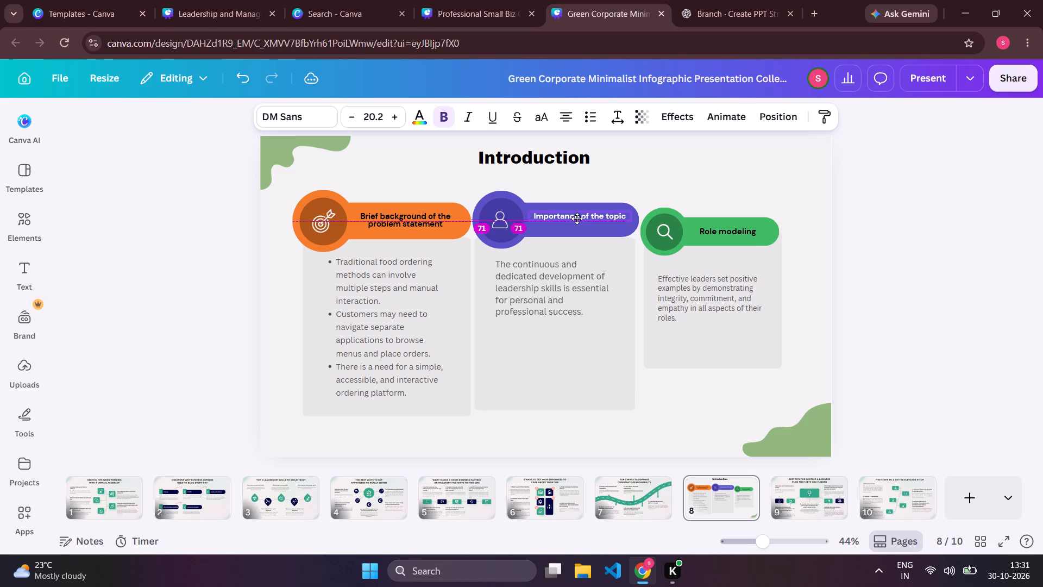
pyautogui.moveTo(577, 218); pyautogui.dragTo(577, 218)
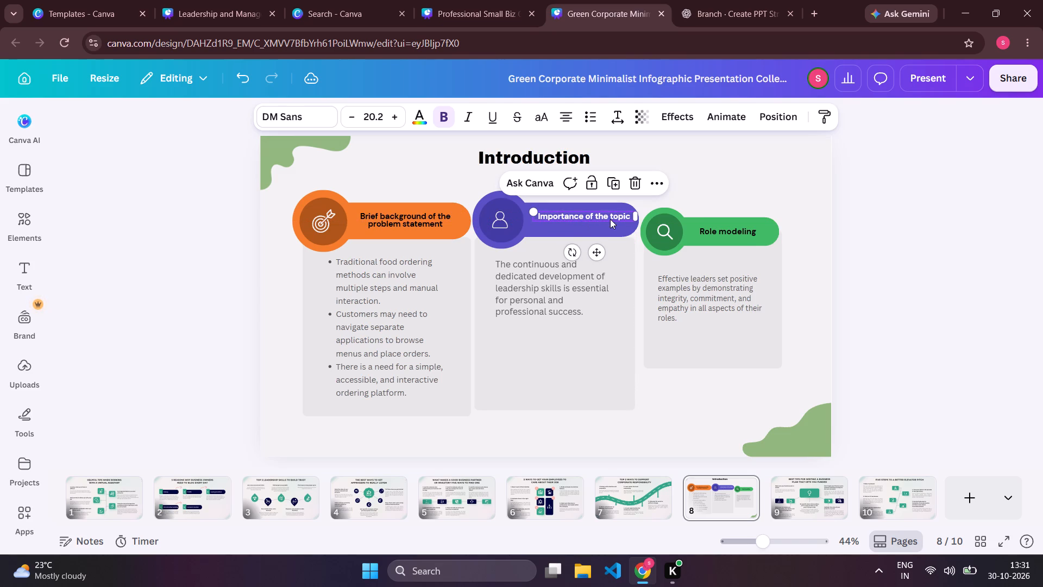
pyautogui.click(606, 213)
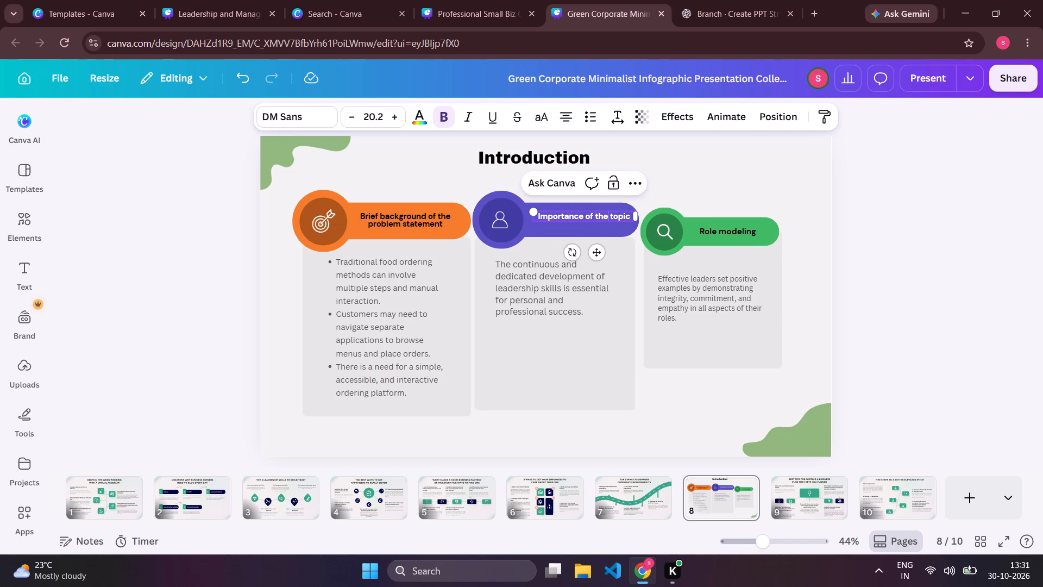
pyautogui.press('Return')
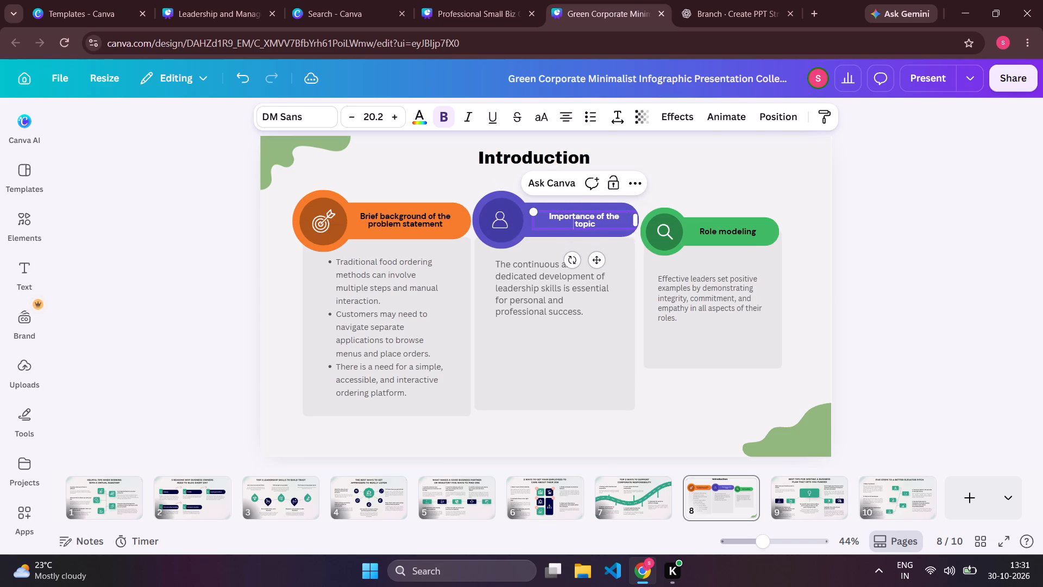
pyautogui.moveTo(605, 215); pyautogui.dragTo(603, 215, button='right')
pyautogui.moveTo(603, 215); pyautogui.dragTo(599, 214, button='right')
pyautogui.click(582, 214)
pyautogui.moveTo(582, 214); pyautogui.dragTo(570, 216)
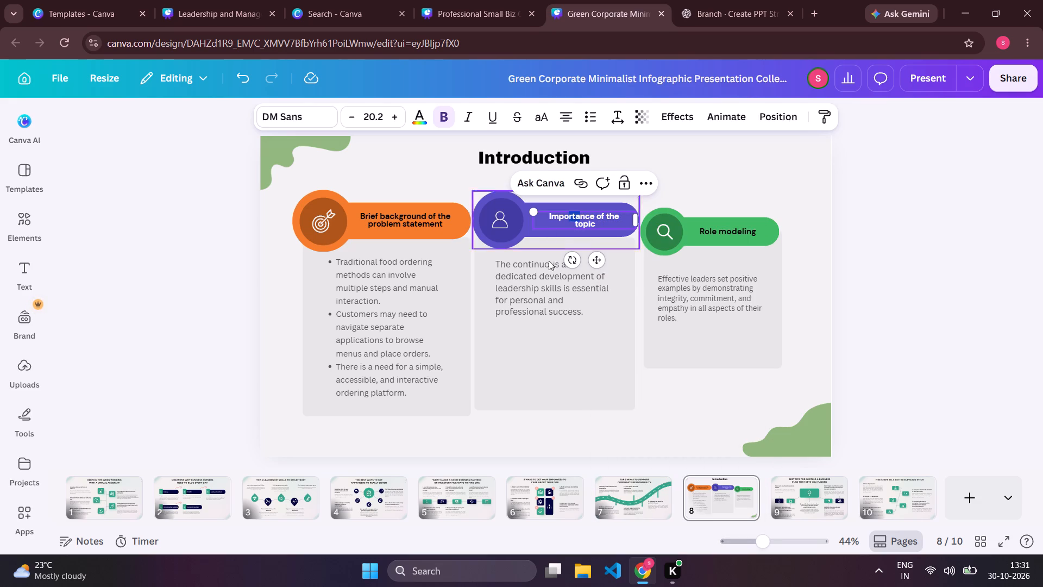
pyautogui.click(565, 404)
pyautogui.click(695, 173)
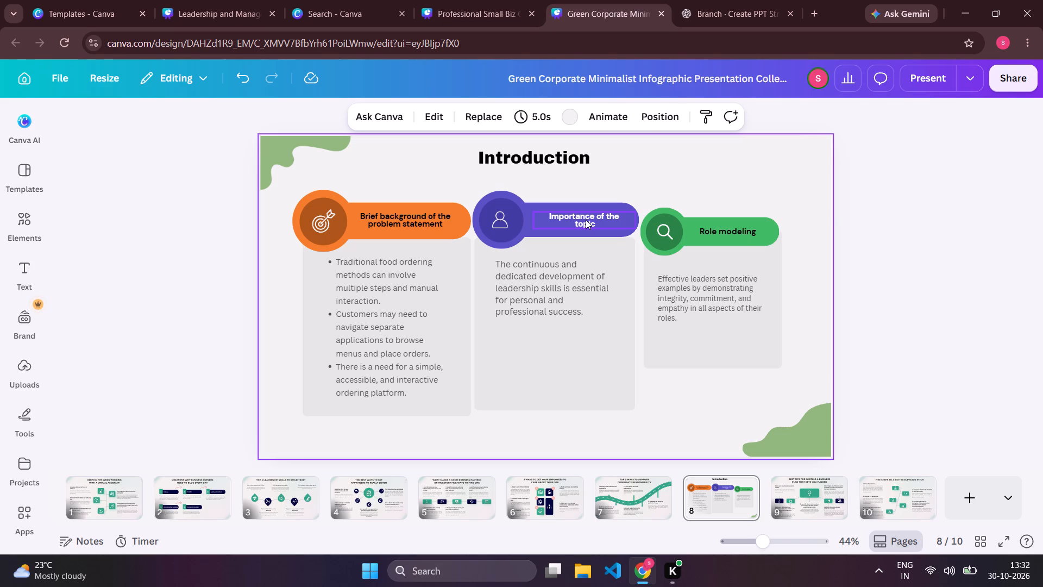
# Move the two-line title to the middle of the purple banner's bar, level with the orange card's title.
pyautogui.moveTo(586, 220); pyautogui.dragTo(568, 217, button='right')
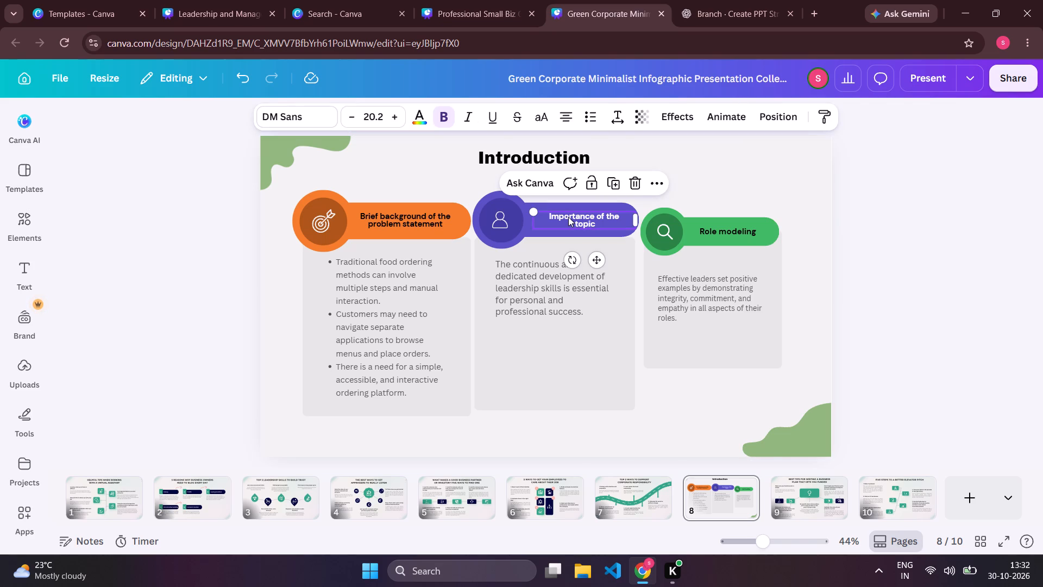
pyautogui.click(559, 215)
pyautogui.moveTo(559, 215); pyautogui.dragTo(558, 215)
pyautogui.moveTo(558, 215); pyautogui.dragTo(548, 213)
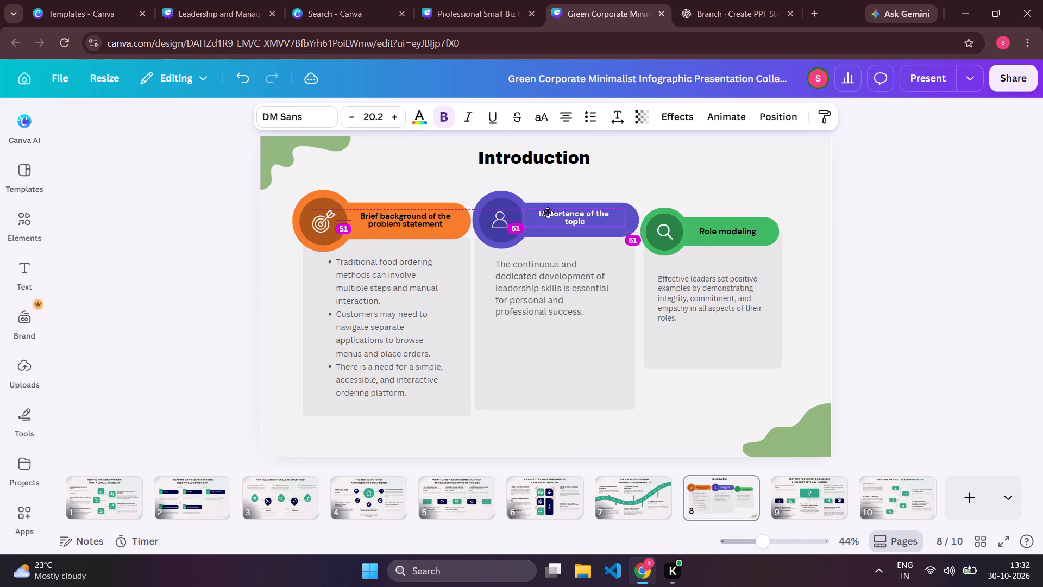
pyautogui.moveTo(548, 213); pyautogui.dragTo(548, 216)
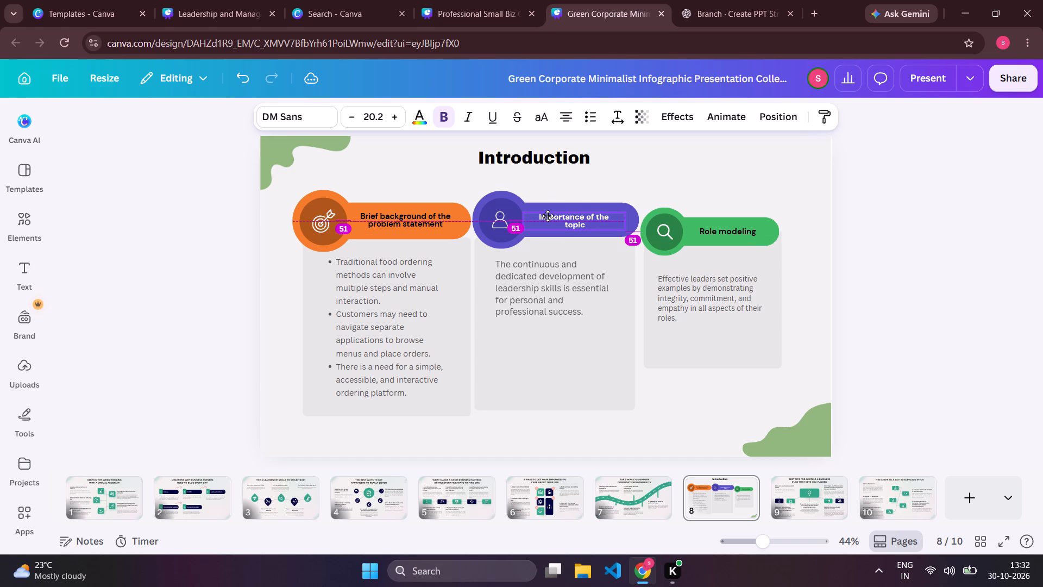
pyautogui.moveTo(548, 216); pyautogui.dragTo(548, 214)
pyautogui.moveTo(548, 214); pyautogui.dragTo(548, 215)
pyautogui.click(702, 191)
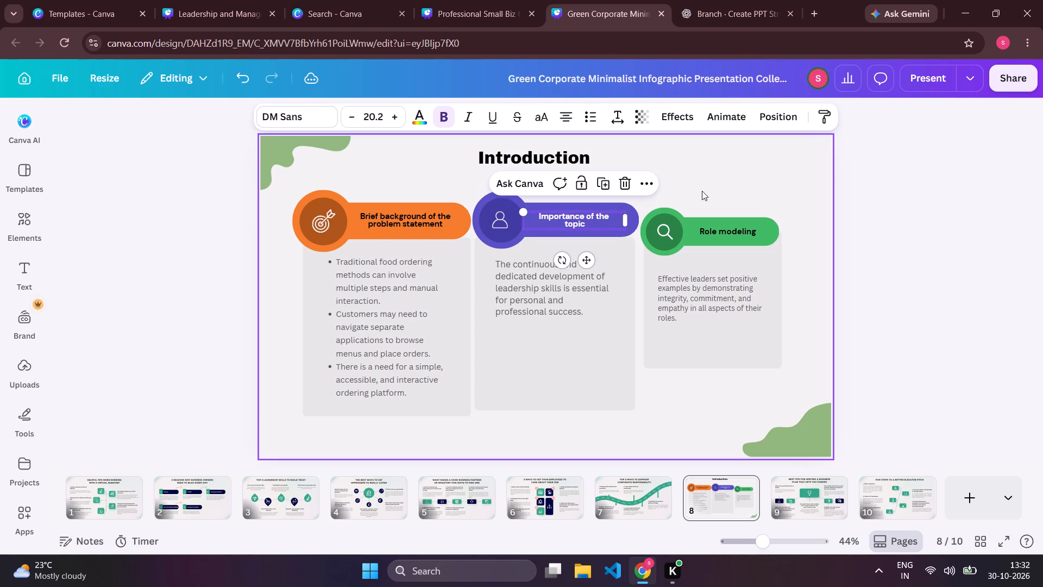
# Lower the green card's grey panel and stretch its top edge up to the banner, matching the purple card's panel height.
pyautogui.doubleClick(684, 229)
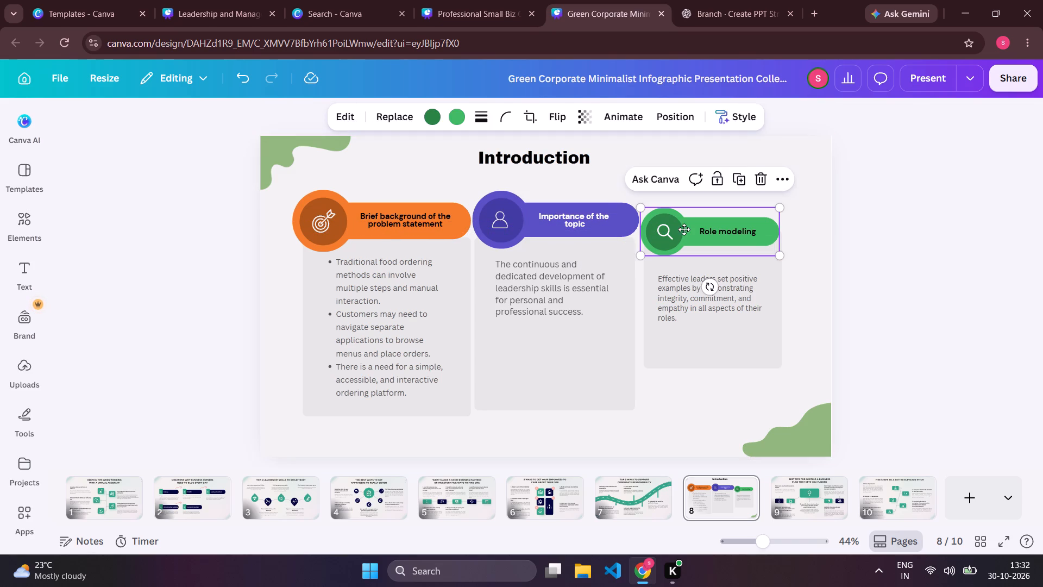
pyautogui.click(684, 229)
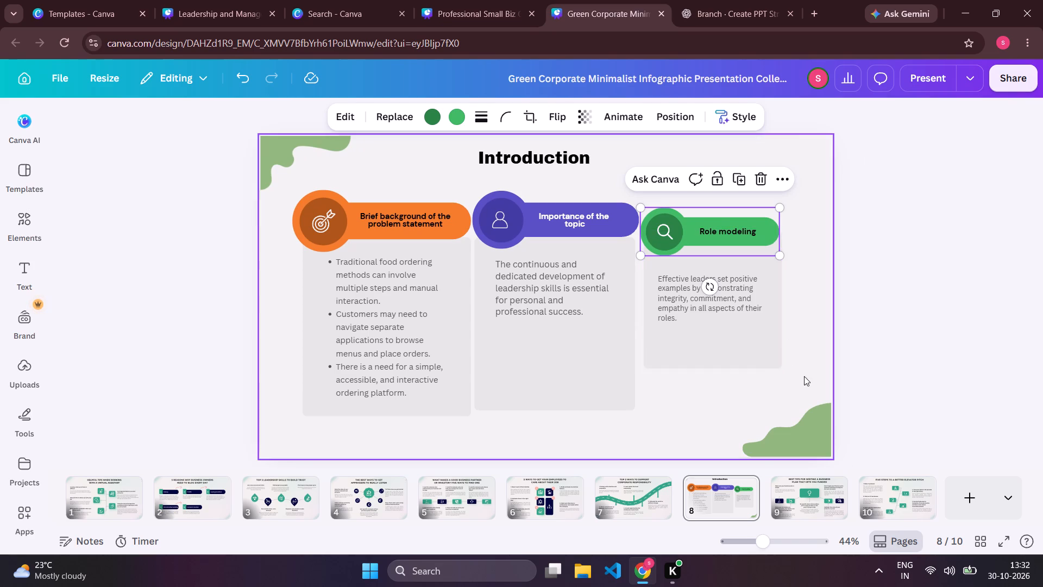
pyautogui.click(796, 346)
pyautogui.moveTo(764, 365); pyautogui.dragTo(766, 388)
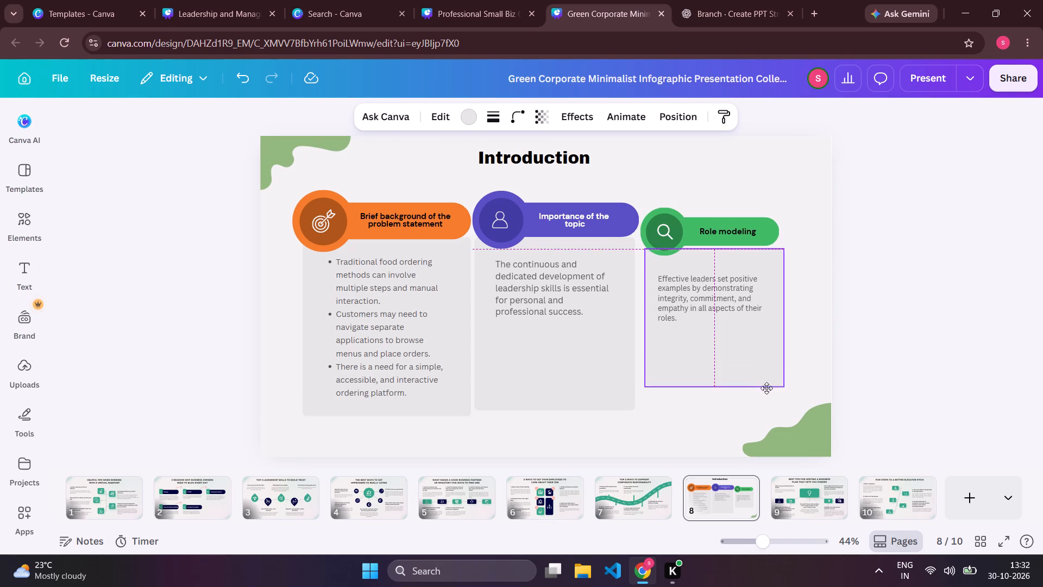
pyautogui.moveTo(766, 388); pyautogui.dragTo(766, 402)
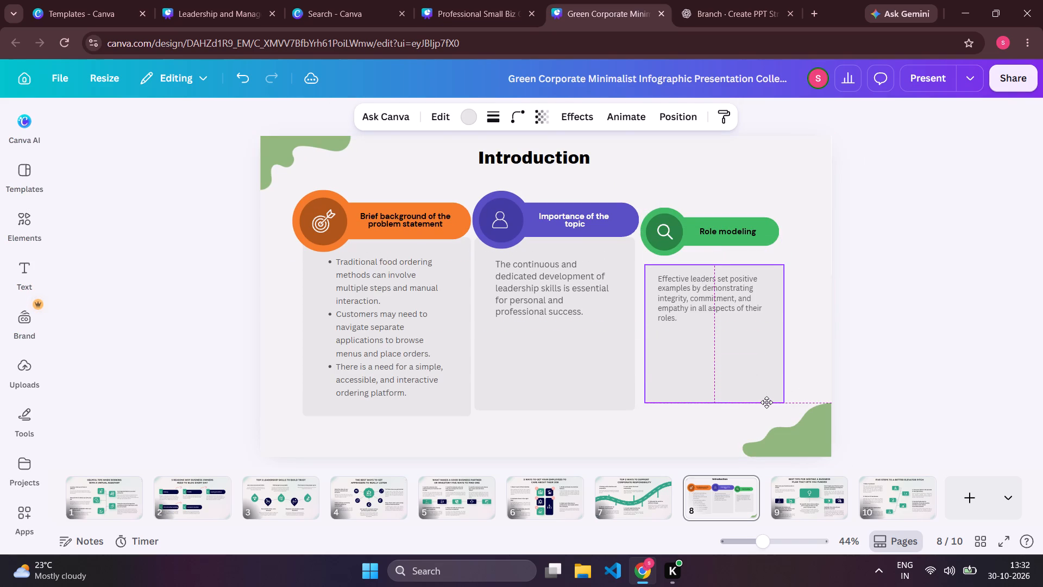
pyautogui.moveTo(766, 402); pyautogui.dragTo(769, 404)
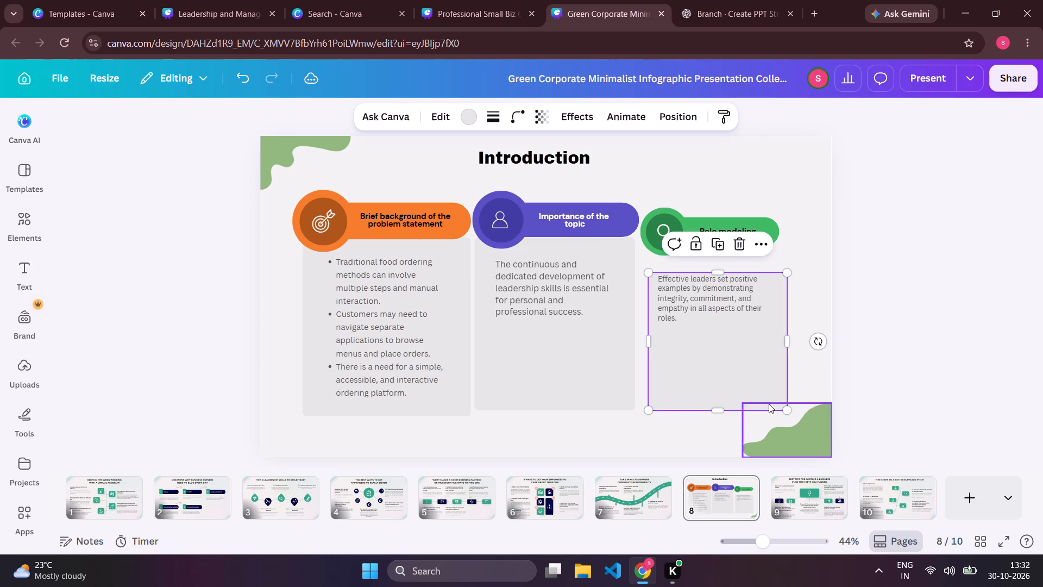
pyautogui.moveTo(716, 269); pyautogui.dragTo(712, 259)
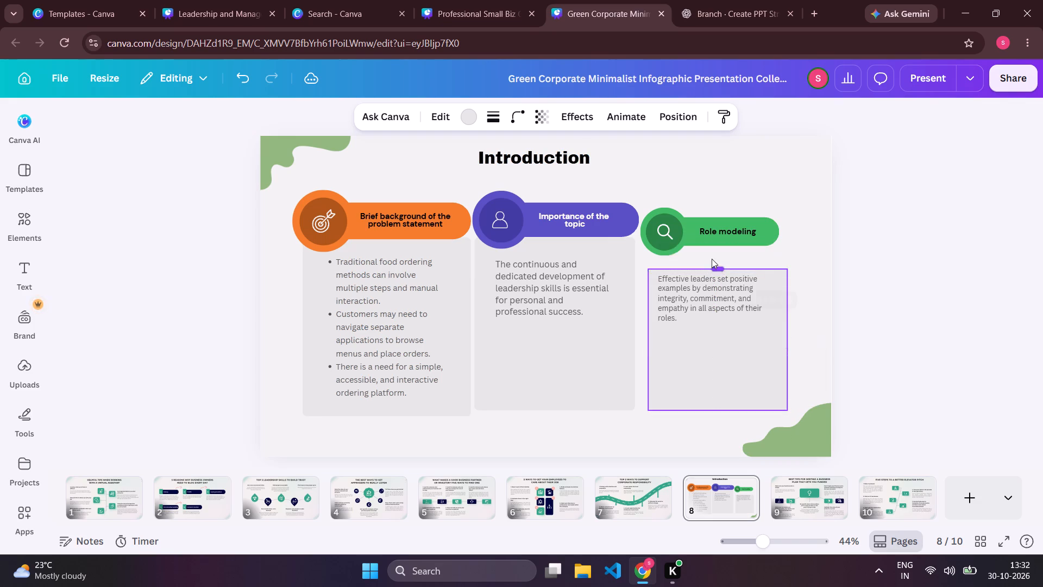
pyautogui.moveTo(712, 259); pyautogui.dragTo(694, 237)
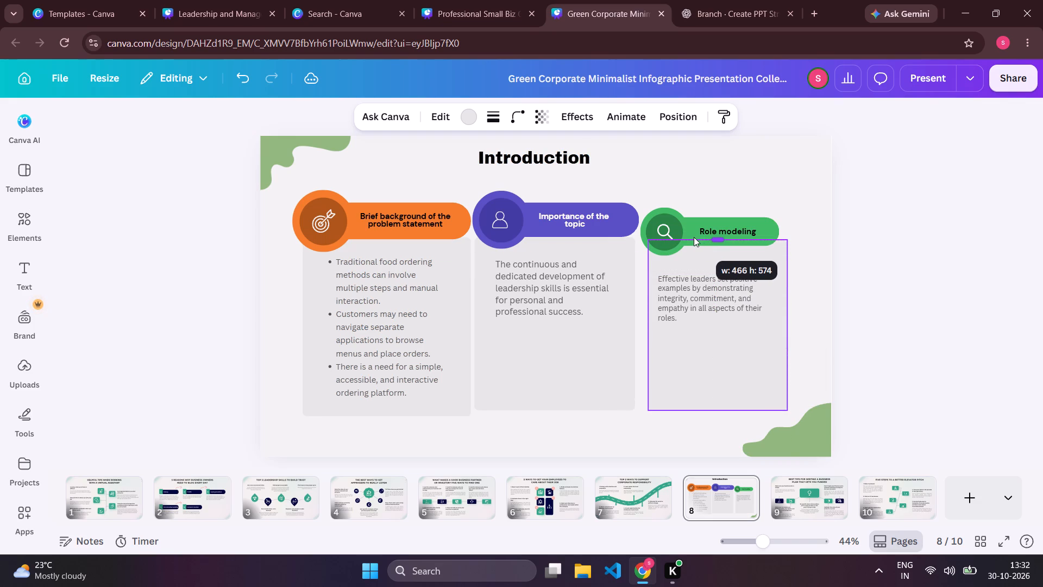
pyautogui.moveTo(694, 237); pyautogui.dragTo(693, 235)
pyautogui.click(821, 271)
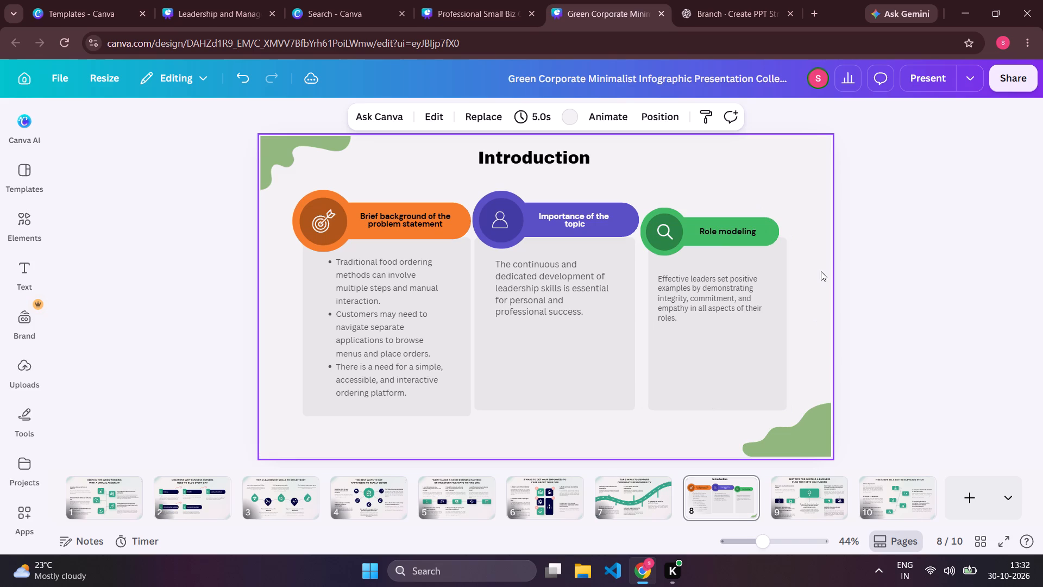
# Nudge the green "Role modeling" banner slightly right, keeping its height on the slide.
pyautogui.click(728, 237)
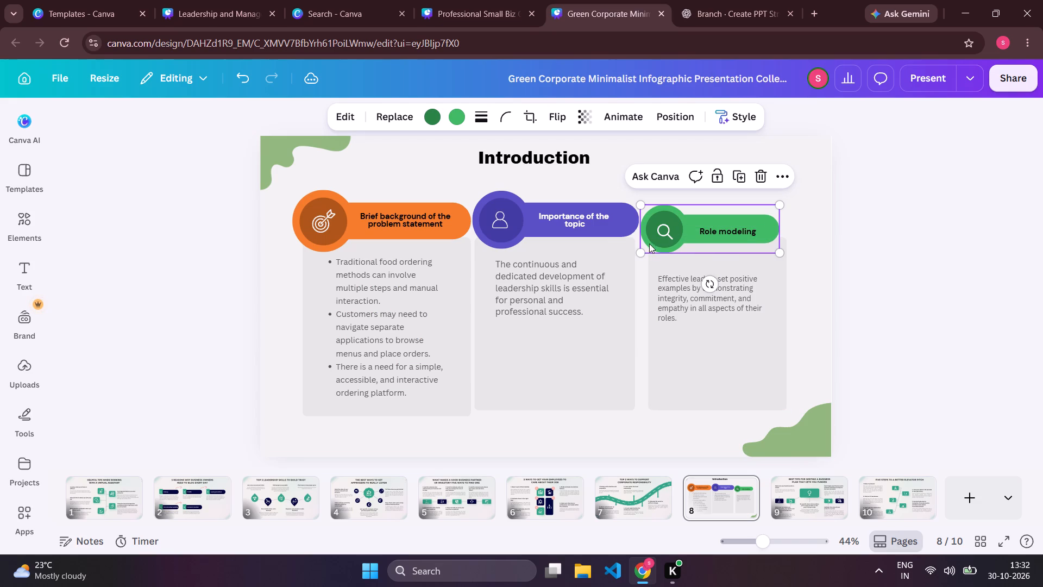
pyautogui.click(664, 233)
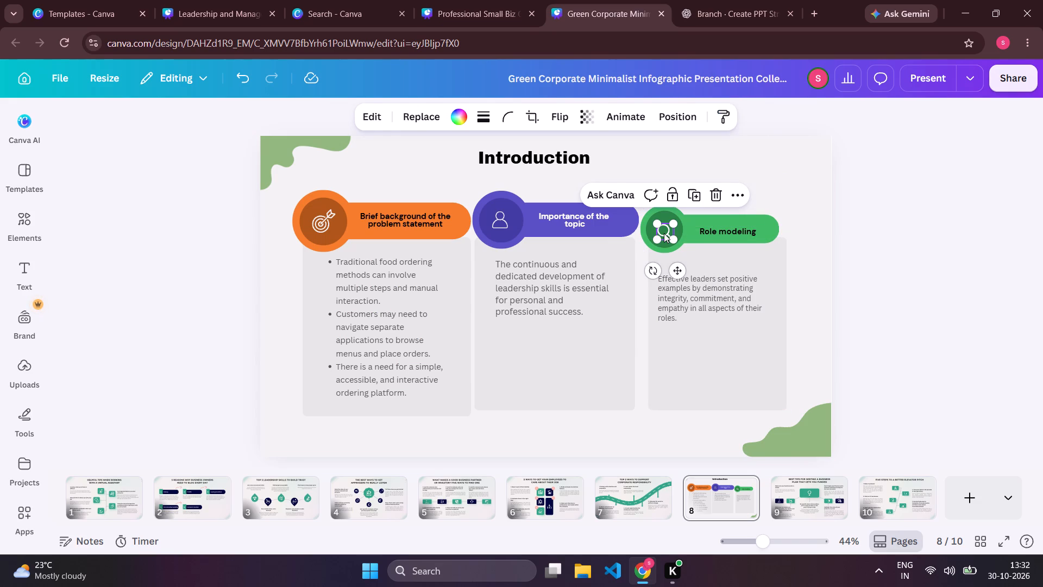
pyautogui.click(816, 268)
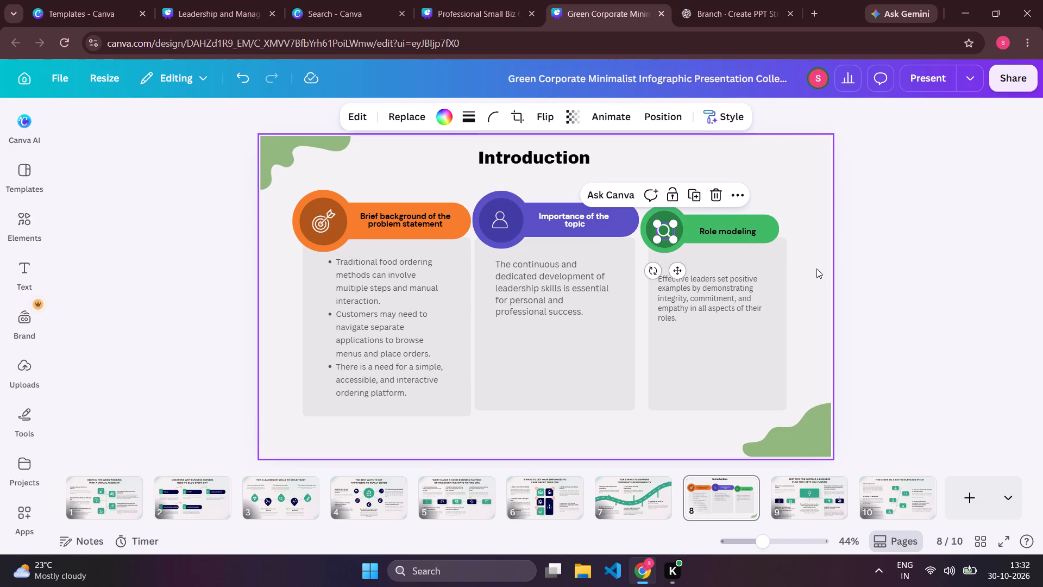
pyautogui.click(706, 235)
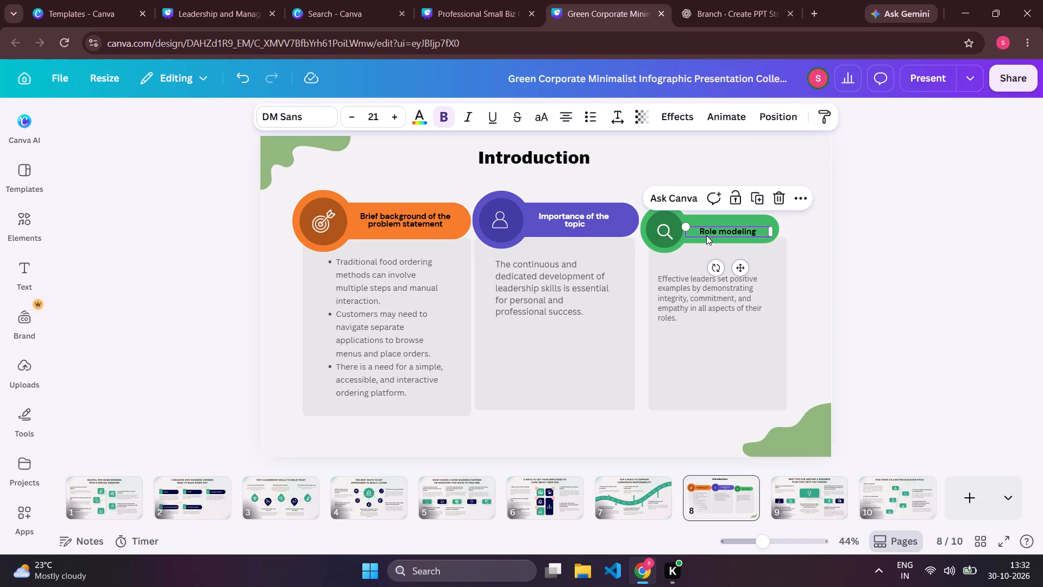
pyautogui.click(802, 267)
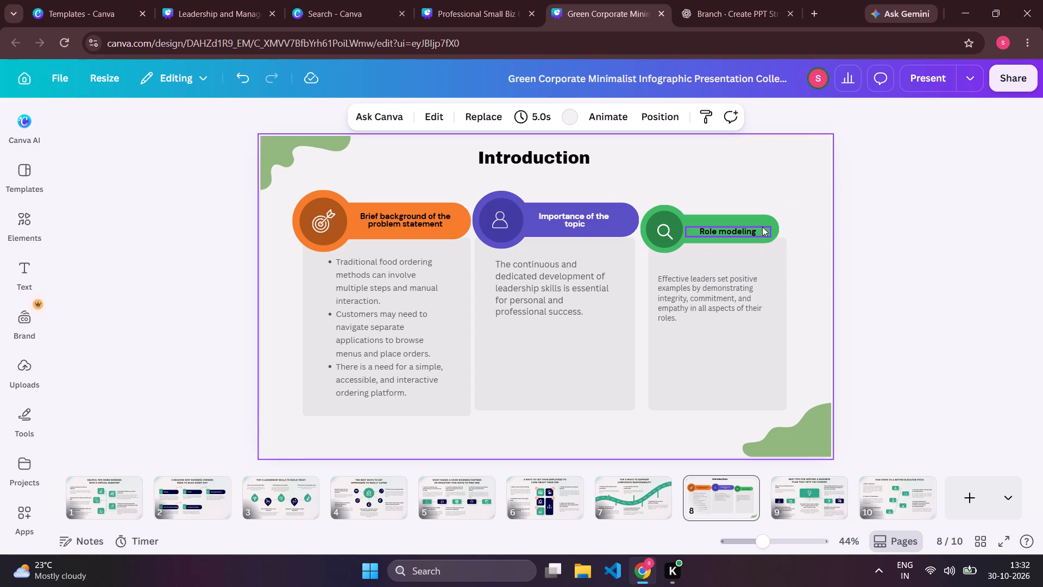
pyautogui.click(757, 221)
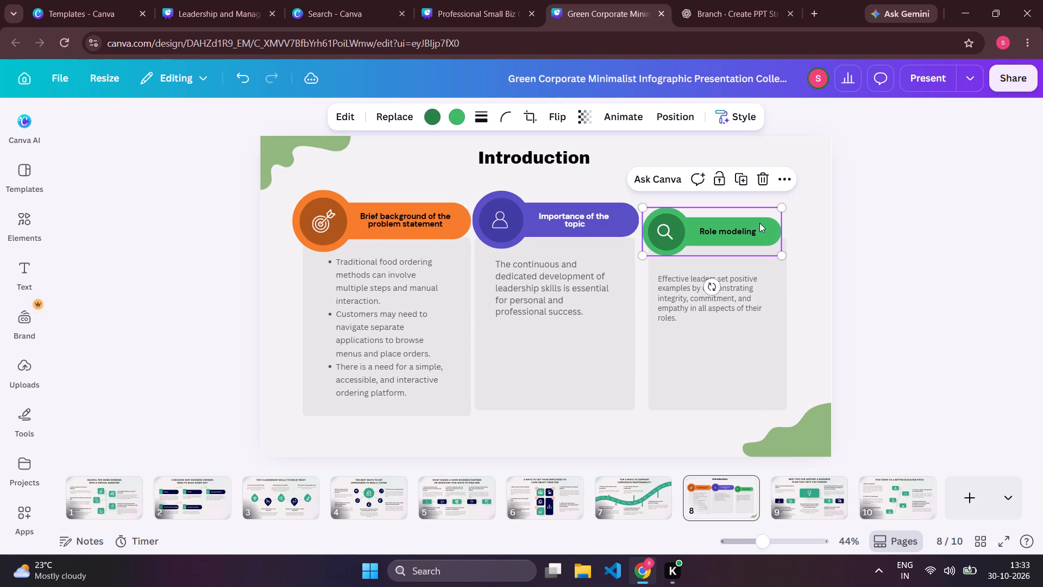
pyautogui.click(841, 308)
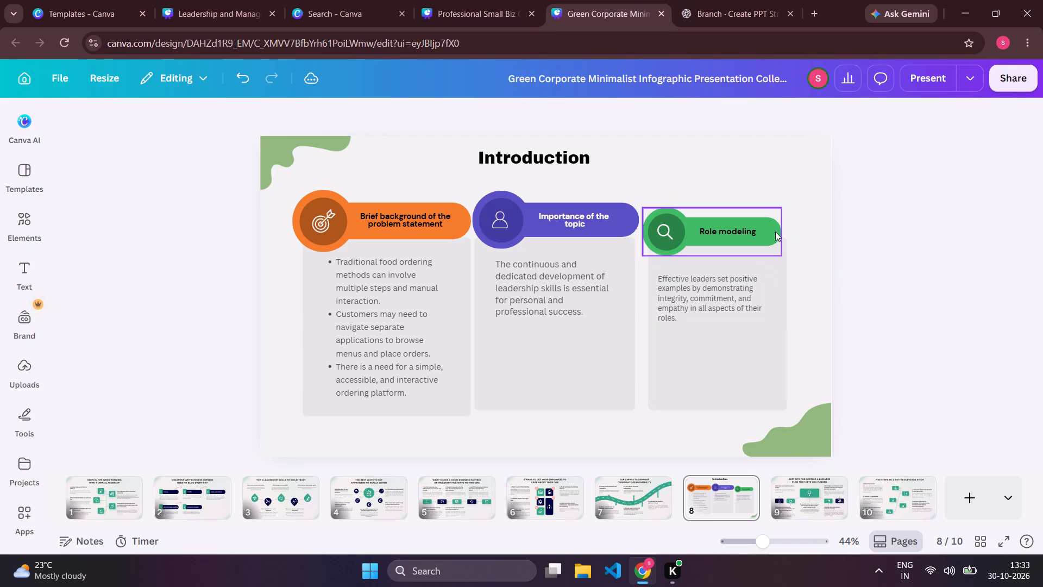
# Shift the green card's grey panel slightly left and up so that it lines up beneath its banner.
pyautogui.click(752, 328)
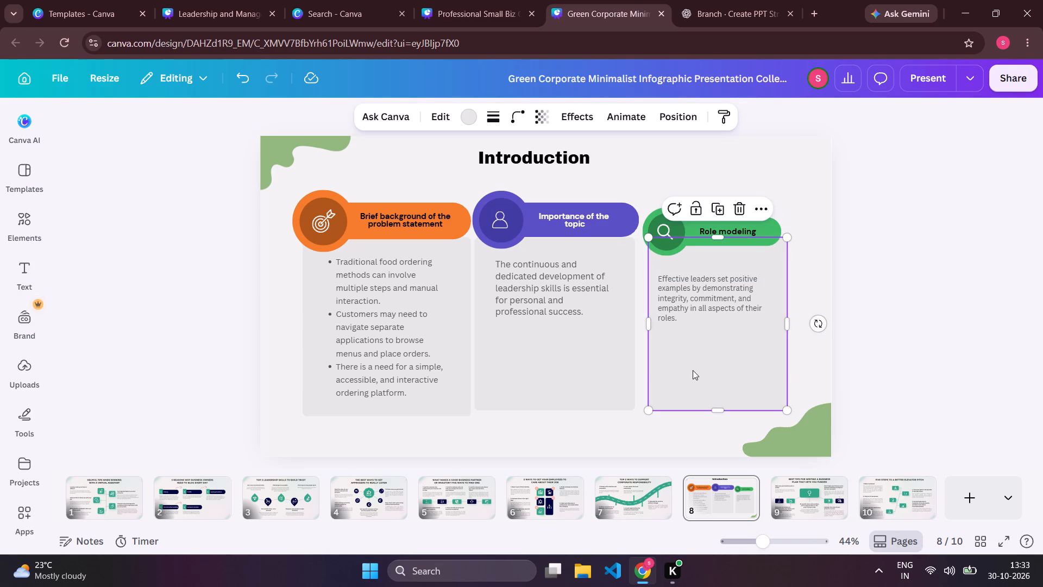
pyautogui.moveTo(693, 370); pyautogui.dragTo(689, 369)
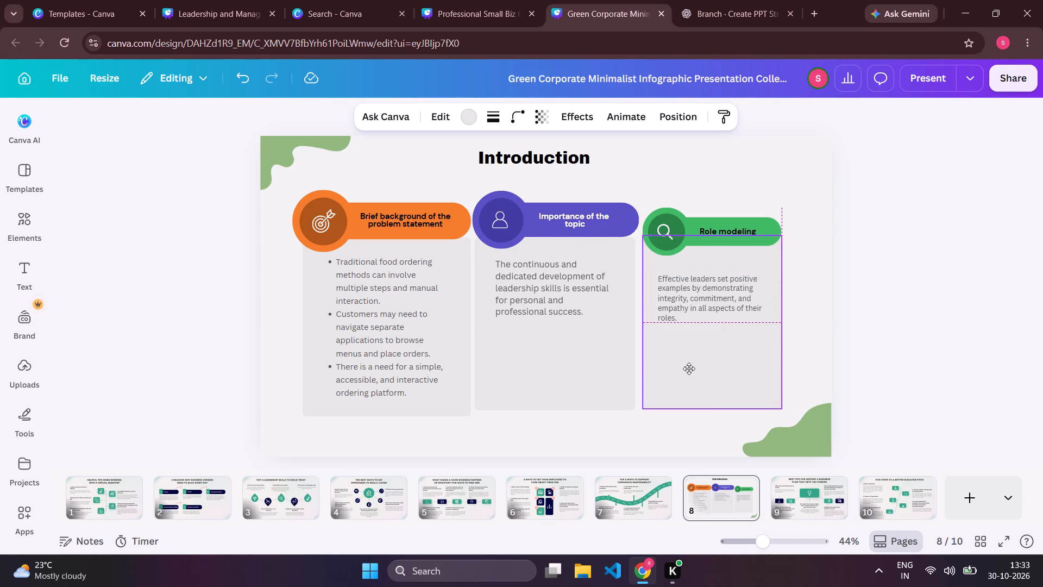
pyautogui.moveTo(689, 369); pyautogui.dragTo(690, 365)
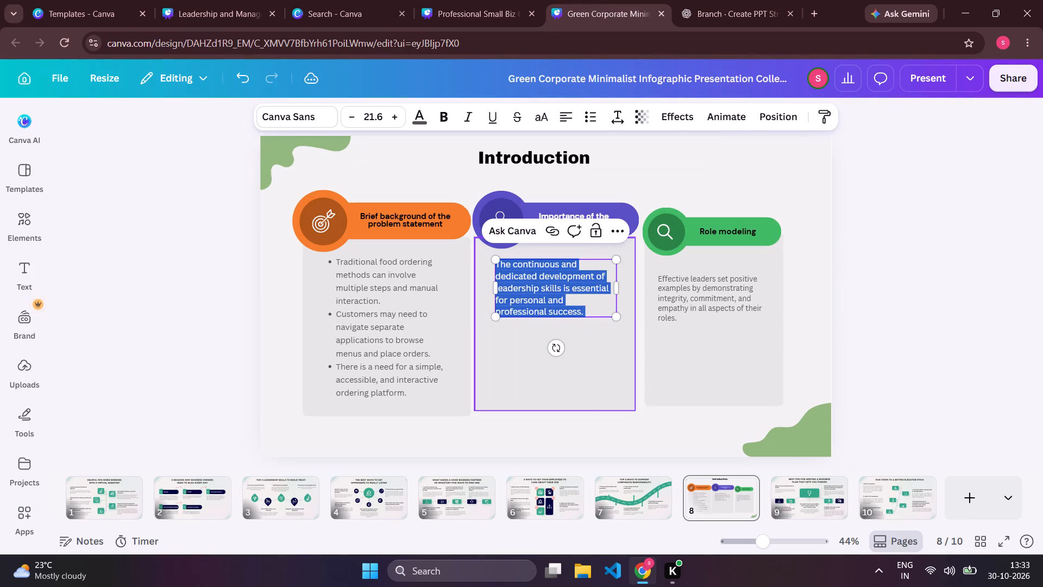
# Replace the purple card's placeholder text with the copied bullets on WhatsApp accessibility, AI-based interaction, ordering convenience and digital payments.
pyautogui.hotkey('ctrl', 'v')
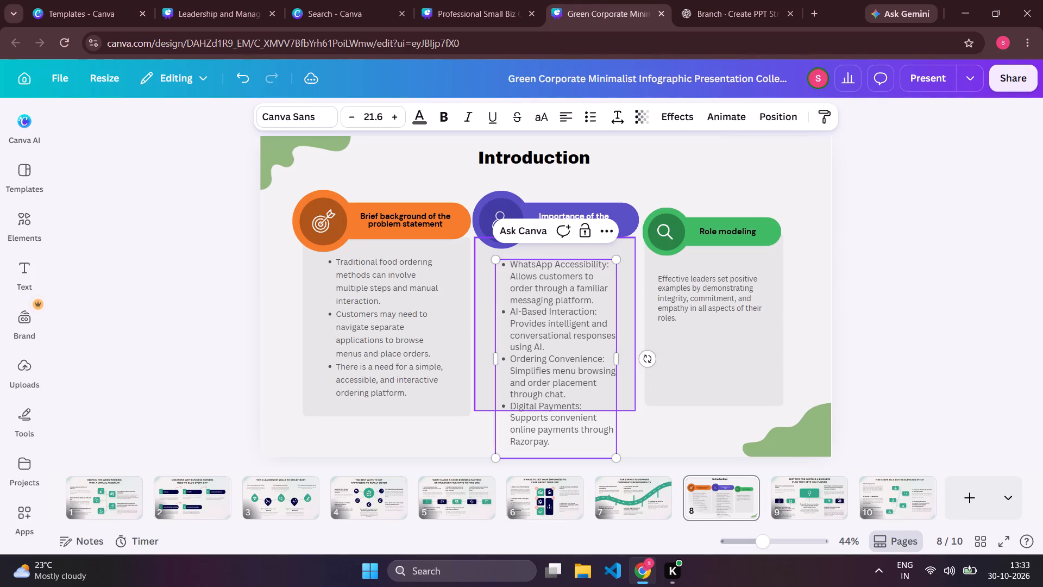
# Compare the purple card's bullet text size with the orange card's and reduce the purple card's text to 19.6.
pyautogui.click(362, 311)
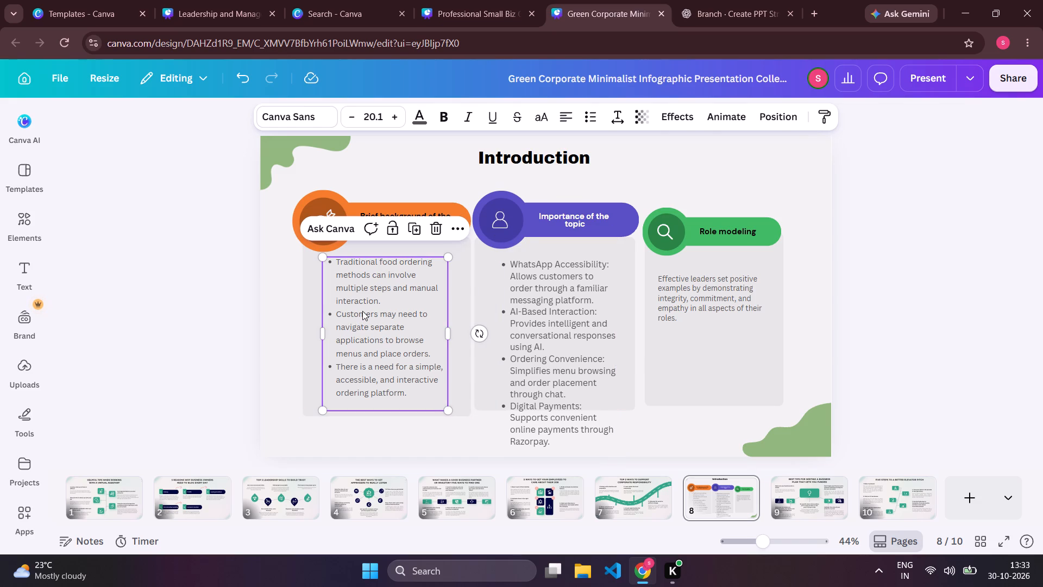
pyautogui.click(533, 314)
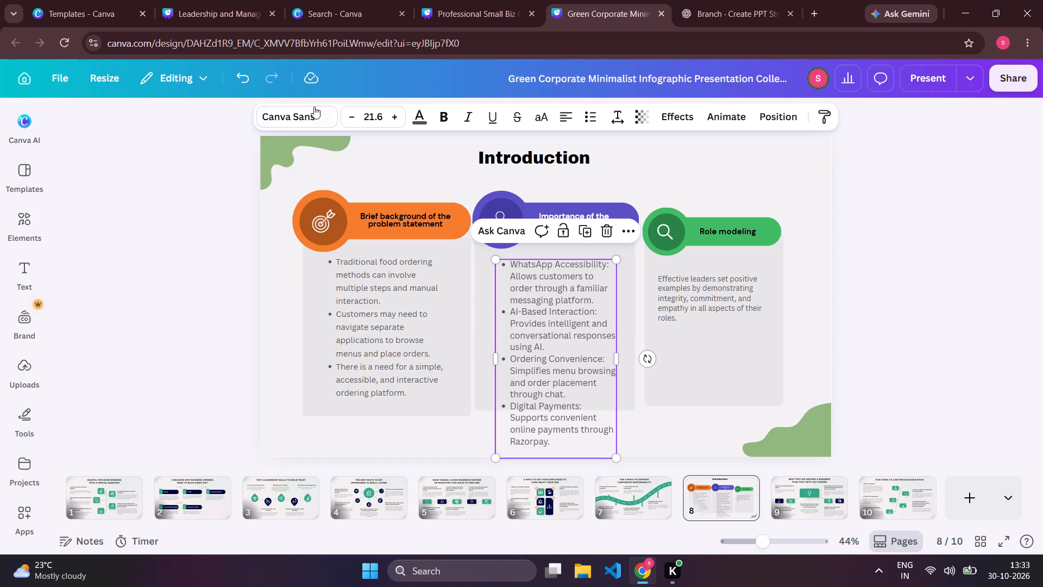
pyautogui.click(347, 116)
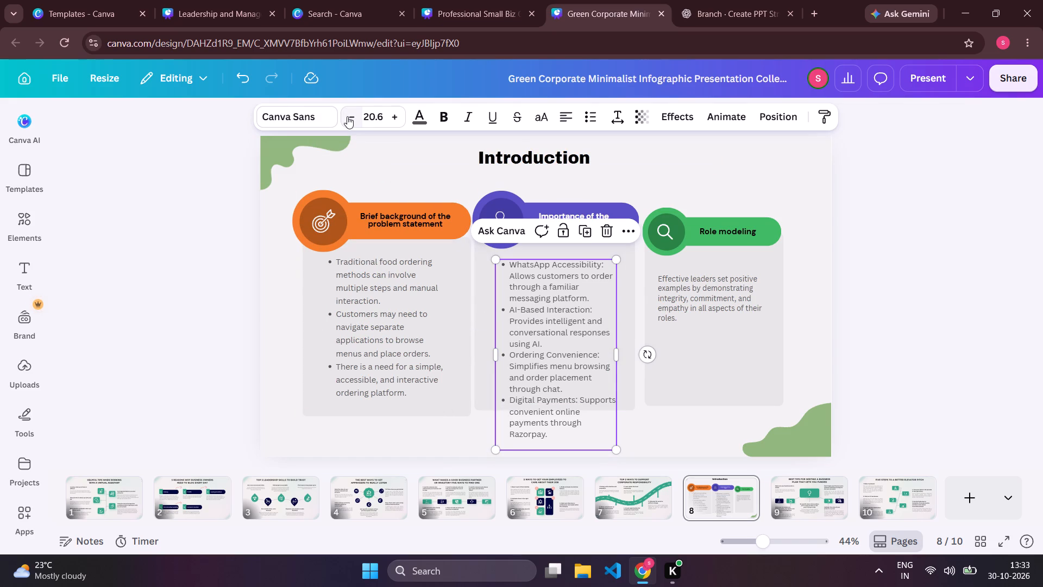
pyautogui.click(339, 268)
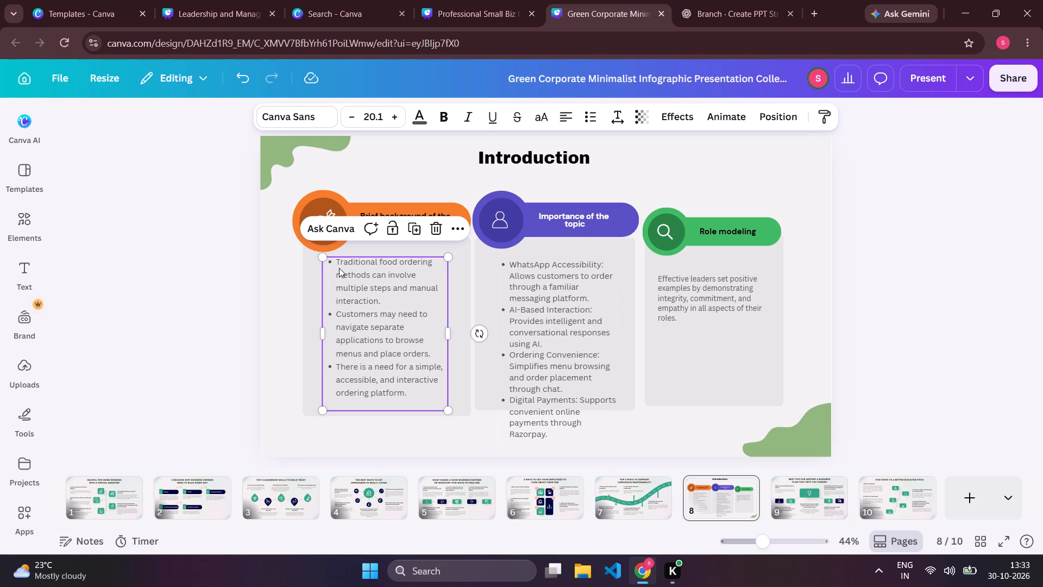
pyautogui.click(557, 304)
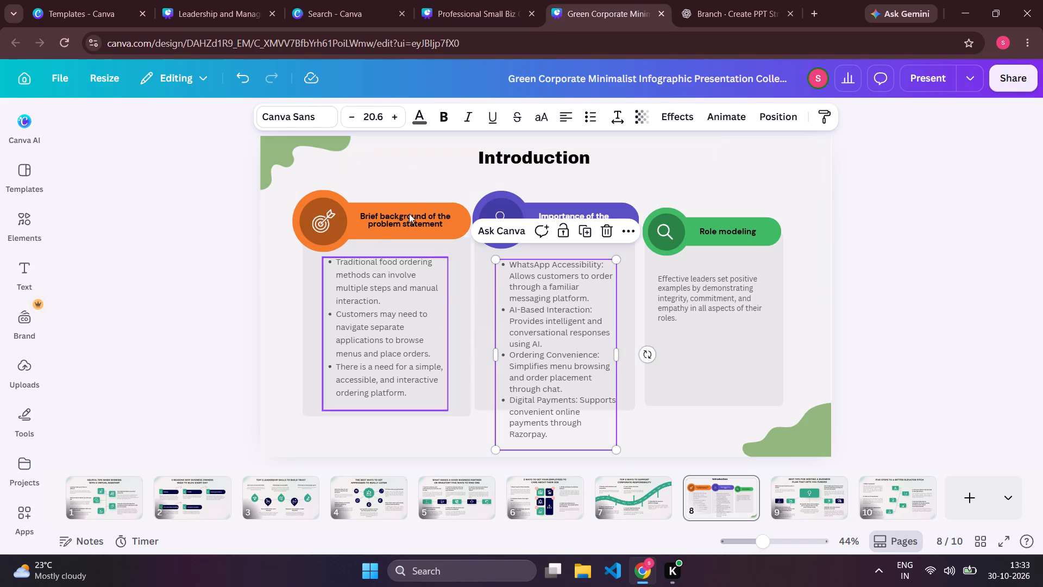
pyautogui.click(347, 117)
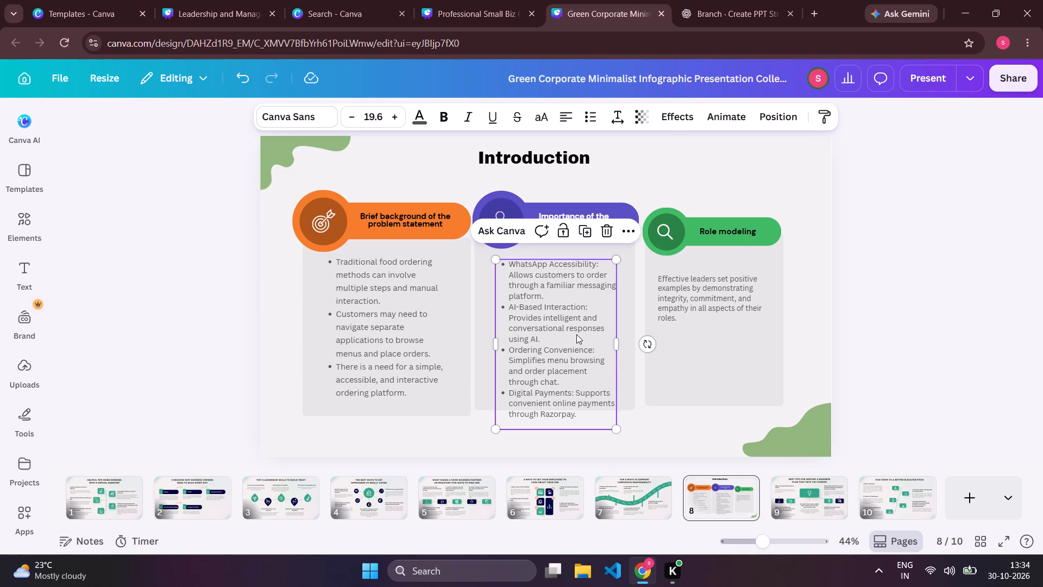
# Move the purple card's bullet text slightly up so that its lines fit within the grey panel.
pyautogui.moveTo(576, 334); pyautogui.dragTo(583, 320)
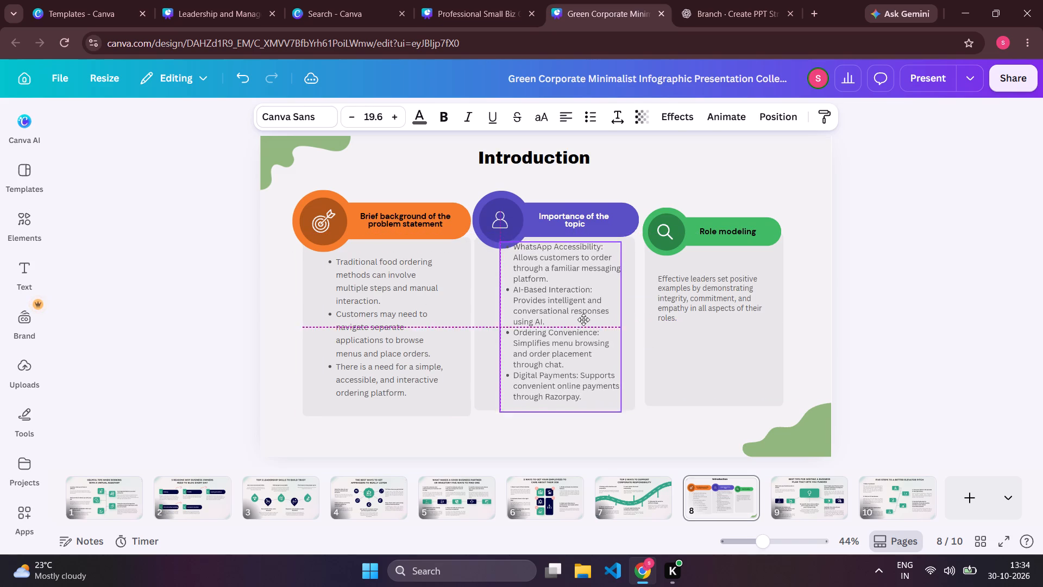
pyautogui.moveTo(583, 320); pyautogui.dragTo(577, 328)
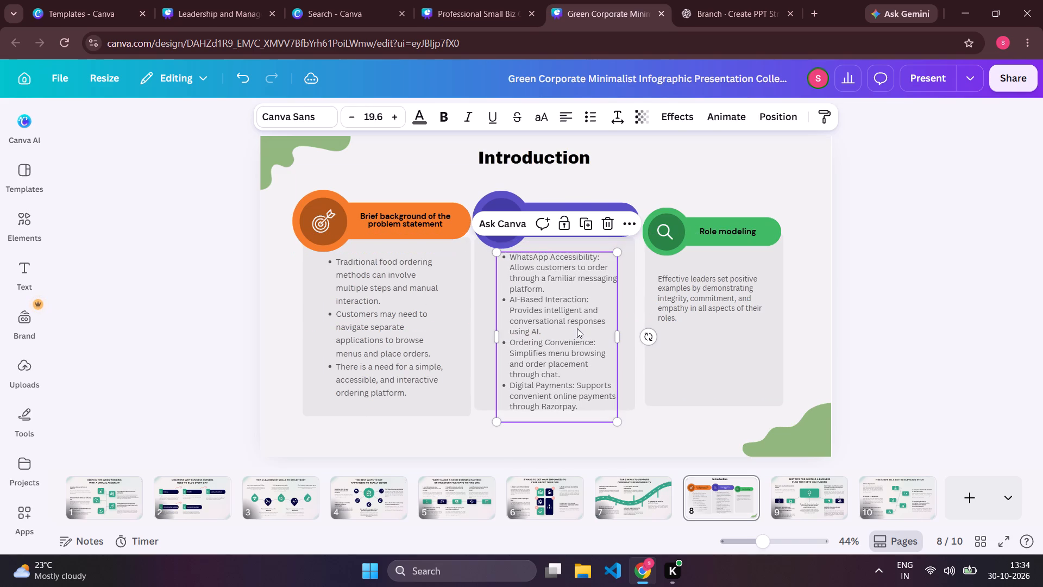
# Delete the "Digital Payments" bullet from the purple card's text and leave the text box.
pyautogui.click(577, 408)
pyautogui.moveTo(577, 408); pyautogui.dragTo(503, 388)
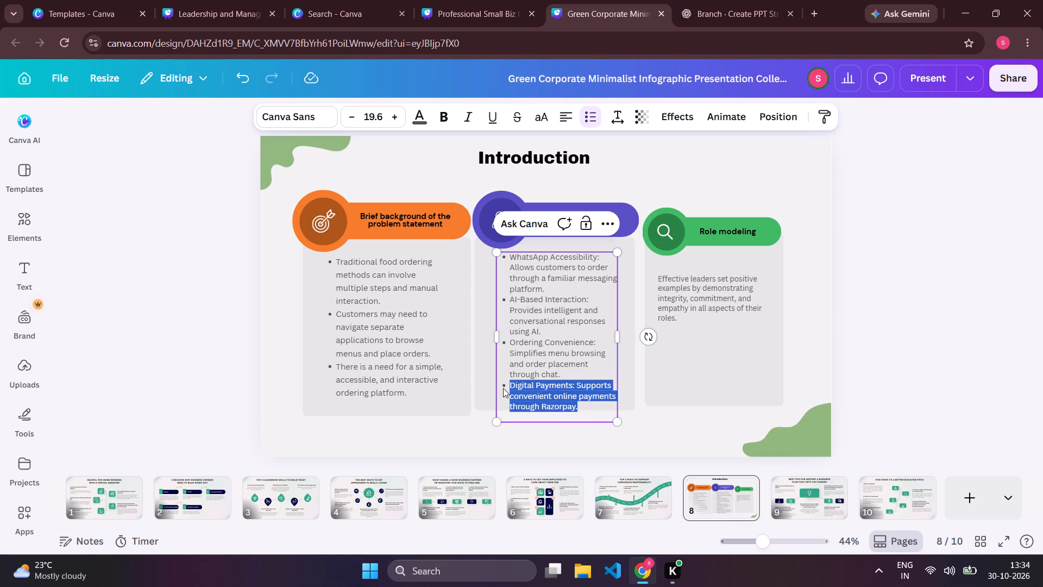
pyautogui.moveTo(503, 388); pyautogui.dragTo(500, 388)
pyautogui.press('BackSpace')
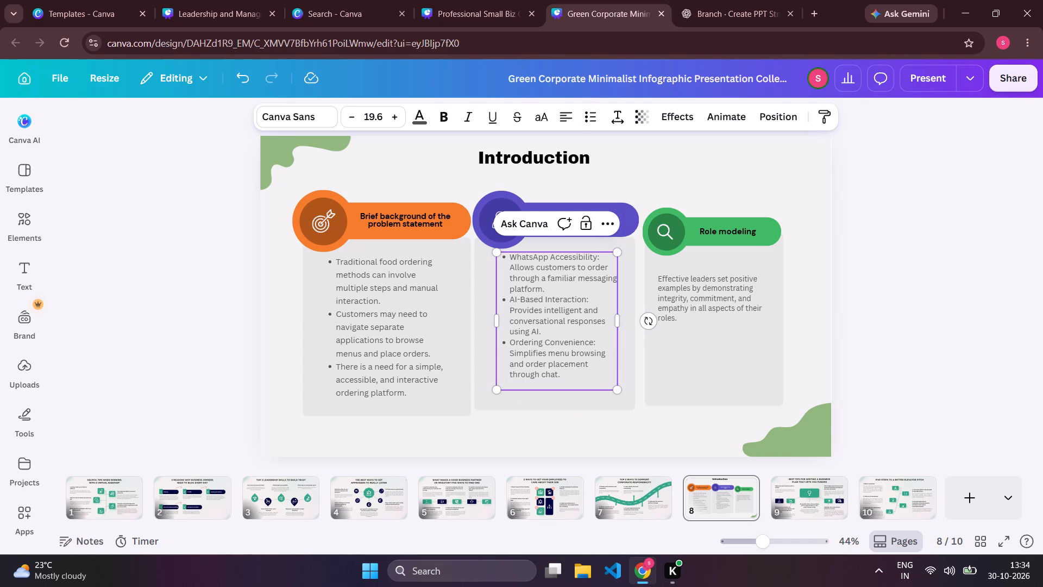
pyautogui.click(577, 398)
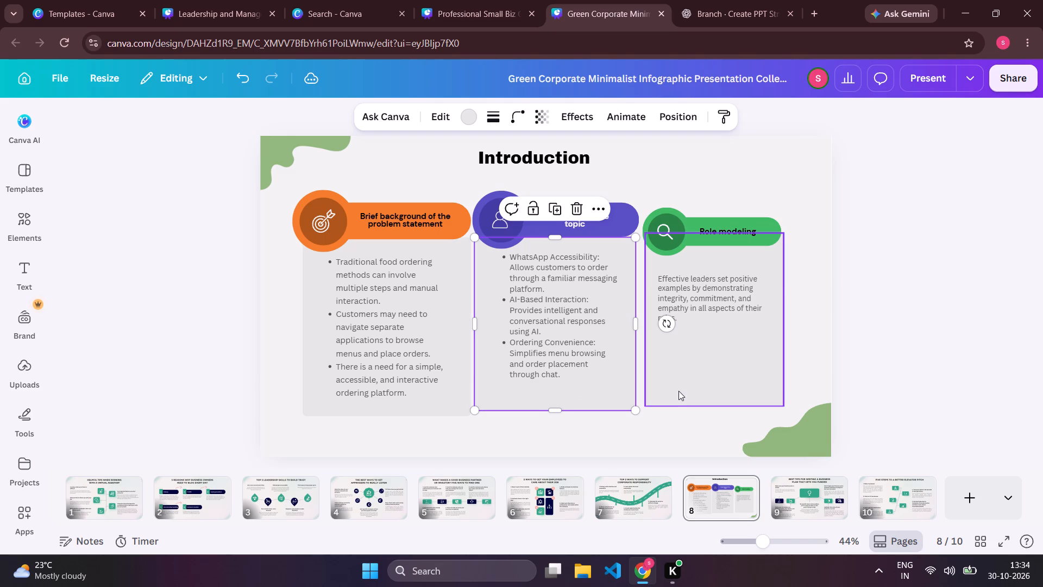
pyautogui.click(630, 440)
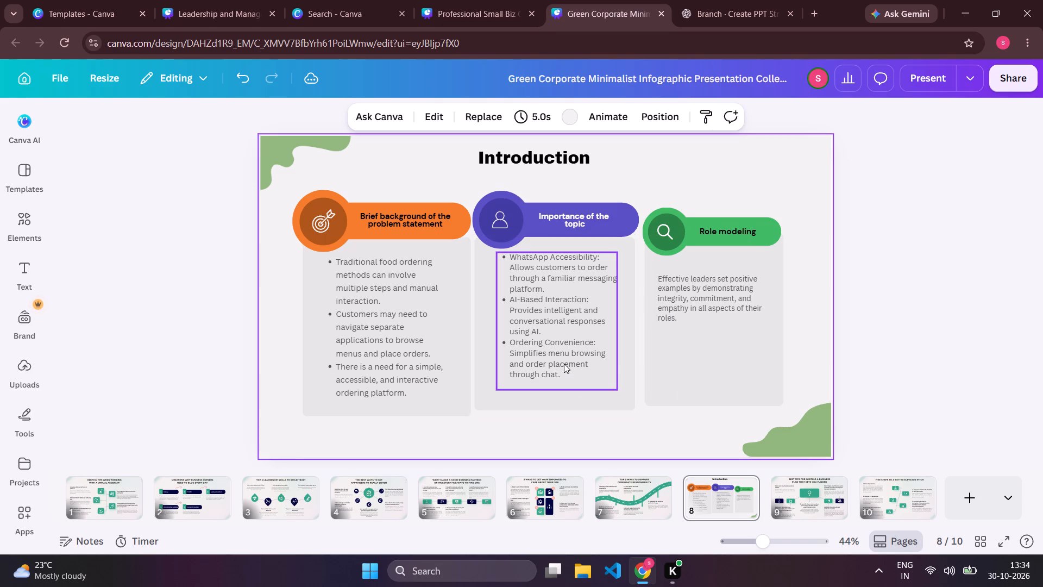
# Shift the purple card's bullet text slightly left and down within its grey panel, level with the orange card's panel centre.
pyautogui.moveTo(564, 364); pyautogui.dragTo(552, 372)
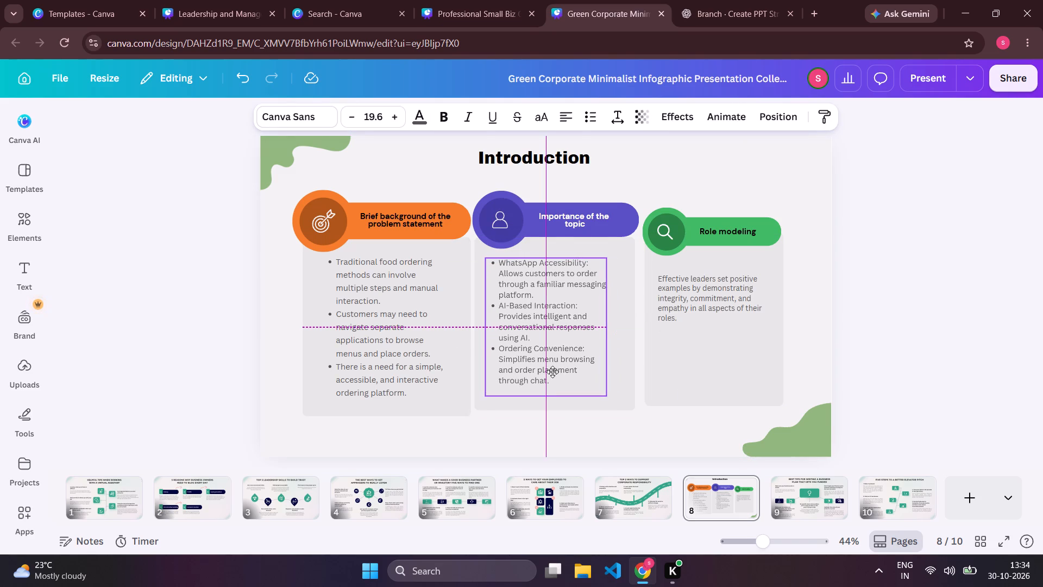
# Move the bulleted text about WhatsApp accessibility, AI-based interaction and ordering convenience to the middle of the purple card's grey panel.
pyautogui.moveTo(552, 372); pyautogui.dragTo(552, 369)
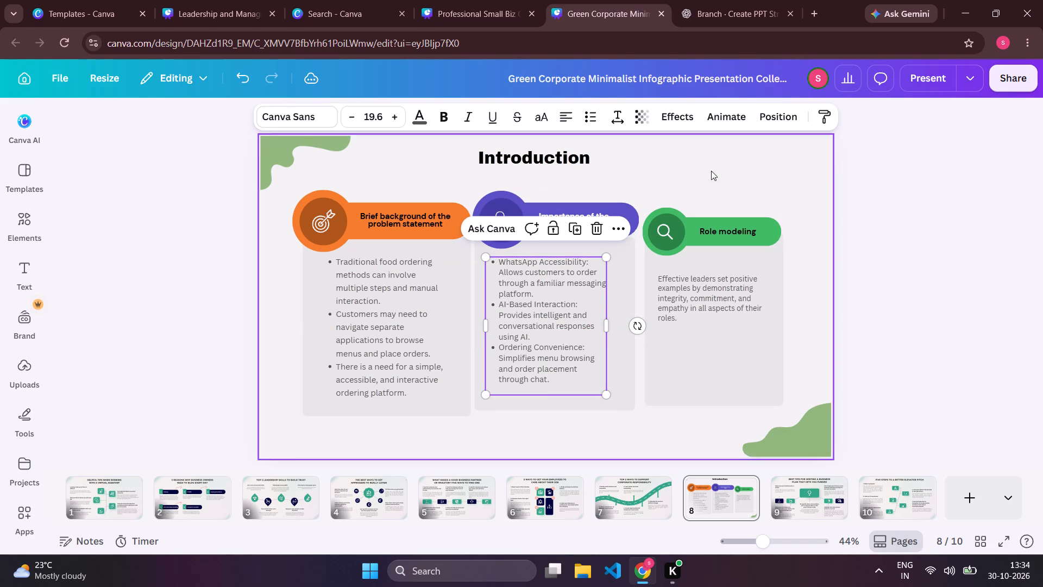
pyautogui.click(638, 186)
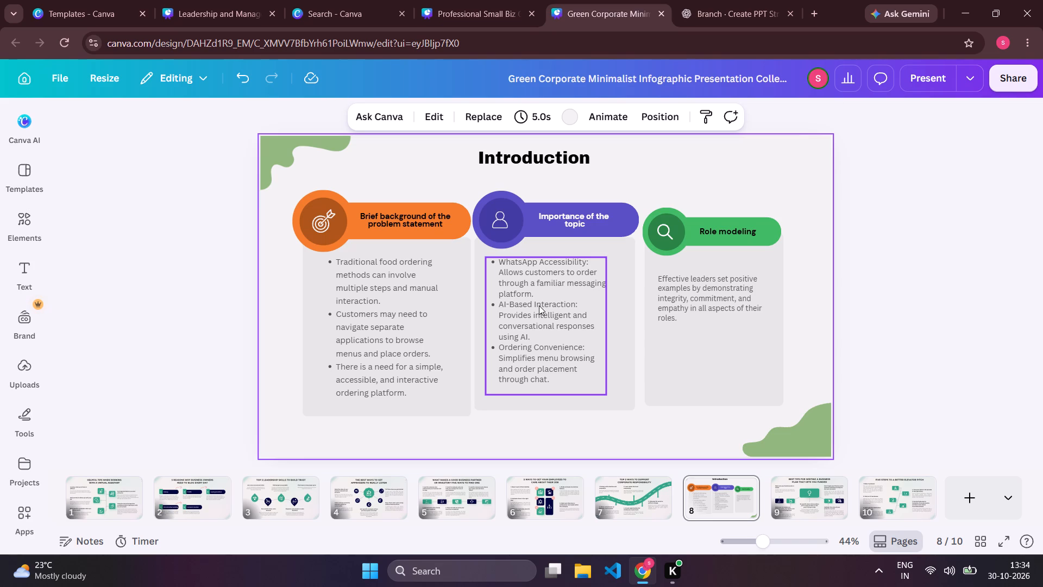
pyautogui.click(549, 382)
pyautogui.moveTo(549, 382); pyautogui.dragTo(546, 368)
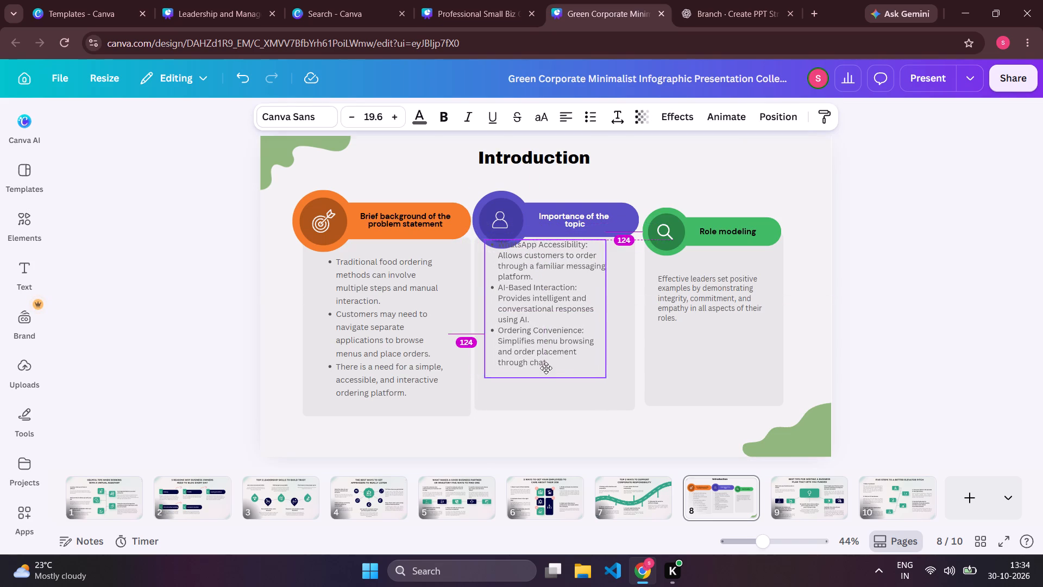
pyautogui.moveTo(546, 368); pyautogui.dragTo(546, 384)
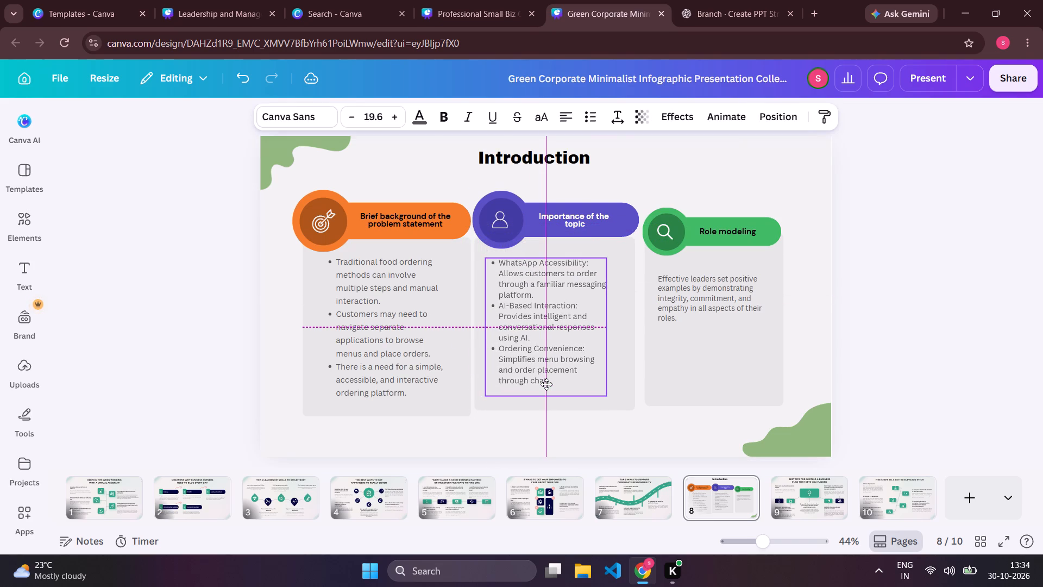
pyautogui.moveTo(546, 384); pyautogui.dragTo(548, 384)
pyautogui.moveTo(548, 384); pyautogui.dragTo(558, 381)
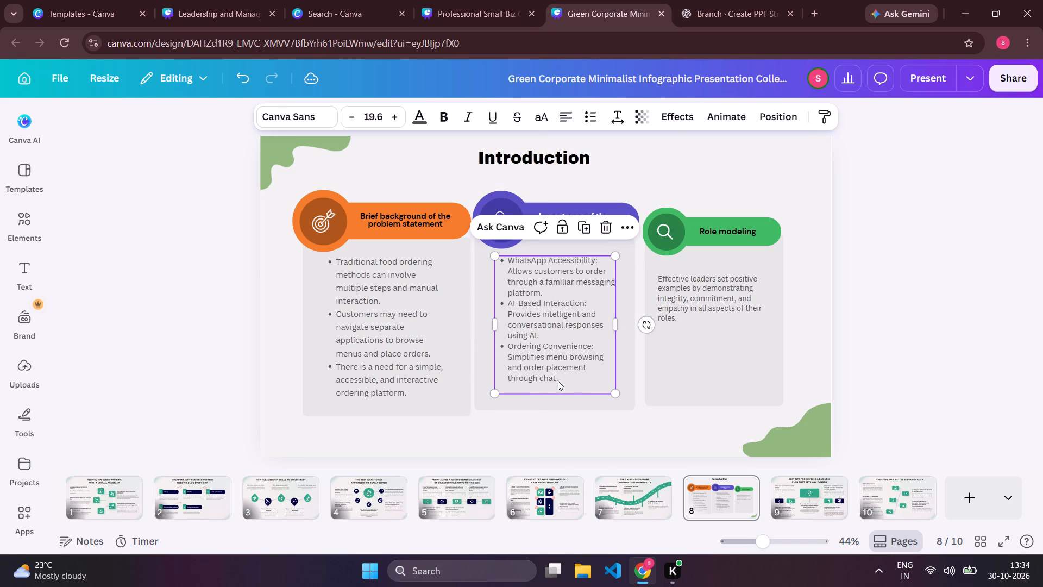
# Set the purple card's bulleted text to font size 20, close to the orange card's bullet text size.
pyautogui.click(366, 386)
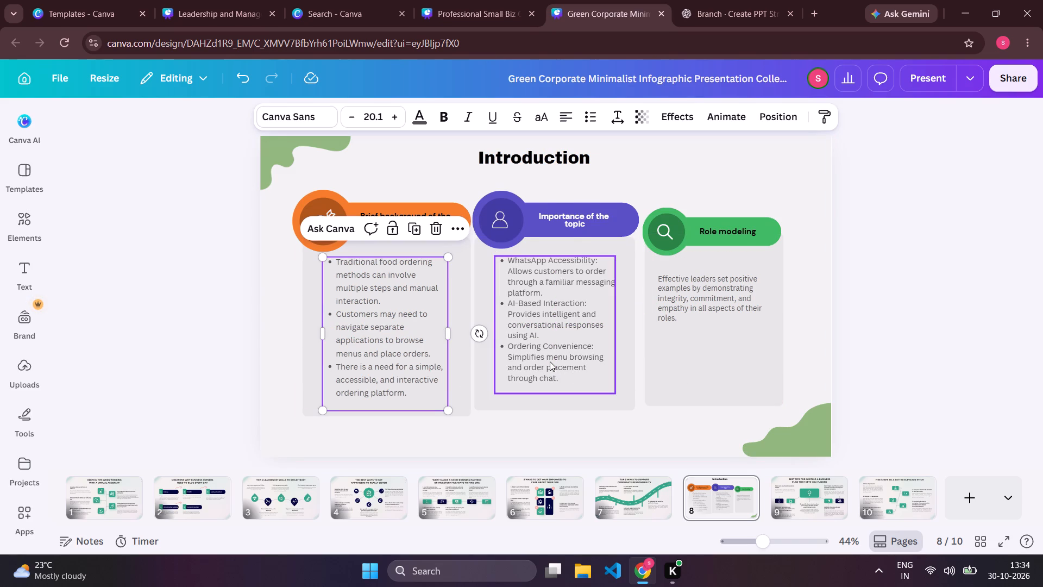
pyautogui.click(570, 352)
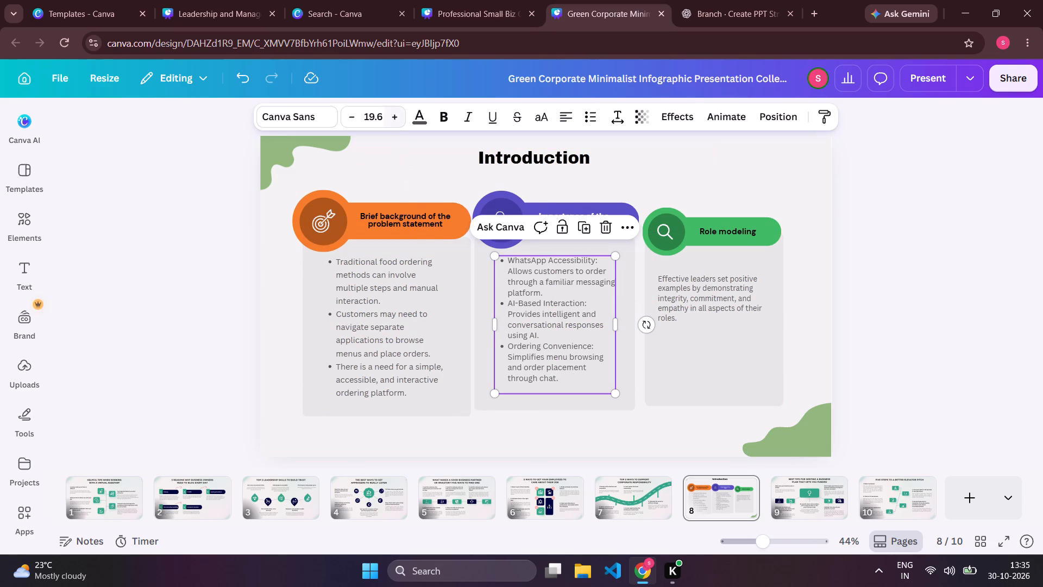
pyautogui.click(380, 116)
pyautogui.press('BackSpace')
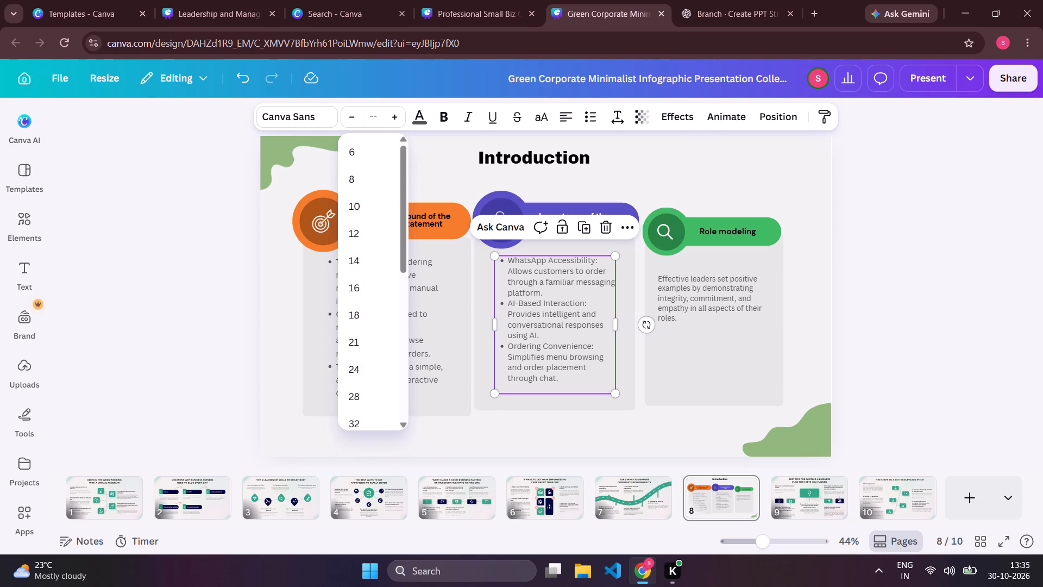
pyautogui.press('Insert')
pyautogui.press('Down')
pyautogui.press('Insert')
pyautogui.press('BackSpace')
pyautogui.press('2')
pyautogui.press('0')
# Compare the letter and line spacing settings of the purple card's bulleted text with those of the orange card's bullets.
pyautogui.click(438, 158)
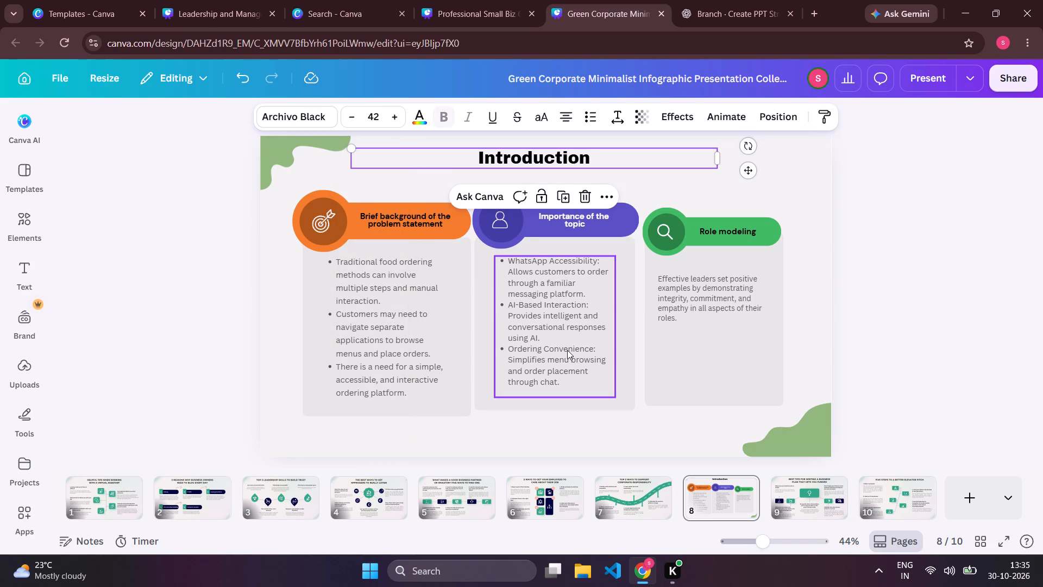
pyautogui.doubleClick(533, 305)
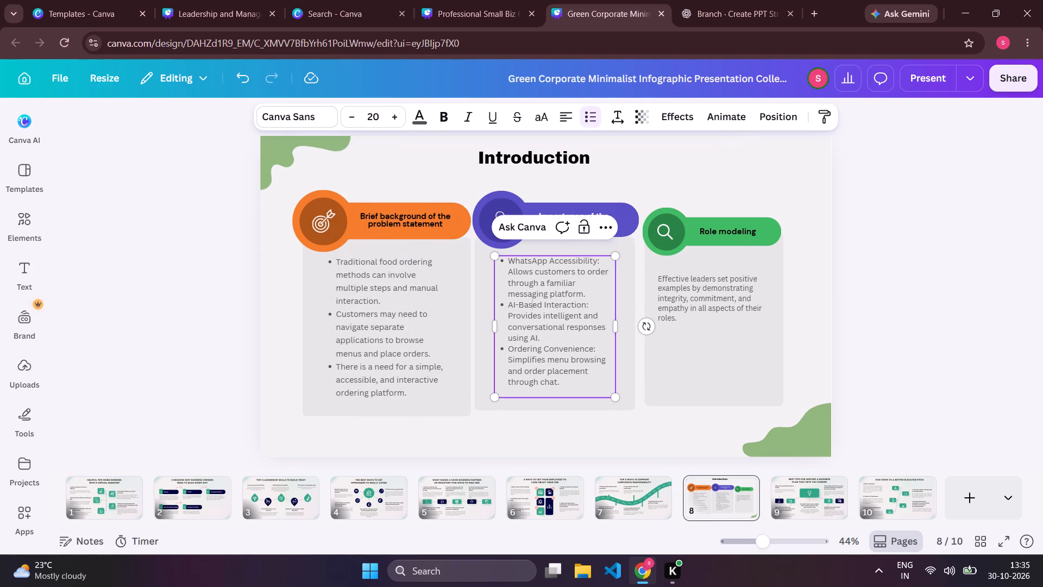
pyautogui.click(617, 120)
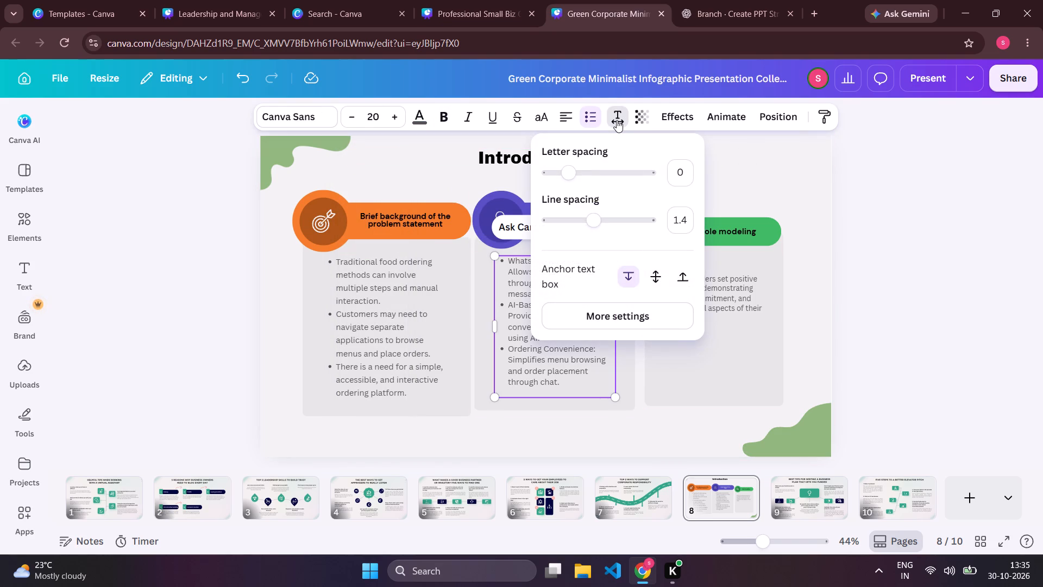
pyautogui.click(681, 218)
pyautogui.click(400, 315)
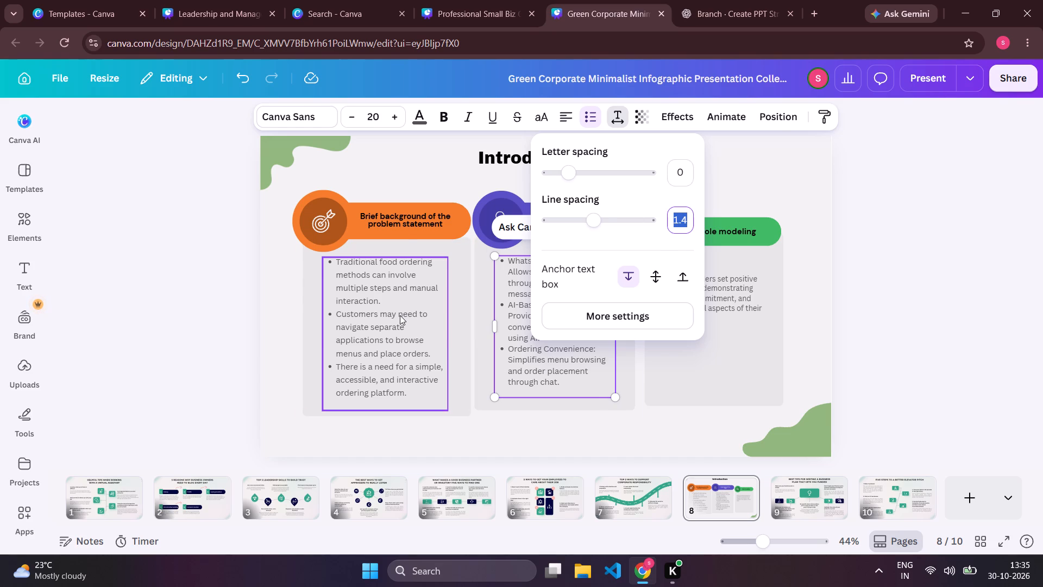
pyautogui.click(400, 315)
pyautogui.click(400, 315)
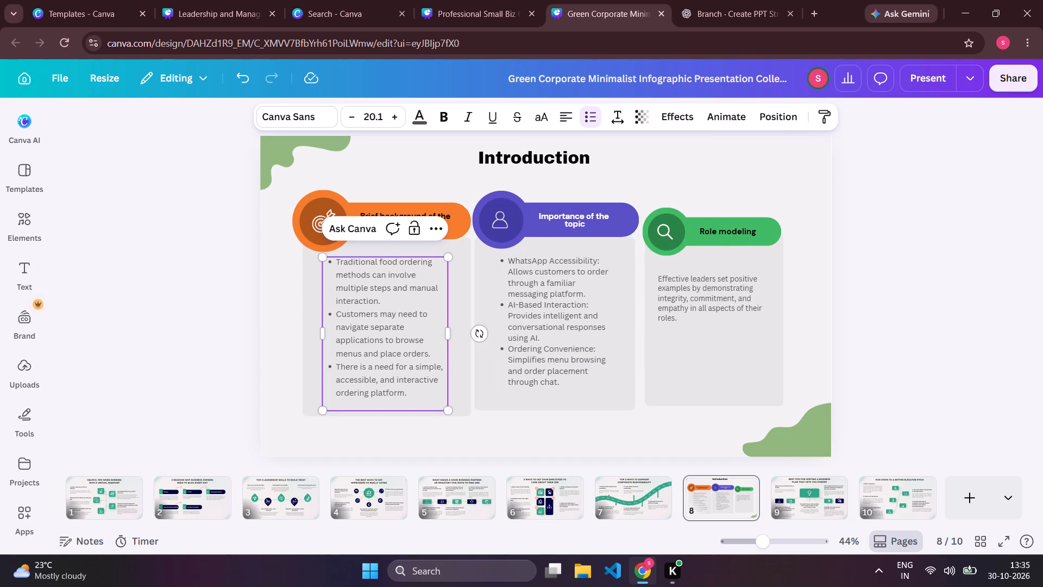
pyautogui.click(613, 111)
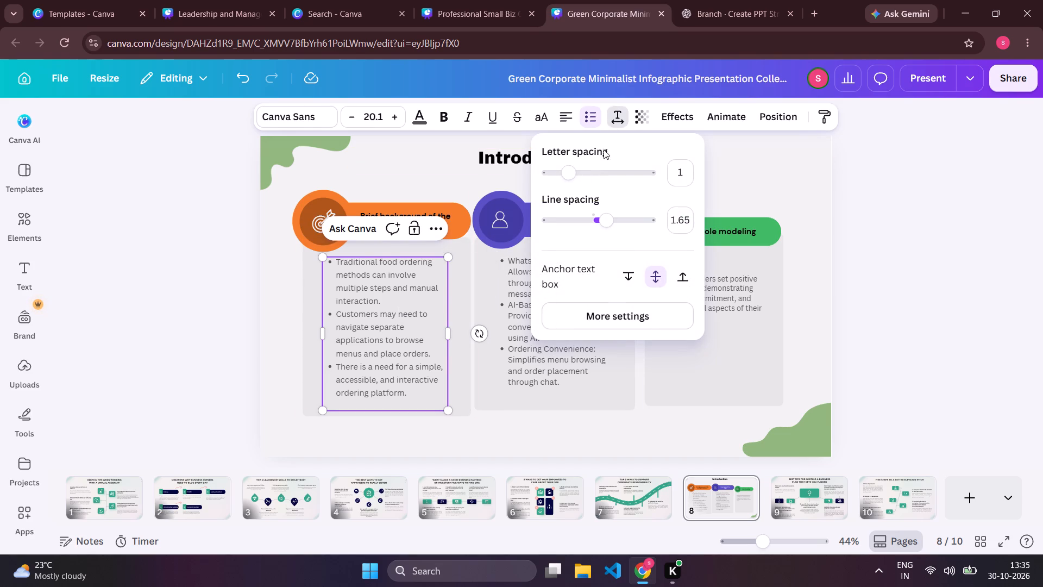
# Set the line spacing of the purple card's bulleted text to 1.65, matching the orange card's bullets.
pyautogui.click(536, 386)
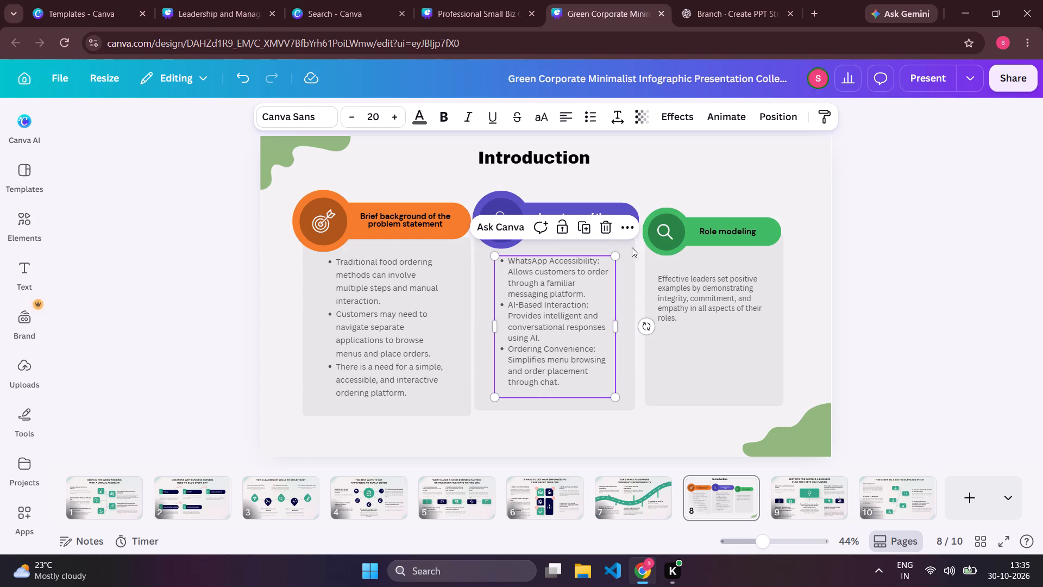
pyautogui.click(620, 124)
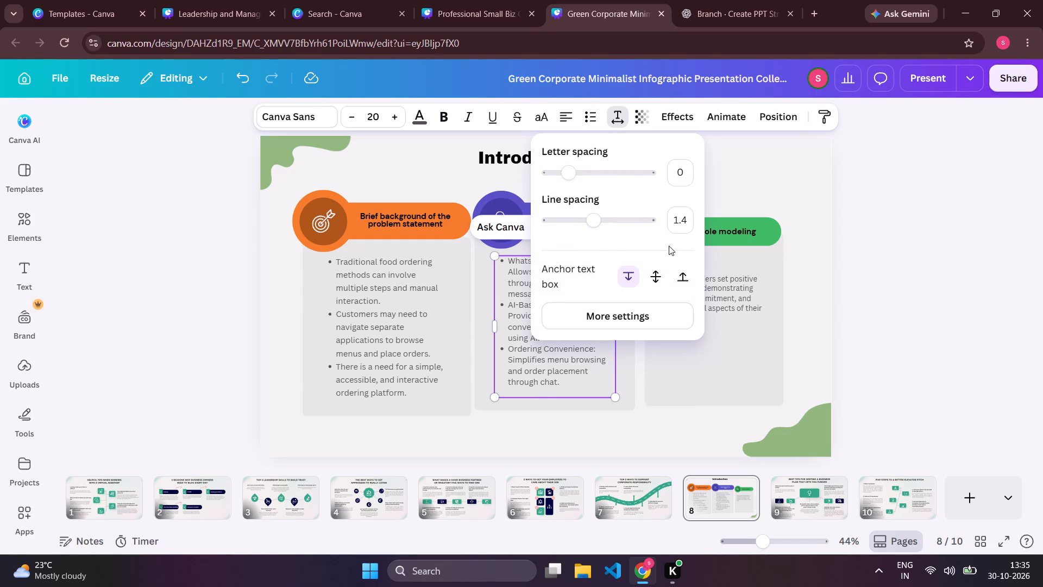
pyautogui.click(681, 224)
pyautogui.press('BackSpace')
pyautogui.press('End')
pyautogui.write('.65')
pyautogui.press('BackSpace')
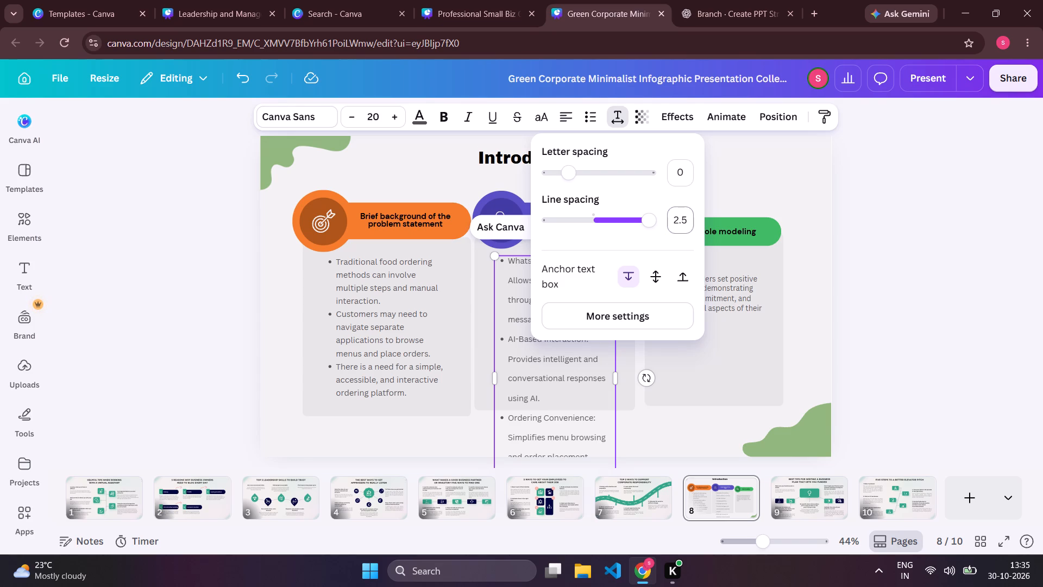
# Undo the 2.5 line spacing applied to the purple card's bulleted text.
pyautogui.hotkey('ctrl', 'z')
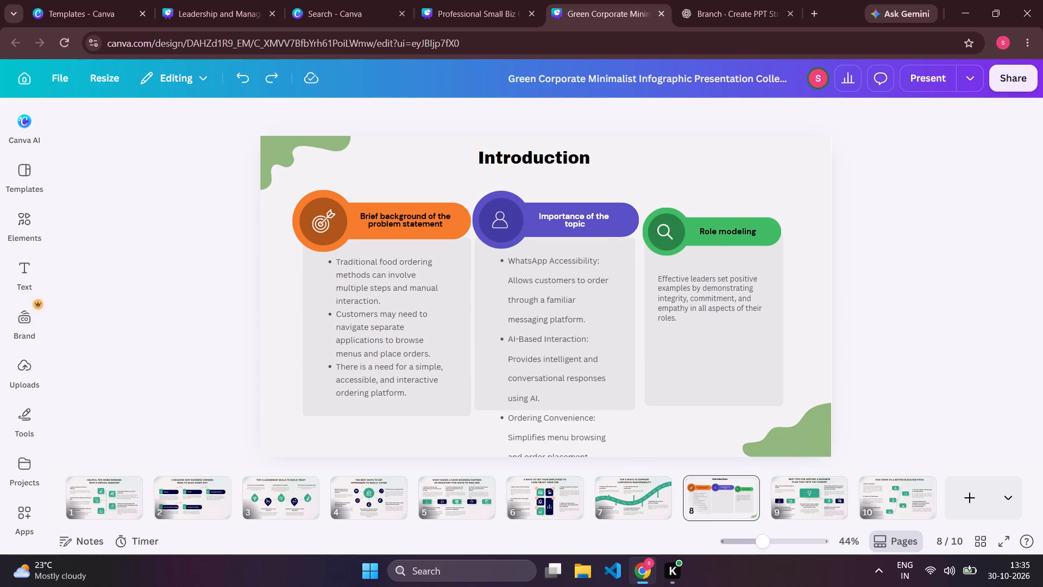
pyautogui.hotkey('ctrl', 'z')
pyautogui.click(681, 224)
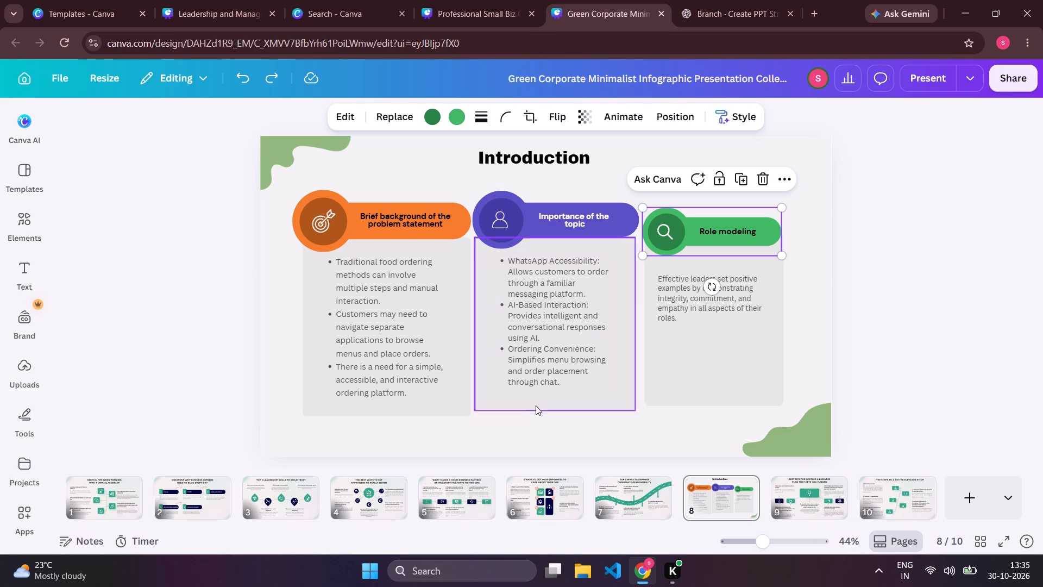
# Set the line spacing of the Ordering Convenience bullet in the purple card to 1.65.
pyautogui.doubleClick(561, 377)
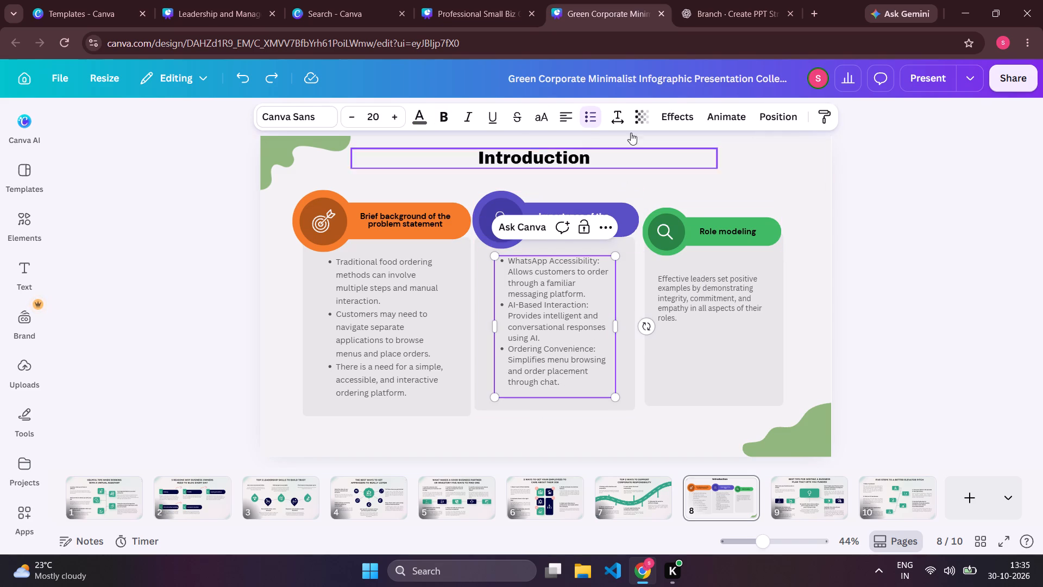
pyautogui.click(615, 120)
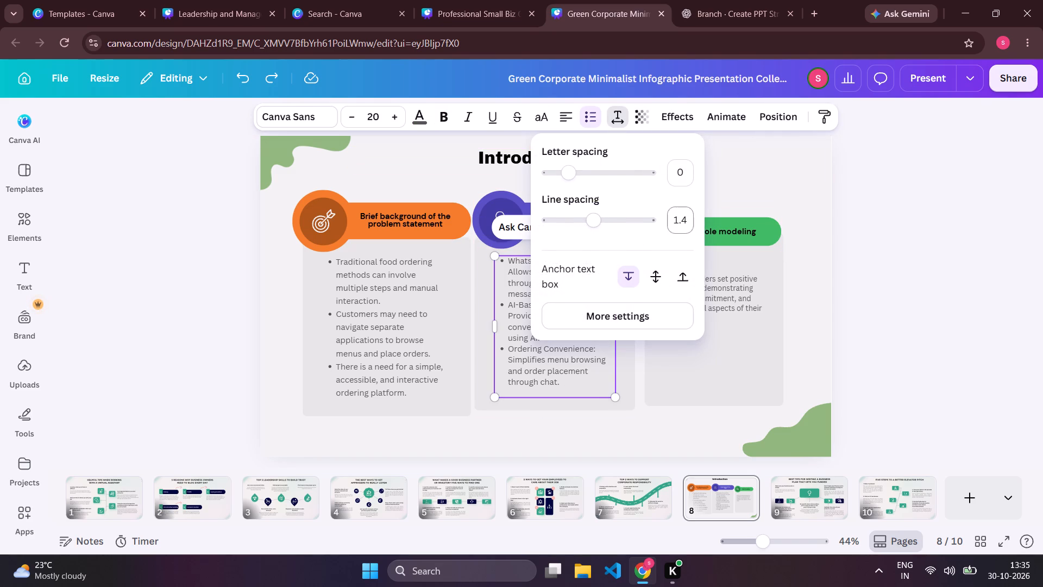
pyautogui.click(684, 223)
pyautogui.press('BackSpace')
pyautogui.press('1')
pyautogui.write('.65')
pyautogui.press('Return')
# Set the letter spacing of the Ordering Convenience bullet in the purple card to 1.
pyautogui.click(681, 179)
pyautogui.press('BackSpace')
pyautogui.press('1')
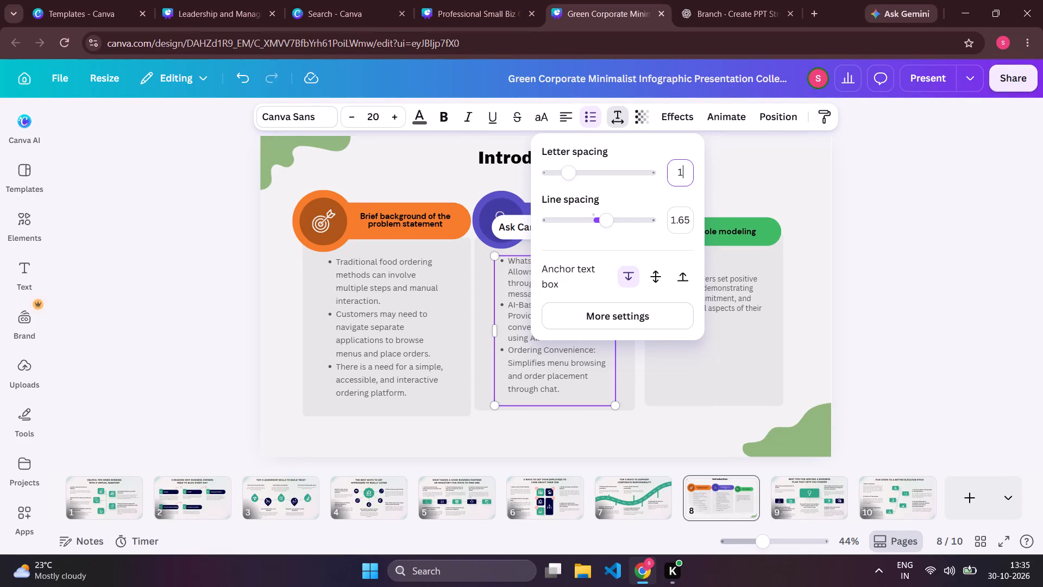
pyautogui.click(780, 167)
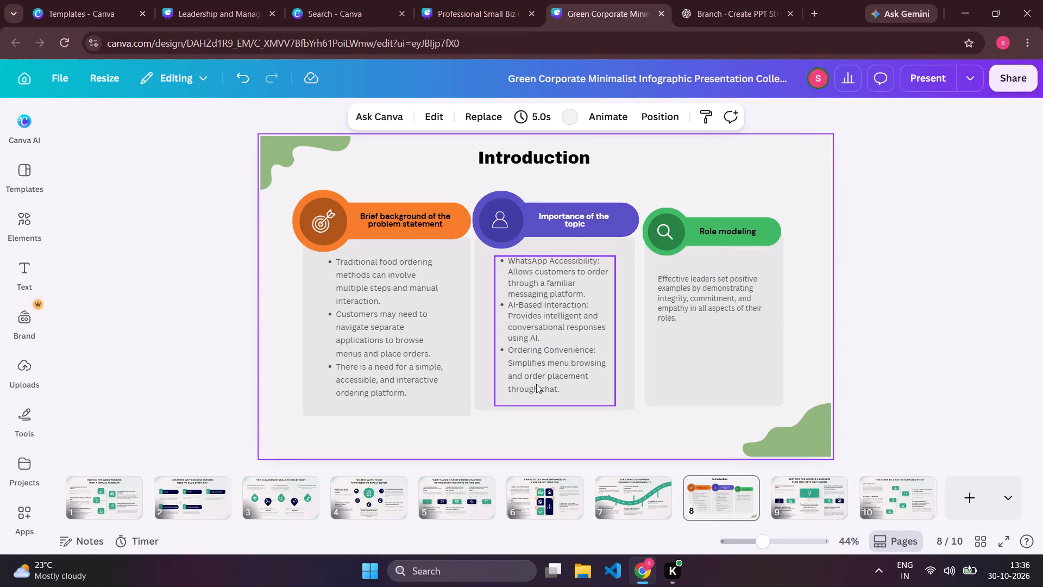
# Nudge the purple card's bulleted text slightly left and down so that it sits centred within its grey panel.
pyautogui.moveTo(536, 384); pyautogui.dragTo(532, 391)
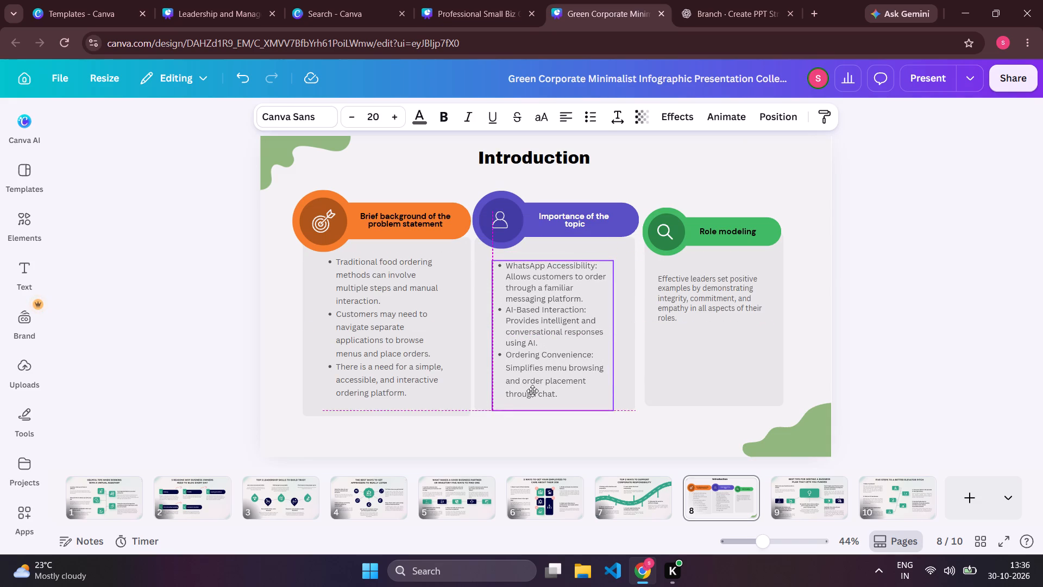
pyautogui.moveTo(532, 391); pyautogui.dragTo(532, 389)
pyautogui.moveTo(532, 389); pyautogui.dragTo(531, 380)
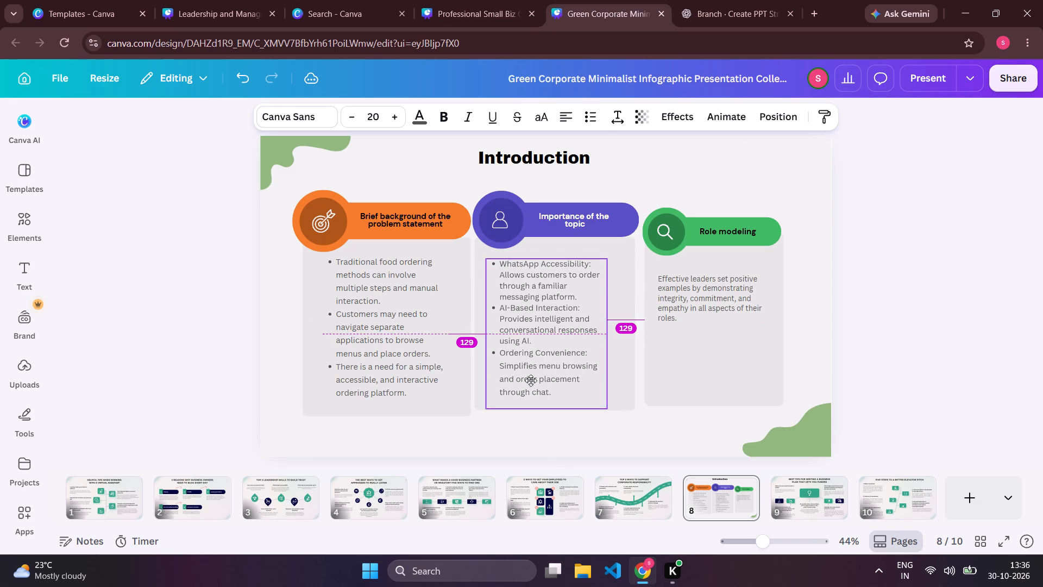
pyautogui.moveTo(531, 380); pyautogui.dragTo(531, 385)
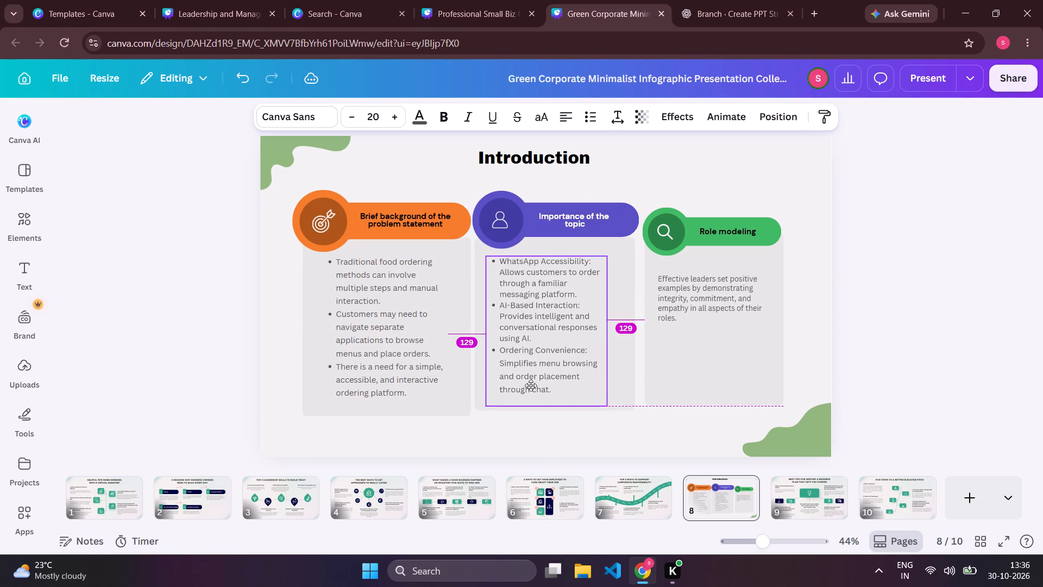
pyautogui.moveTo(531, 385); pyautogui.dragTo(531, 385)
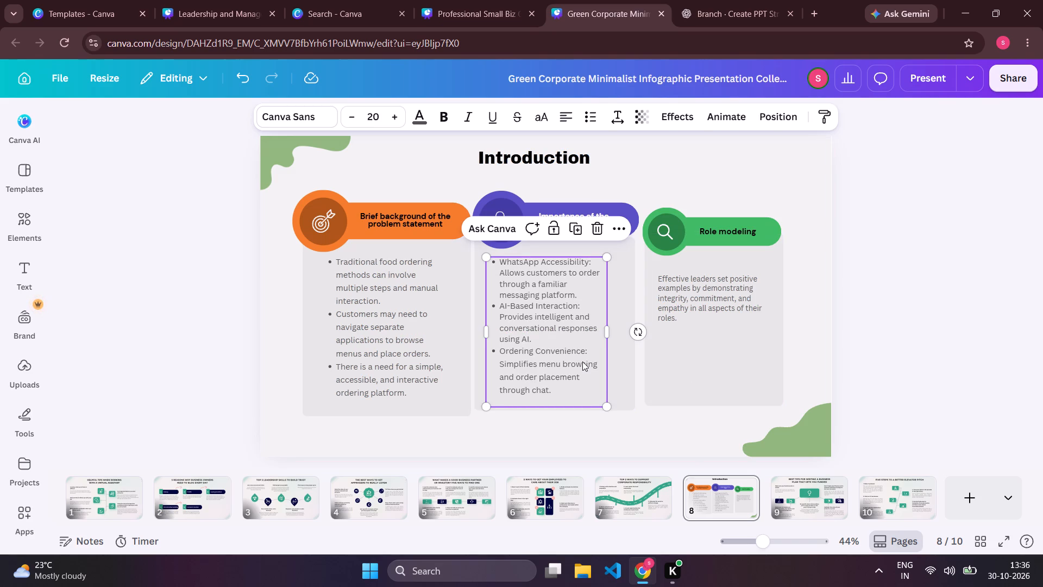
pyautogui.click(582, 361)
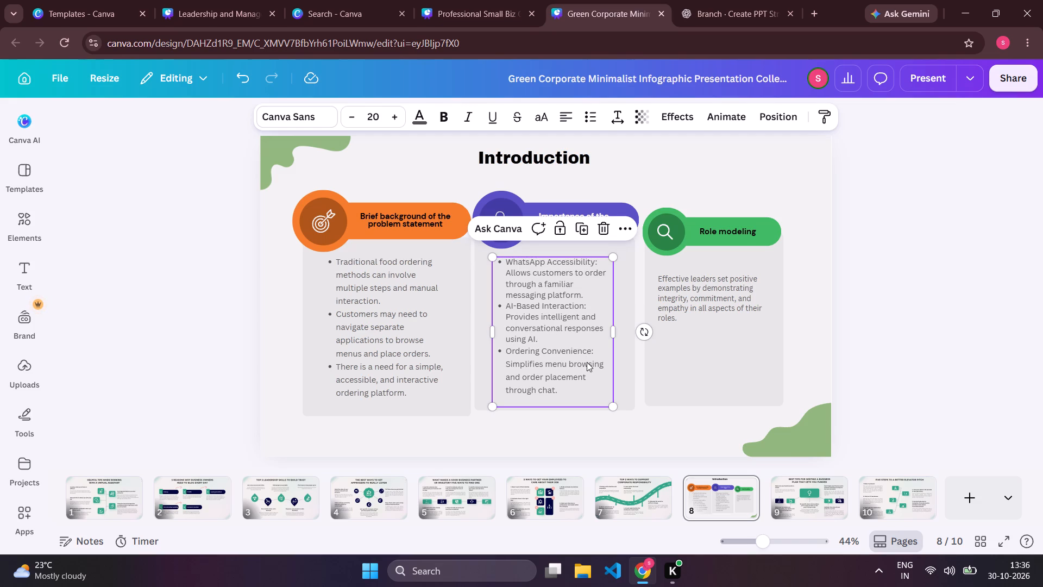
pyautogui.click(586, 436)
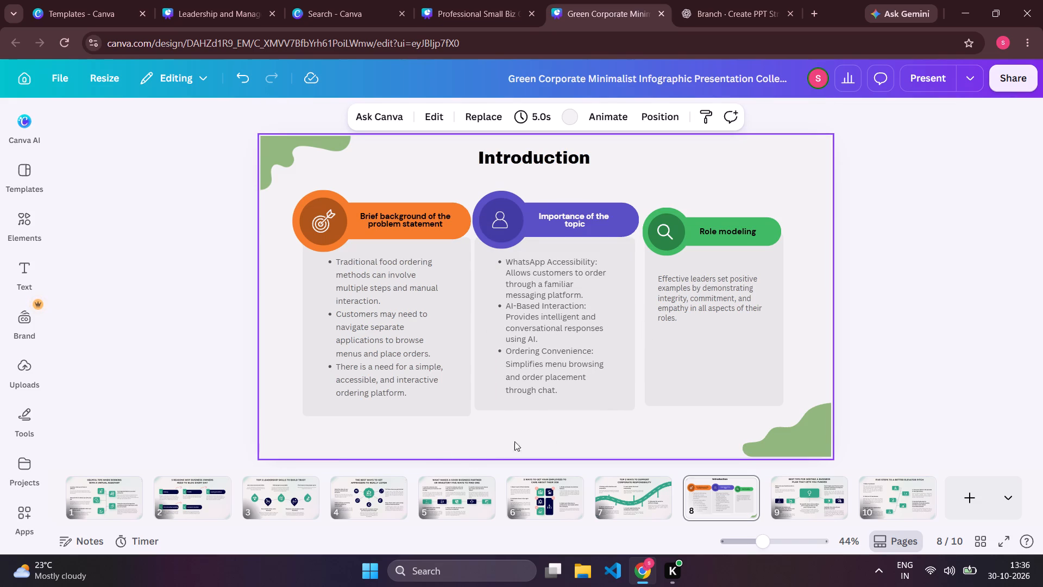
# Shrink the orange card's grey panel to about 582 high, aligning its bottom edge with the purple card's panel and narrowing it slightly.
pyautogui.click(452, 418)
pyautogui.click(457, 417)
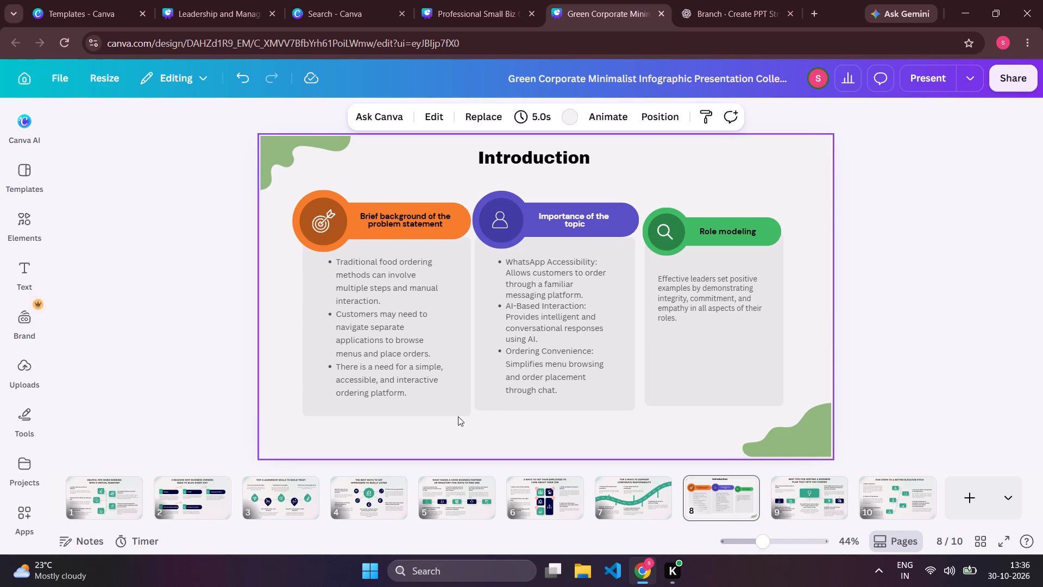
pyautogui.click(458, 413)
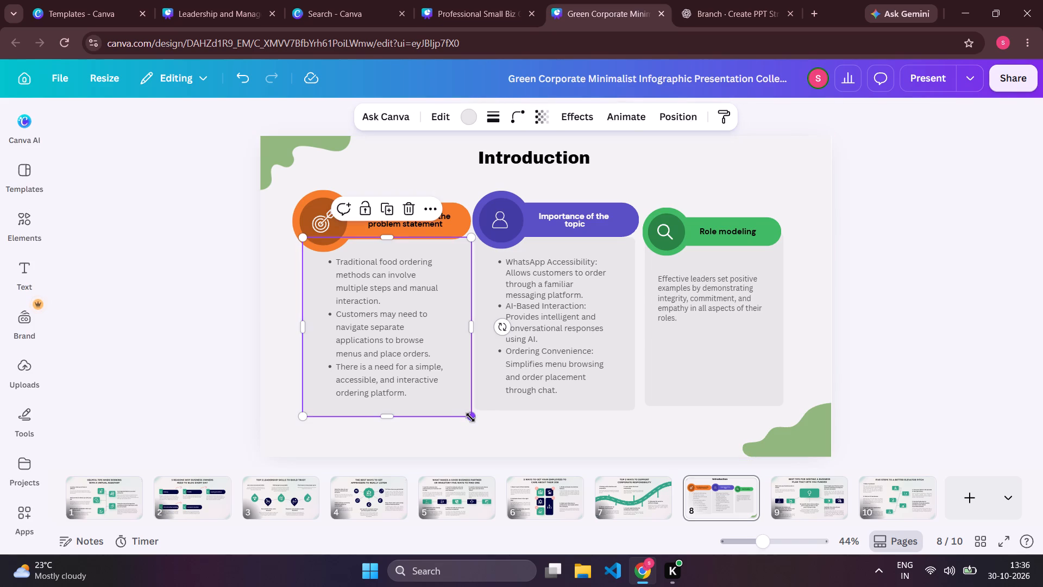
pyautogui.click(474, 422)
pyautogui.click(468, 416)
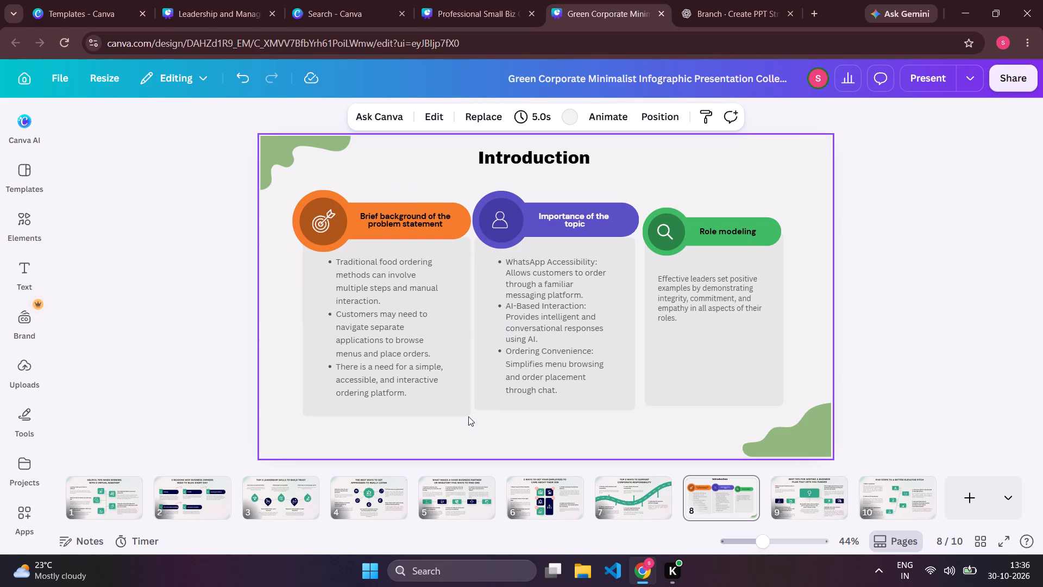
pyautogui.click(467, 411)
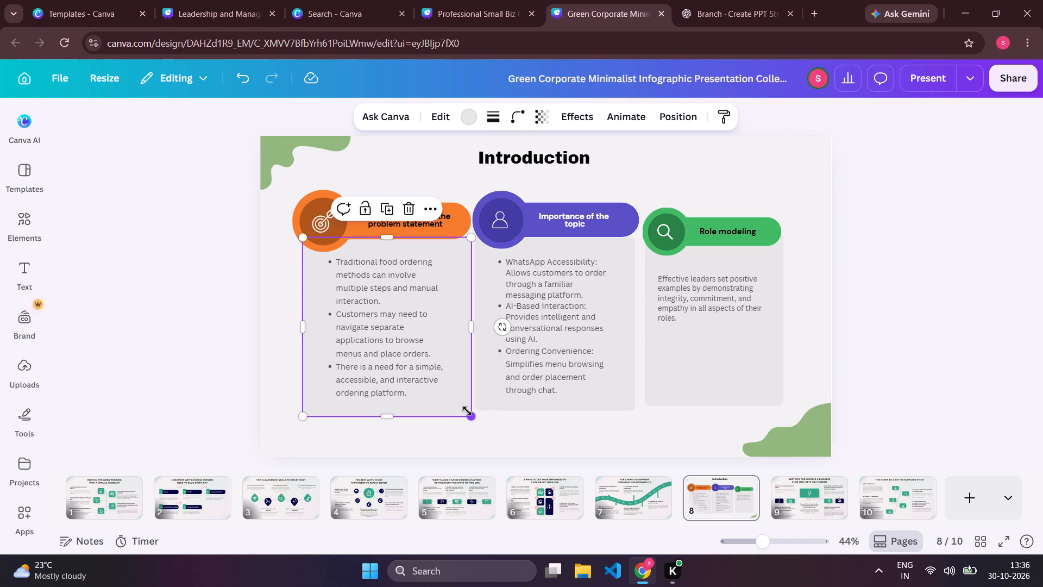
pyautogui.click(467, 409)
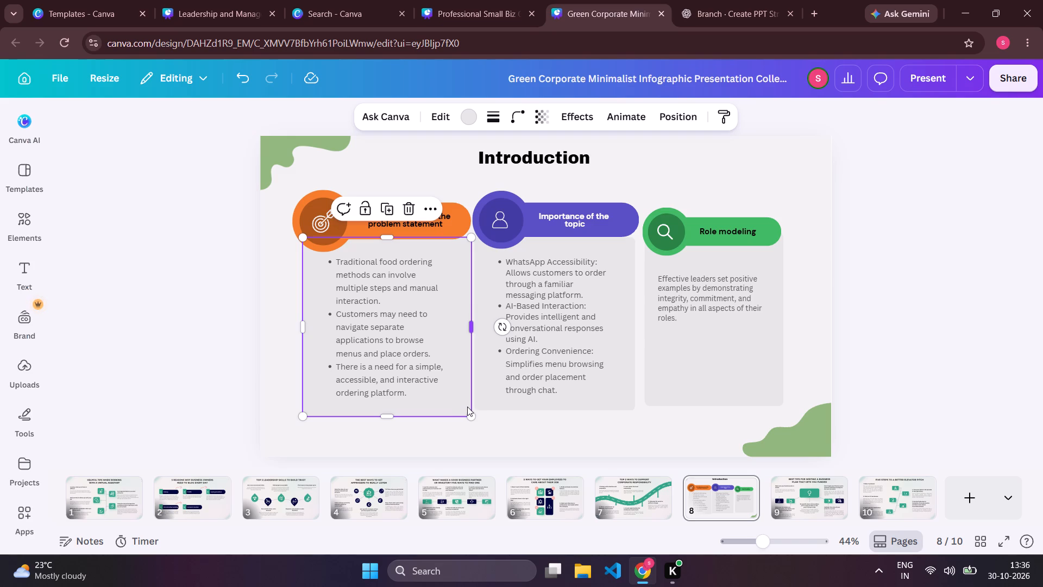
pyautogui.click(471, 417)
pyautogui.moveTo(471, 417); pyautogui.dragTo(469, 411)
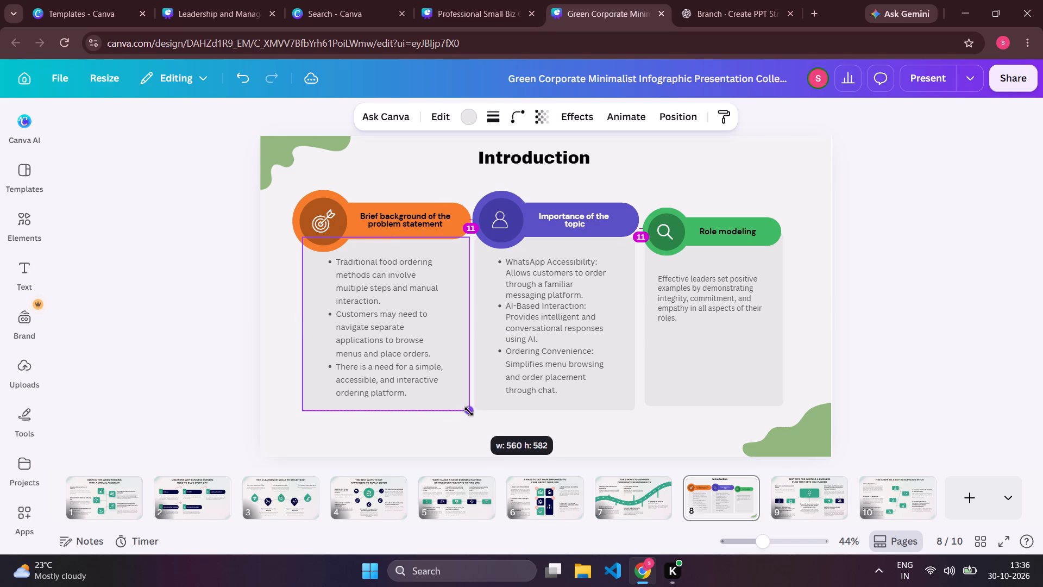
pyautogui.moveTo(469, 411); pyautogui.dragTo(470, 409)
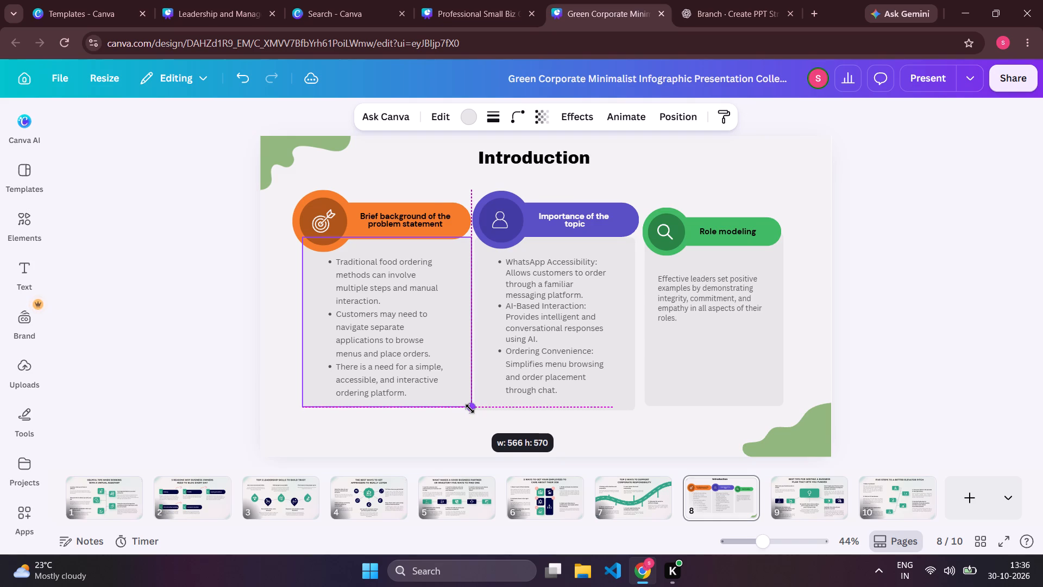
pyautogui.moveTo(470, 409); pyautogui.dragTo(463, 423)
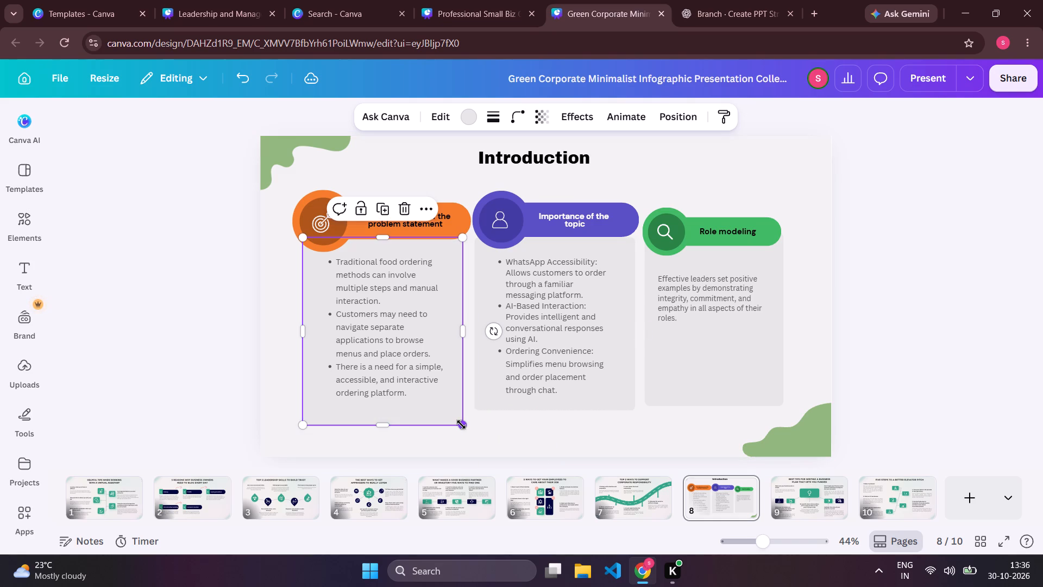
pyautogui.moveTo(461, 424); pyautogui.dragTo(461, 412)
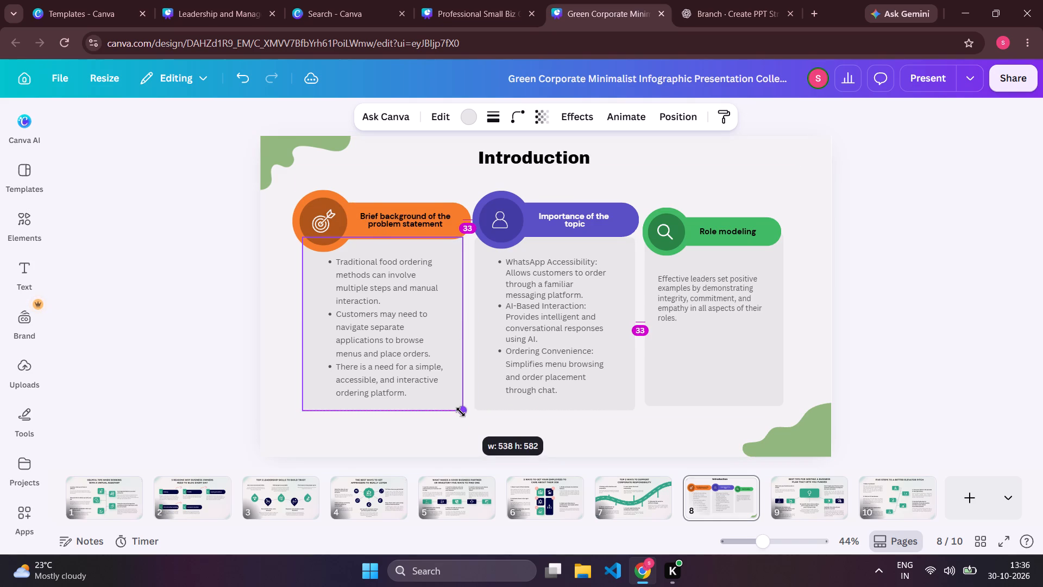
pyautogui.moveTo(461, 412); pyautogui.dragTo(459, 412)
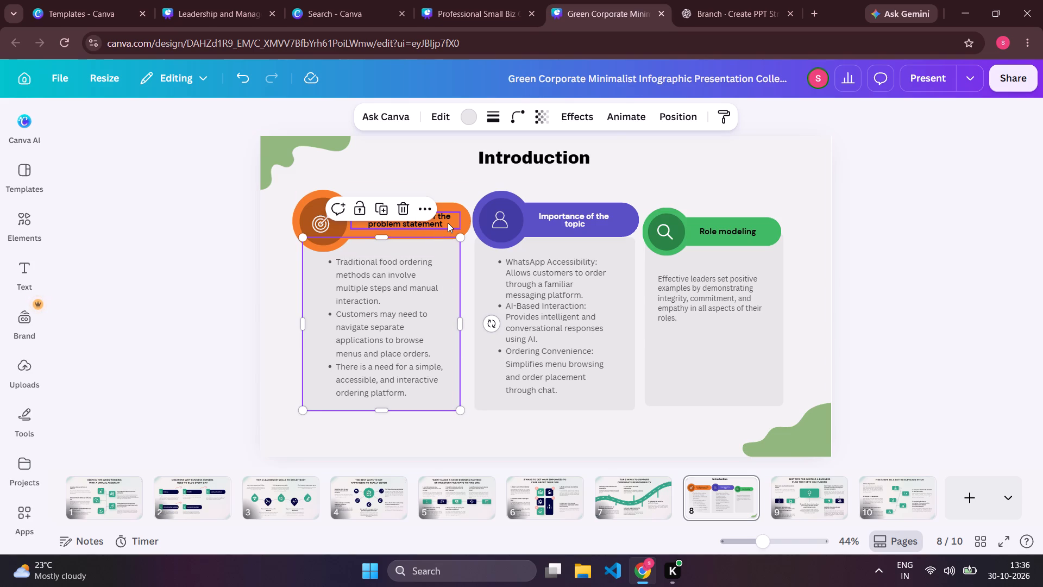
# Scale the orange card's banner down to about 572 wide by 199 high, closer to its narrowed grey panel.
pyautogui.click(321, 247)
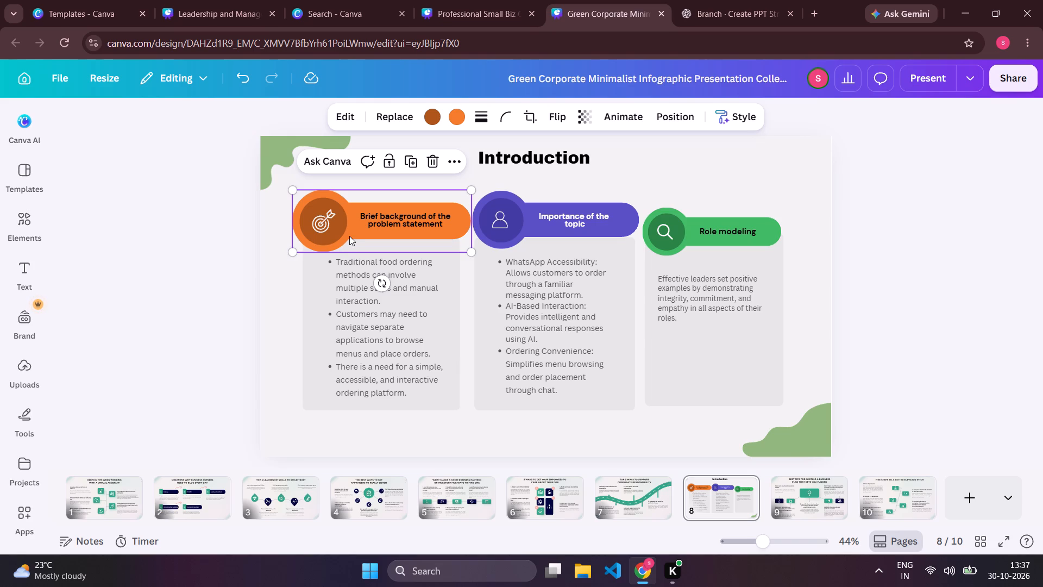
pyautogui.click(349, 236)
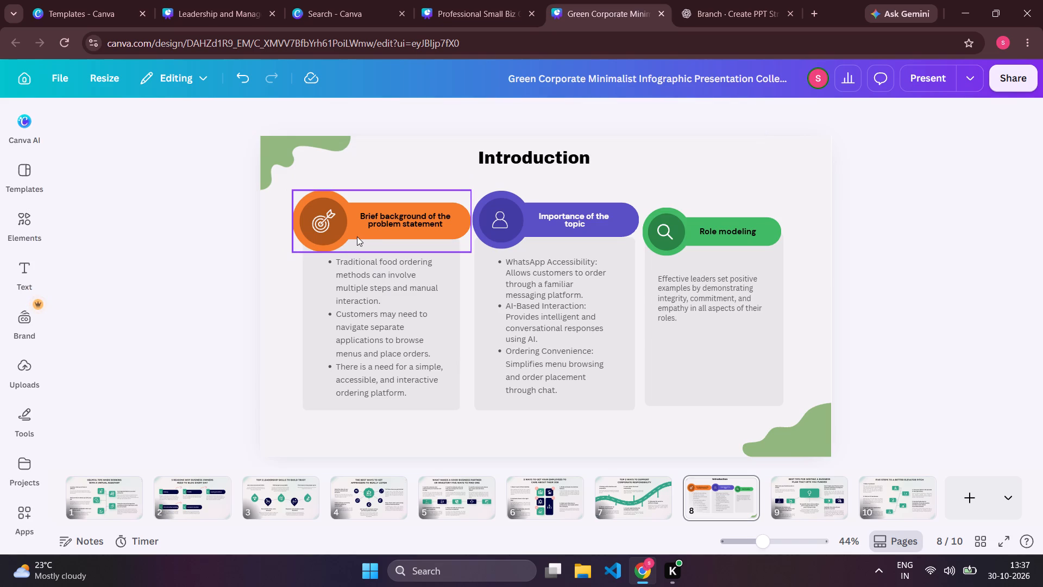
pyautogui.click(357, 237)
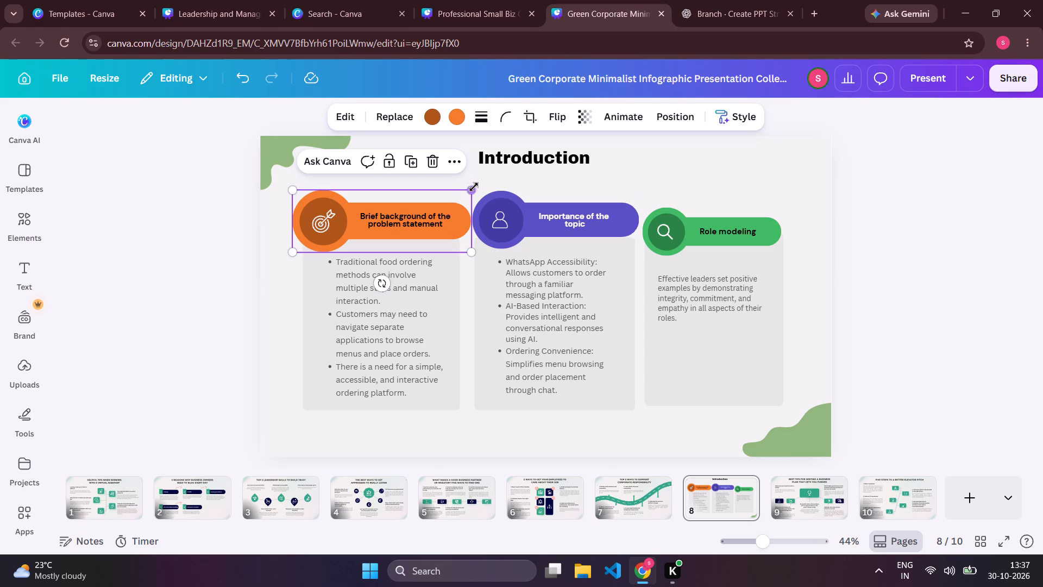
pyautogui.moveTo(472, 188); pyautogui.dragTo(460, 188)
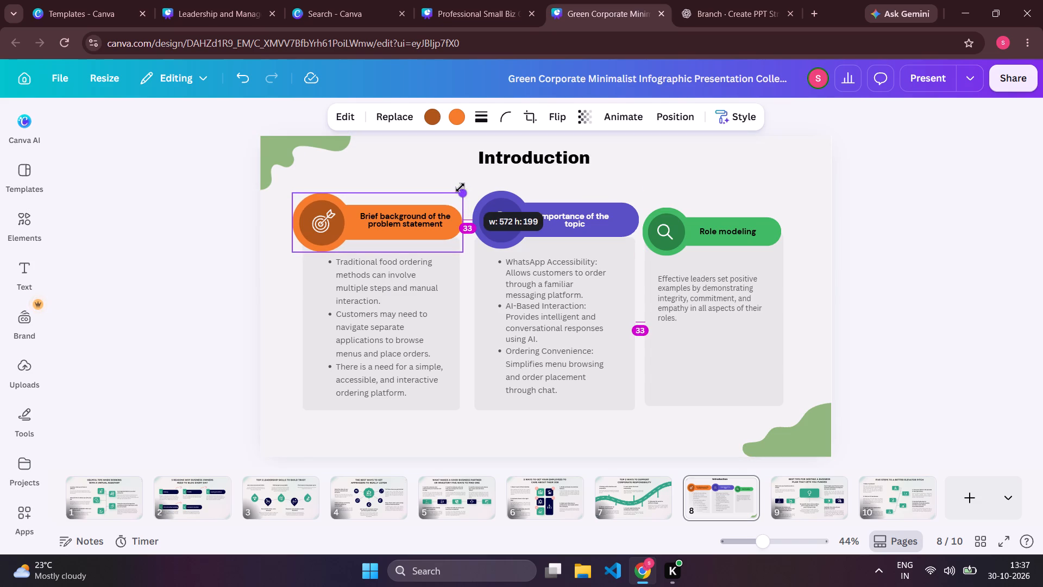
pyautogui.moveTo(460, 188); pyautogui.dragTo(462, 187)
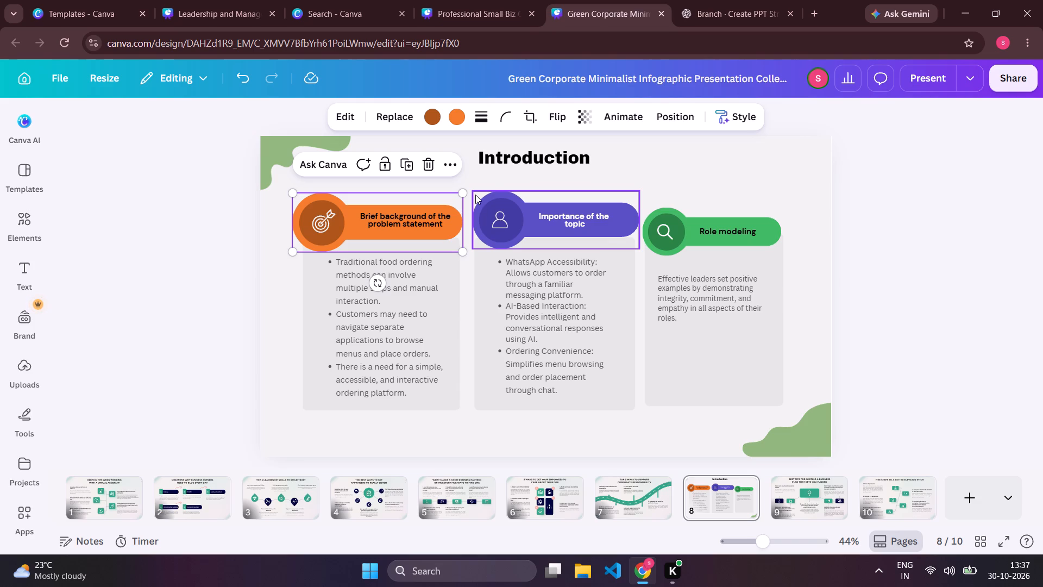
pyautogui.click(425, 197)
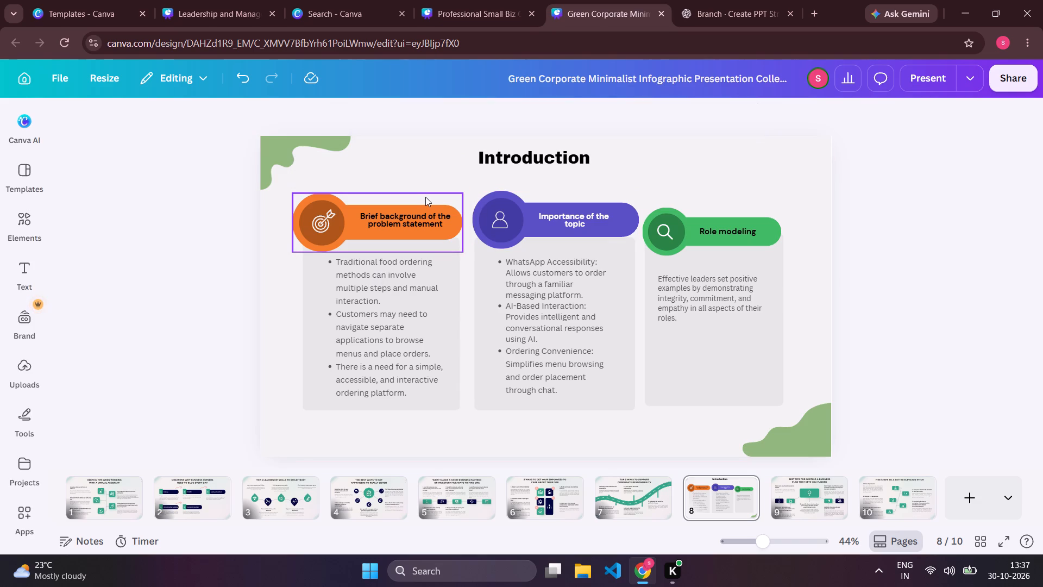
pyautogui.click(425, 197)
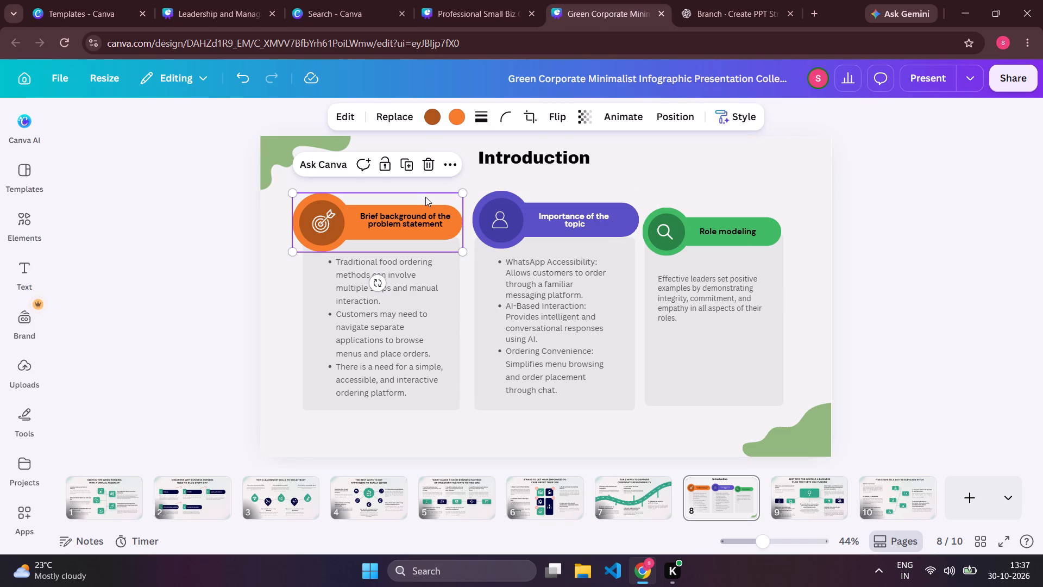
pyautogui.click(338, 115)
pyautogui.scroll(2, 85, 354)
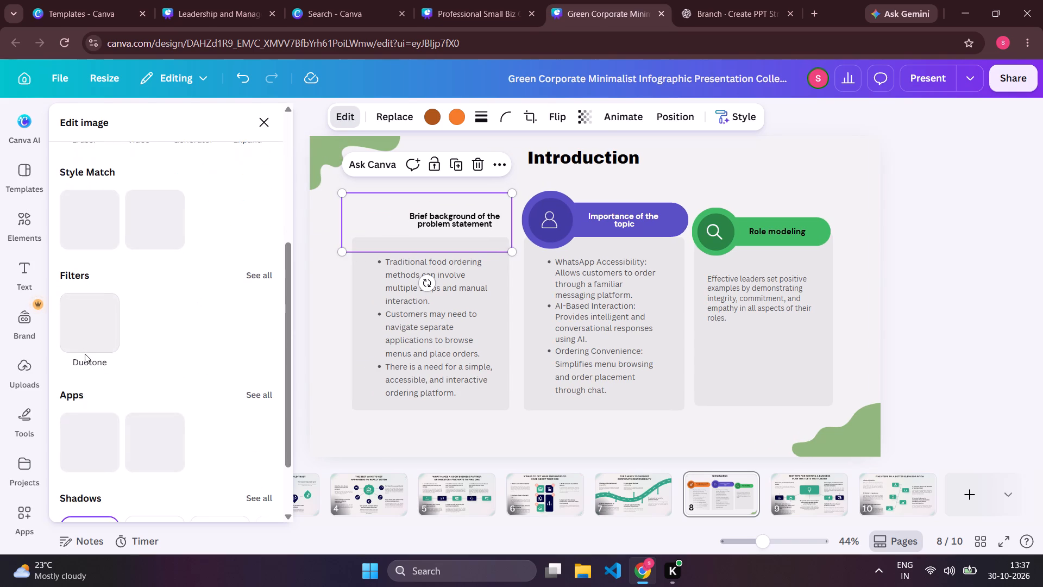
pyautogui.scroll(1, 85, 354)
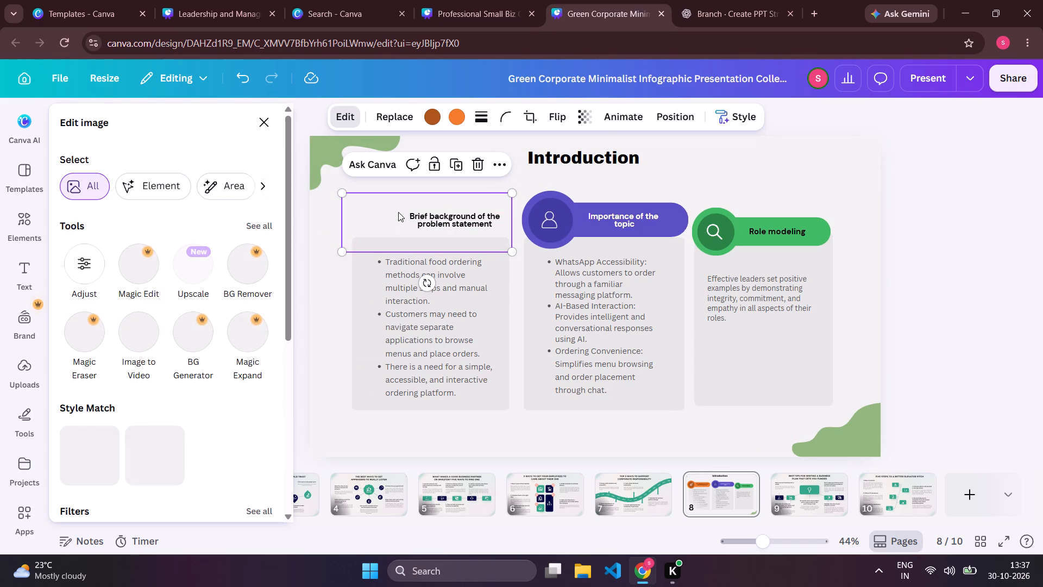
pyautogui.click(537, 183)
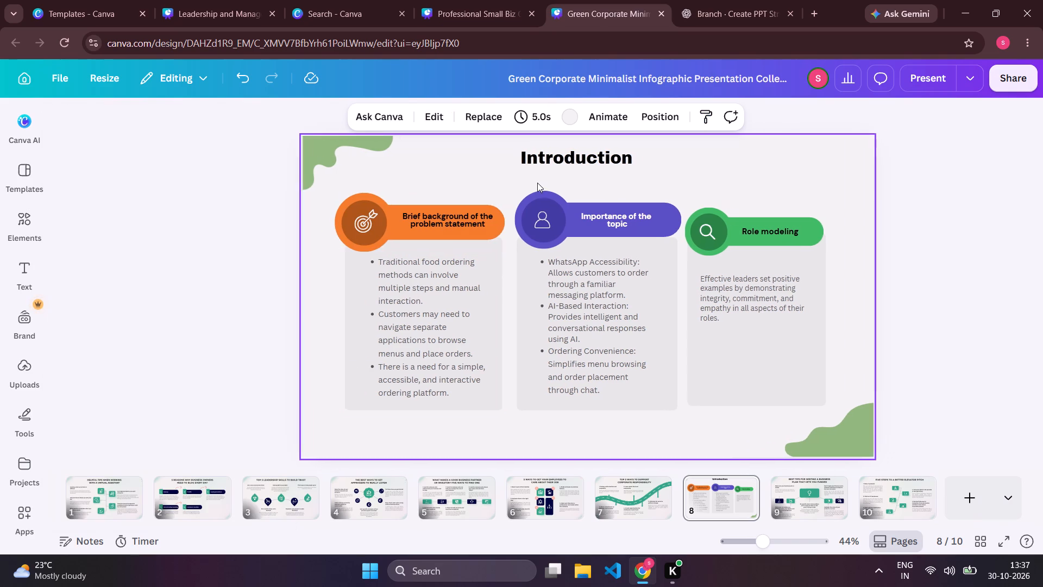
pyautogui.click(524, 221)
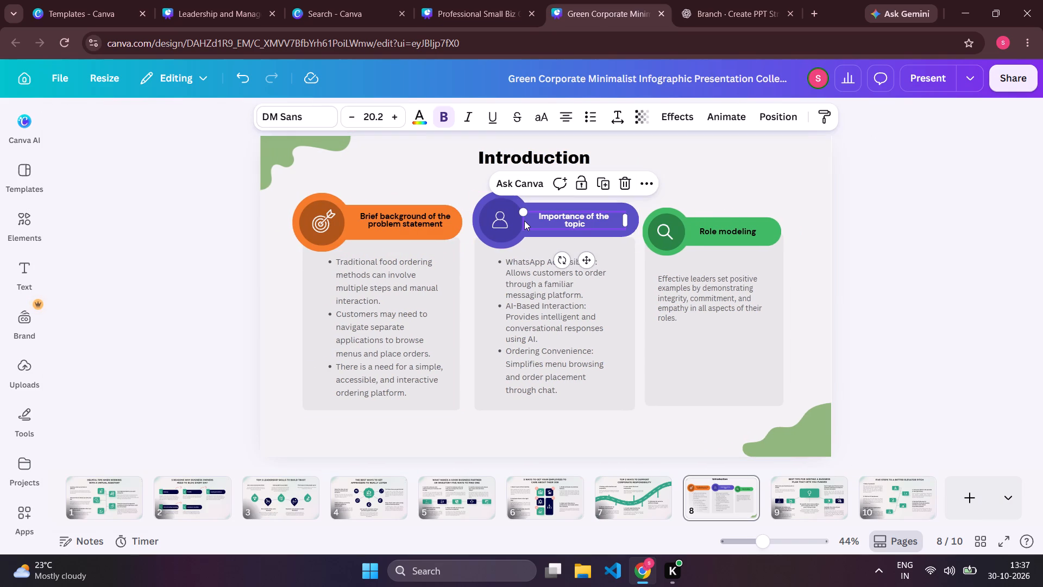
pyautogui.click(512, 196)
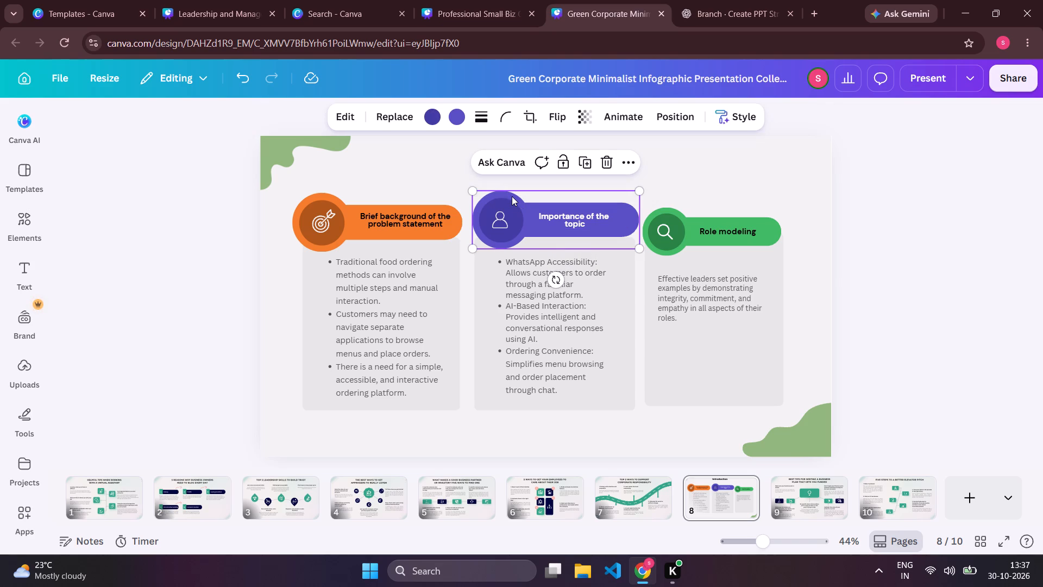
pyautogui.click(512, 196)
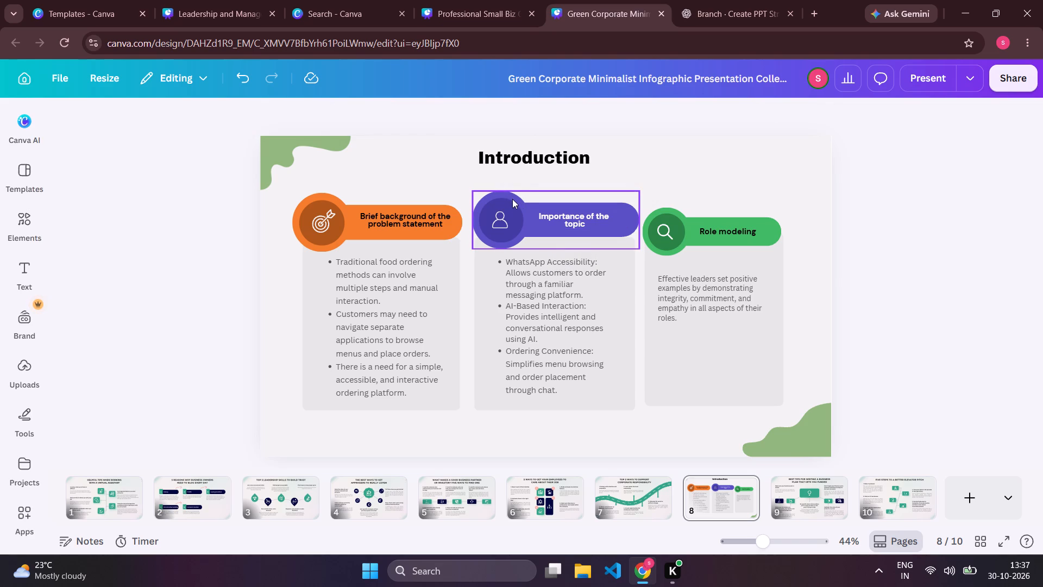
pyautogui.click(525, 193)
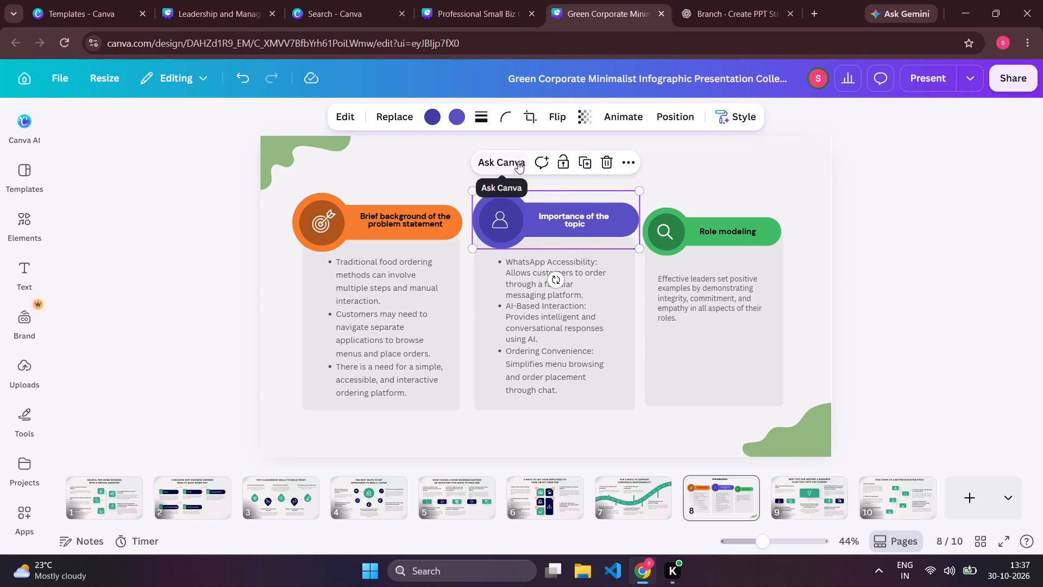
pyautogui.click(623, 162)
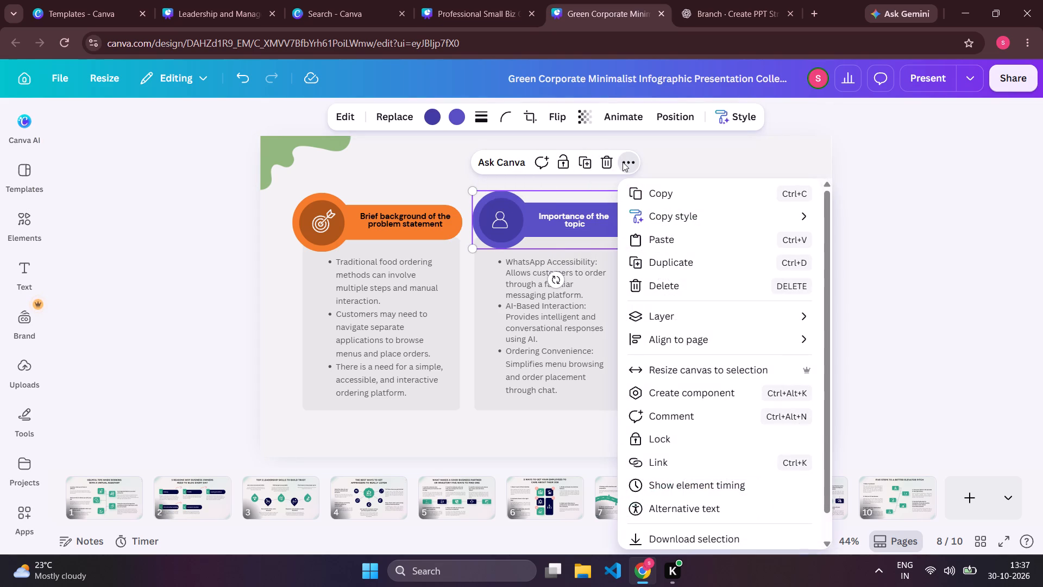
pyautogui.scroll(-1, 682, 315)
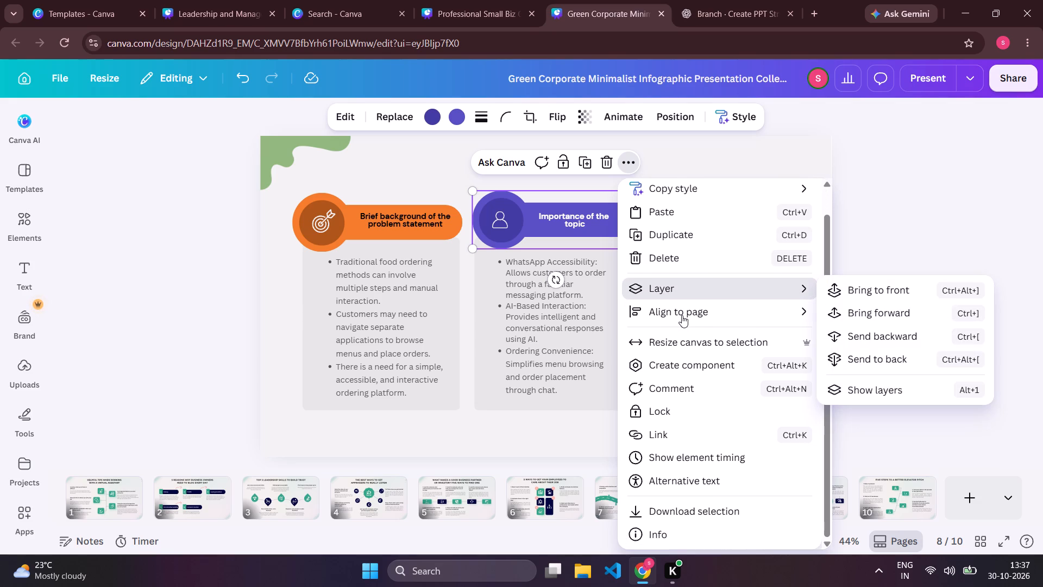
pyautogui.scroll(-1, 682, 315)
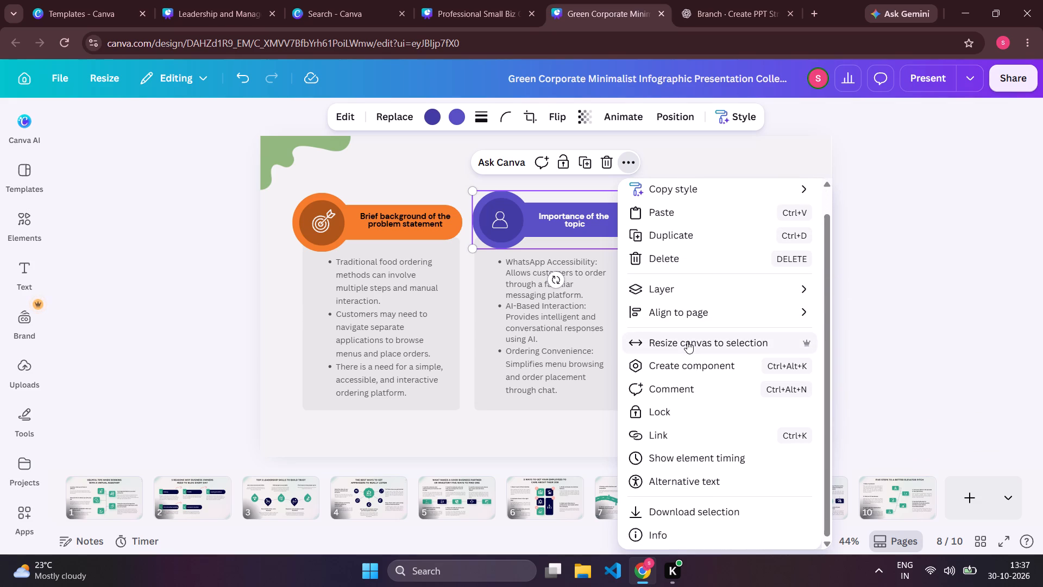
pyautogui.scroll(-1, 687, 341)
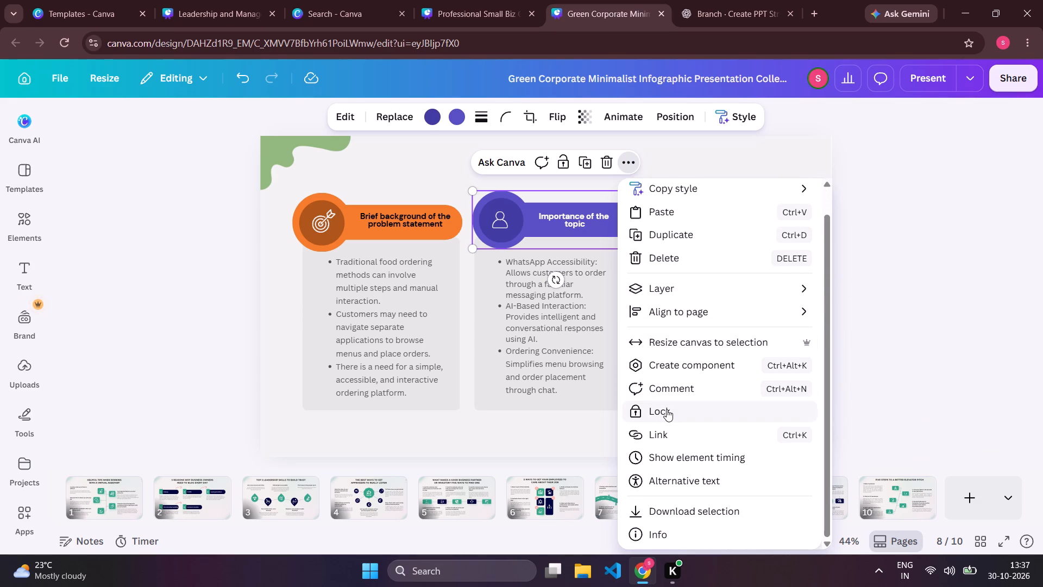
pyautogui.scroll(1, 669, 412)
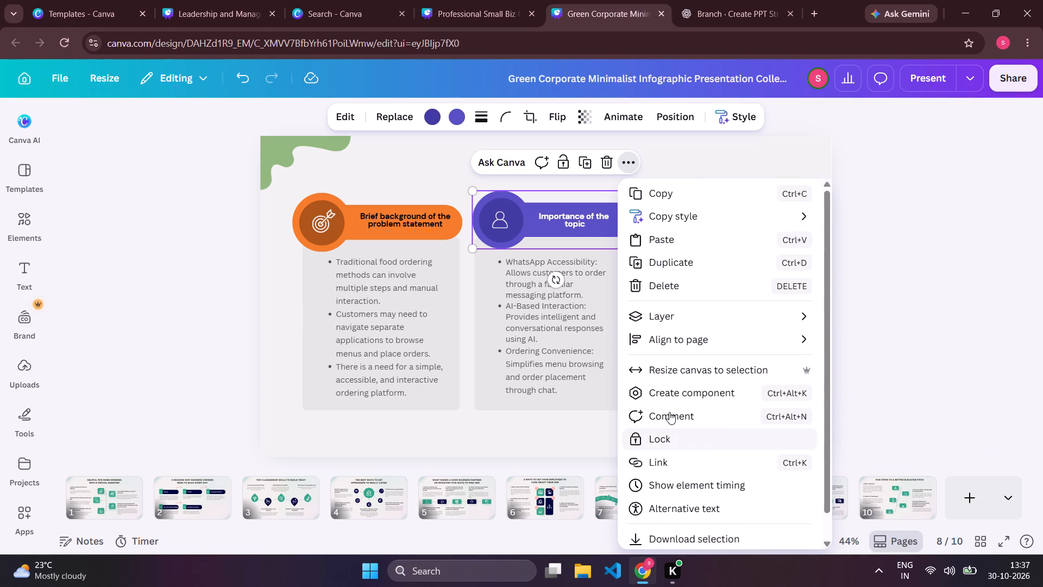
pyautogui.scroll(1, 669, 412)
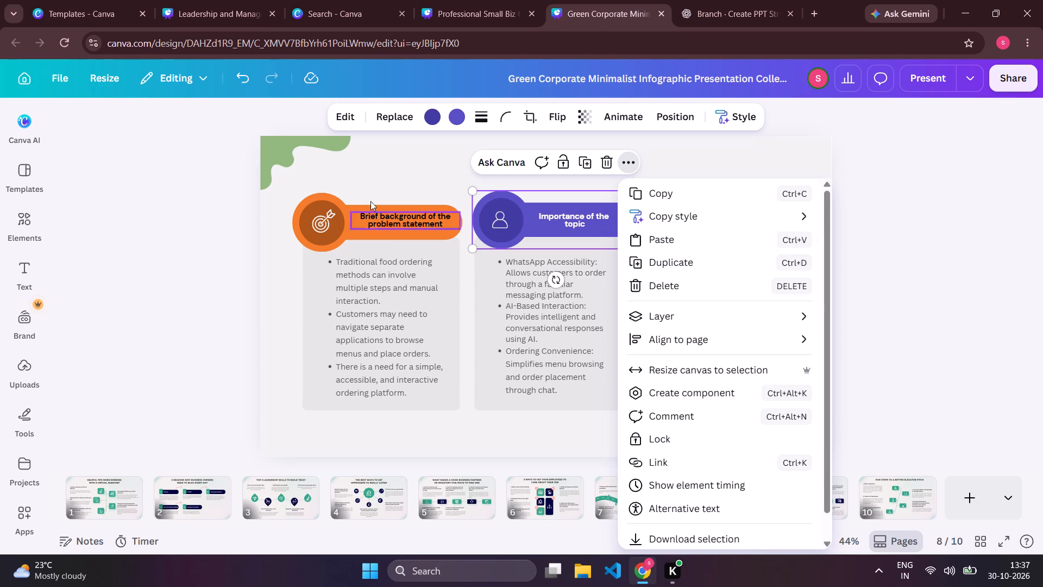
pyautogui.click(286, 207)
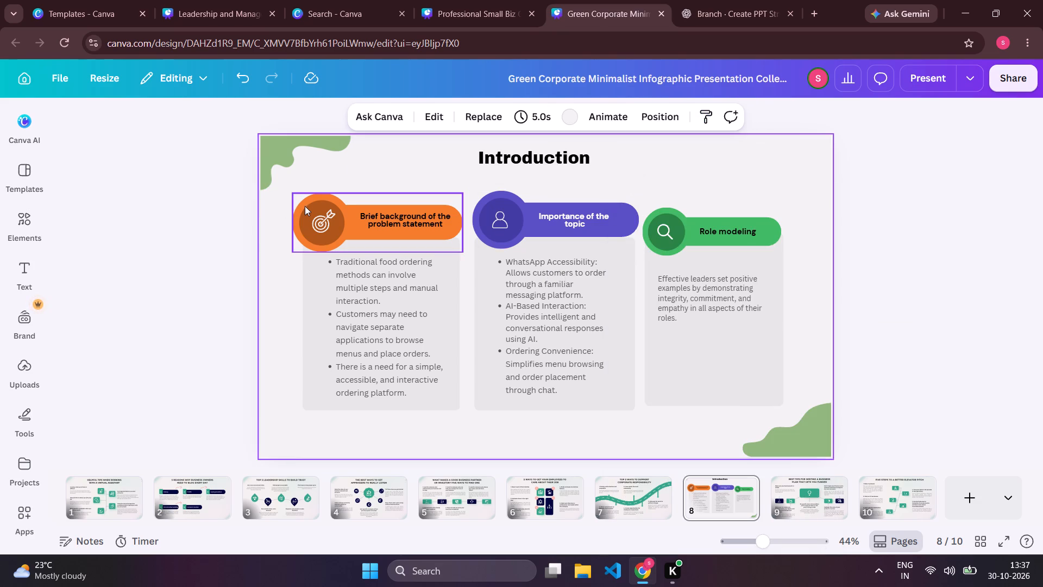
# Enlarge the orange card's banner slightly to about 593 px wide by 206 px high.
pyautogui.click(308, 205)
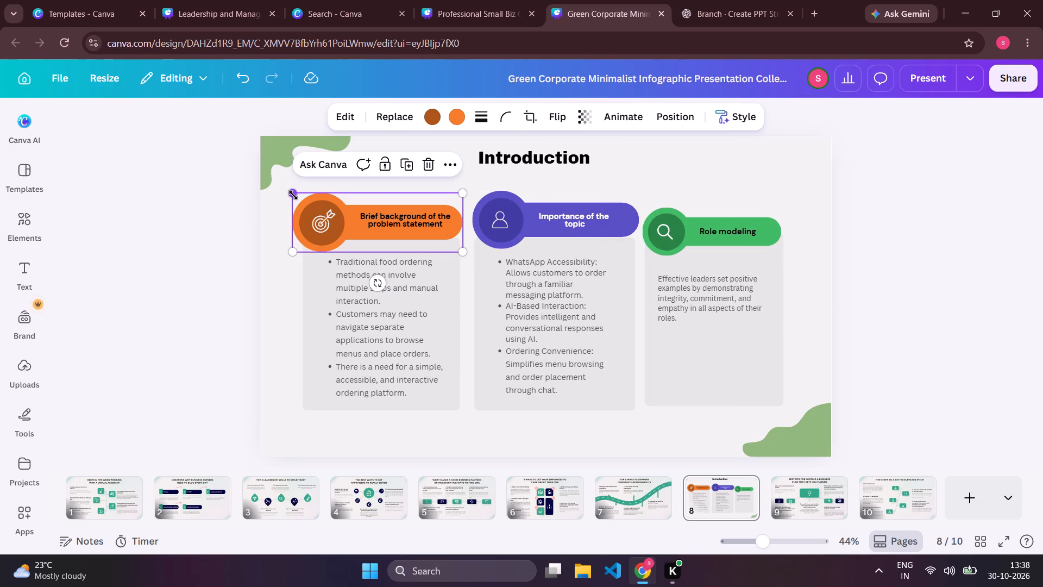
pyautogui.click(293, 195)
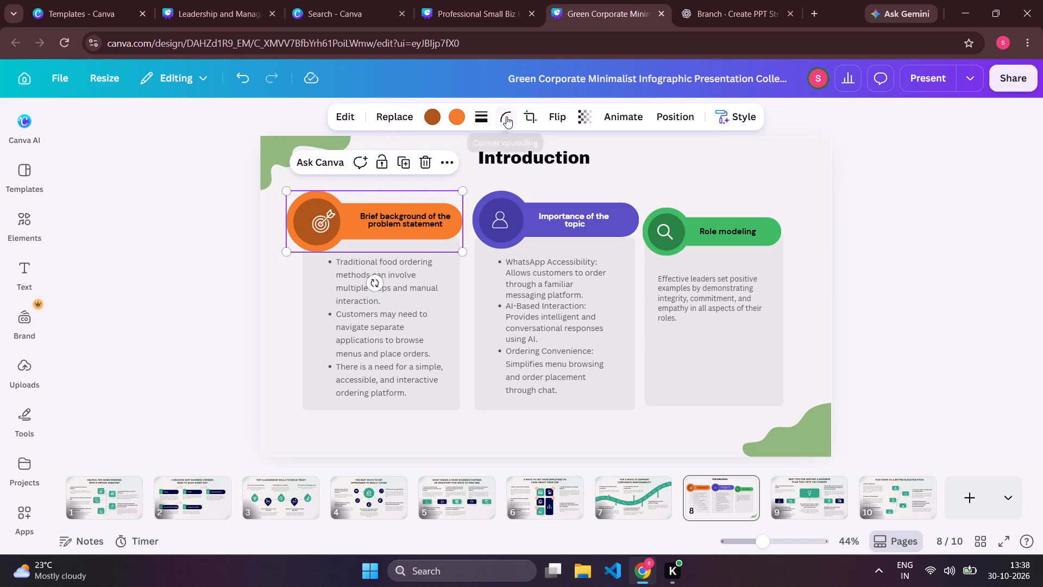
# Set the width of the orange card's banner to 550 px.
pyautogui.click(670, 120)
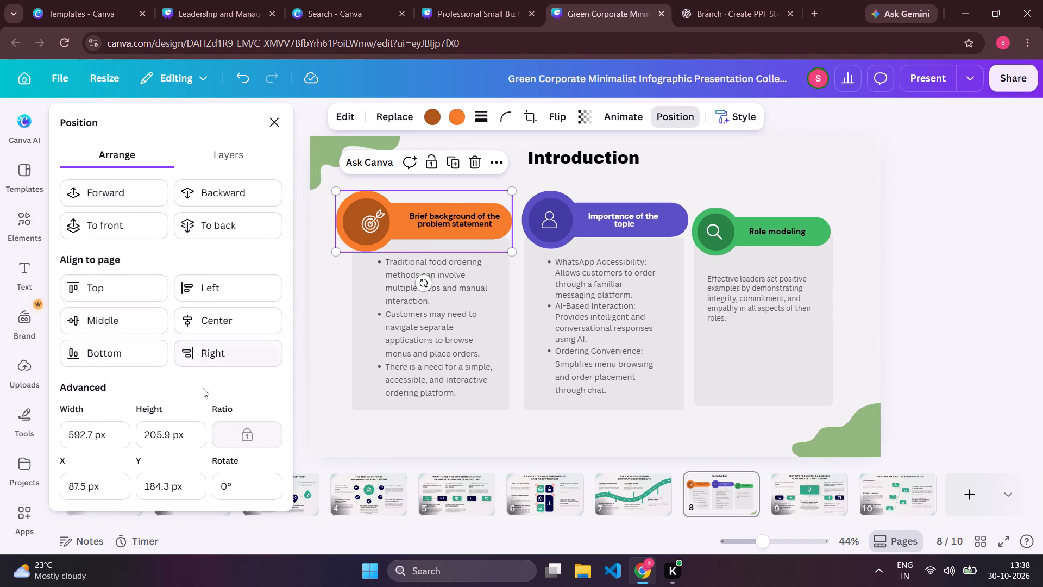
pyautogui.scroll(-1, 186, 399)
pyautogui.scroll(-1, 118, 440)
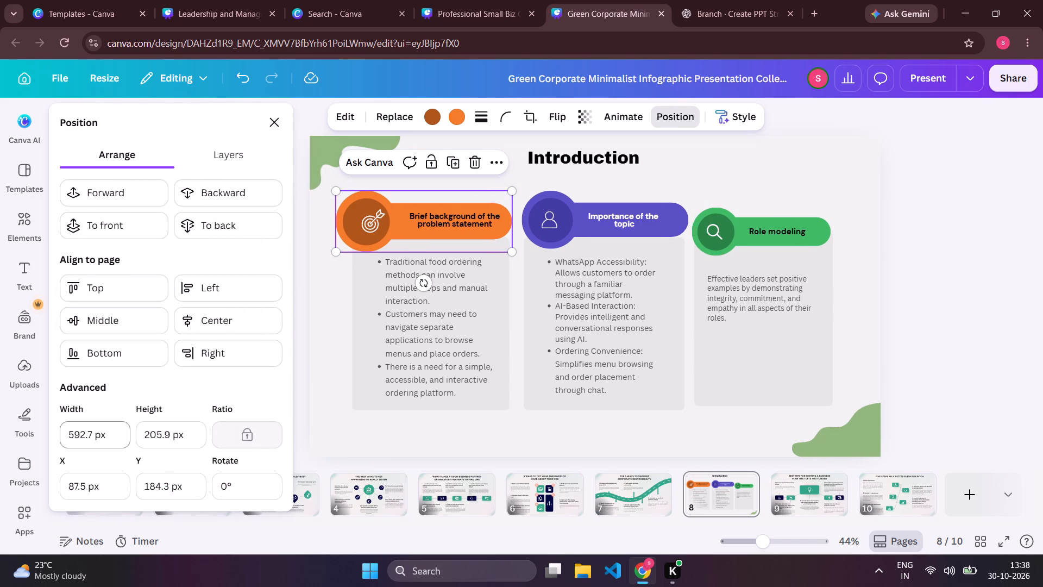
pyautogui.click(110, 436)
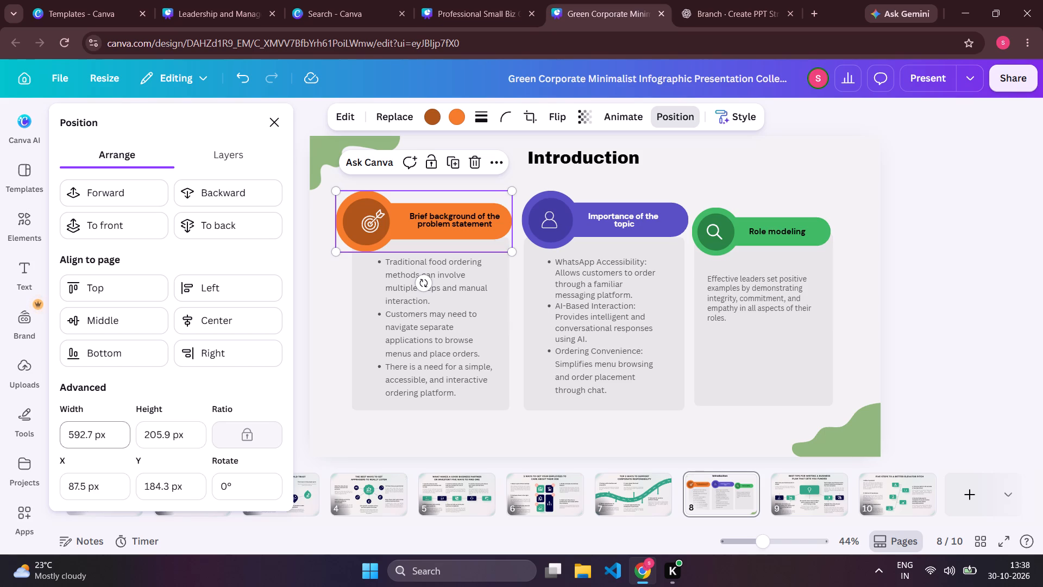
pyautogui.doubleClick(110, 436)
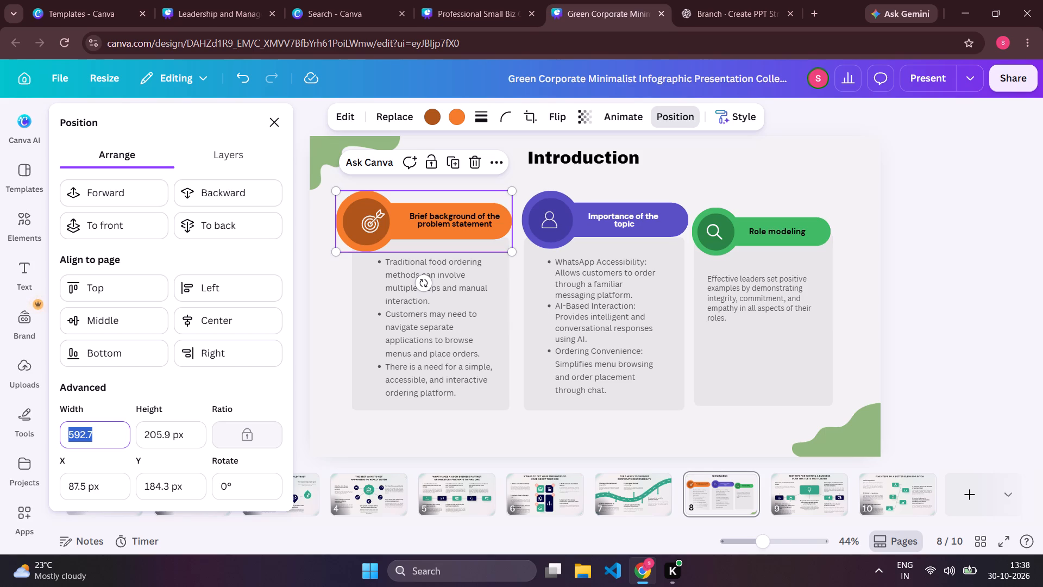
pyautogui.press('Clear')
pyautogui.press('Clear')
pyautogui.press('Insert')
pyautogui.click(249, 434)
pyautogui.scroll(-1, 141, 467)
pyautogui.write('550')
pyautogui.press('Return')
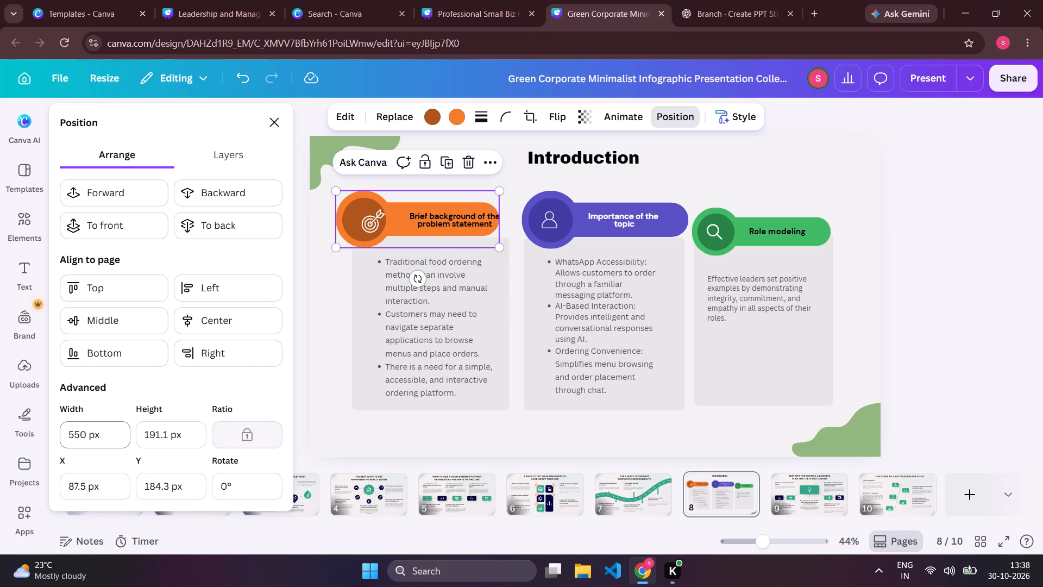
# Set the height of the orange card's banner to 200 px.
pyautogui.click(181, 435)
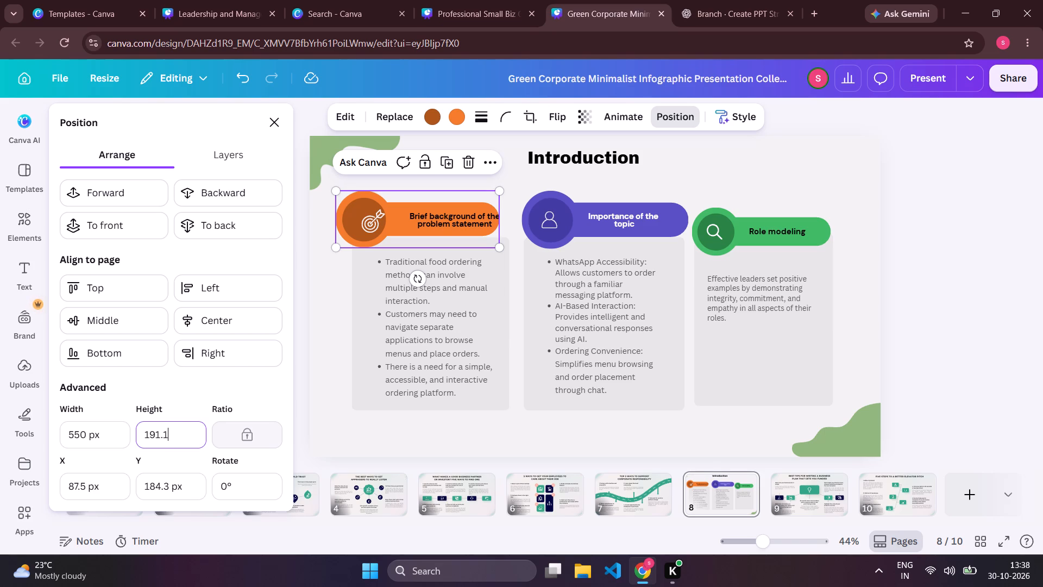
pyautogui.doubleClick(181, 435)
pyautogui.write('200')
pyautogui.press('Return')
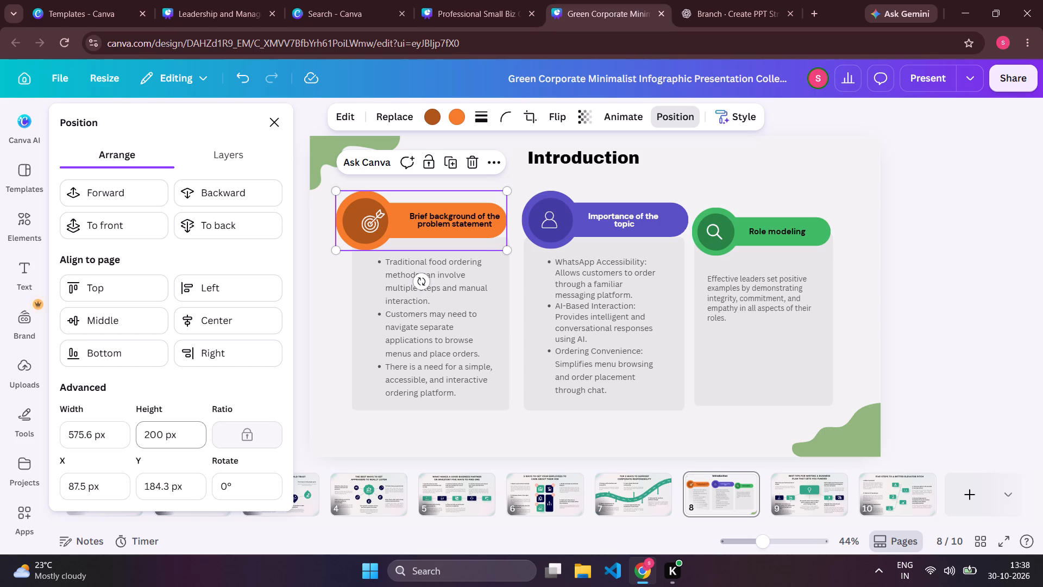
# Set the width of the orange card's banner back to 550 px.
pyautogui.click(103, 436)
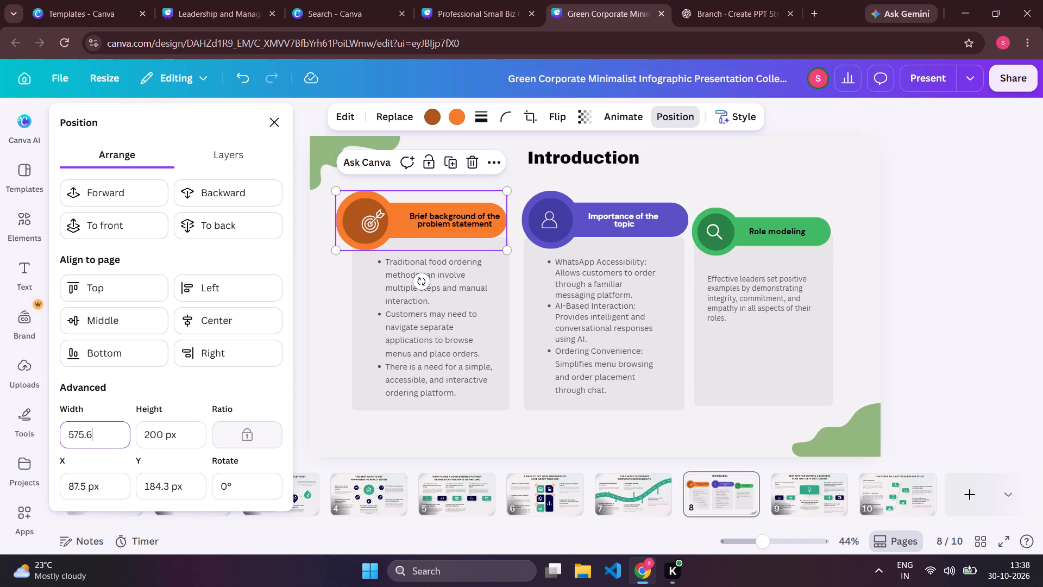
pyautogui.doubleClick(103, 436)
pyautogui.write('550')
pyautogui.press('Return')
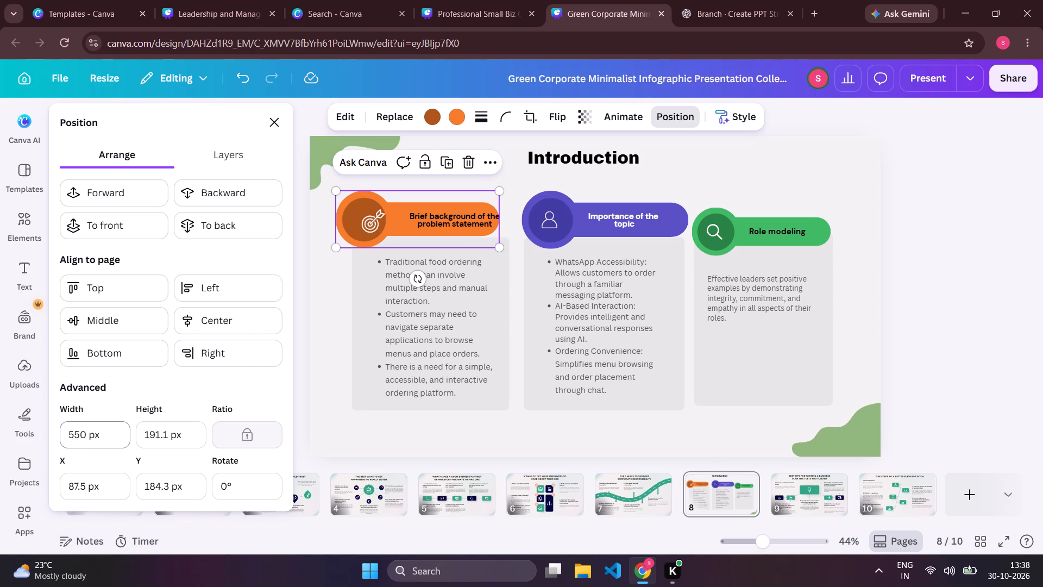
# Set the height of the orange card's banner to 200 px again.
pyautogui.click(245, 429)
pyautogui.click(175, 440)
pyautogui.doubleClick(175, 440)
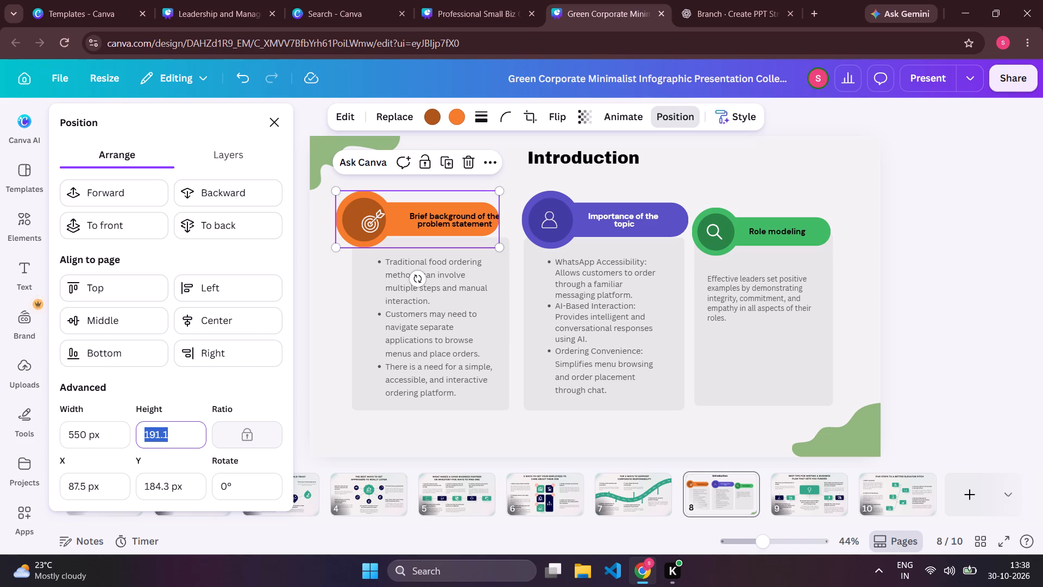
pyautogui.write('200')
pyautogui.press('Return')
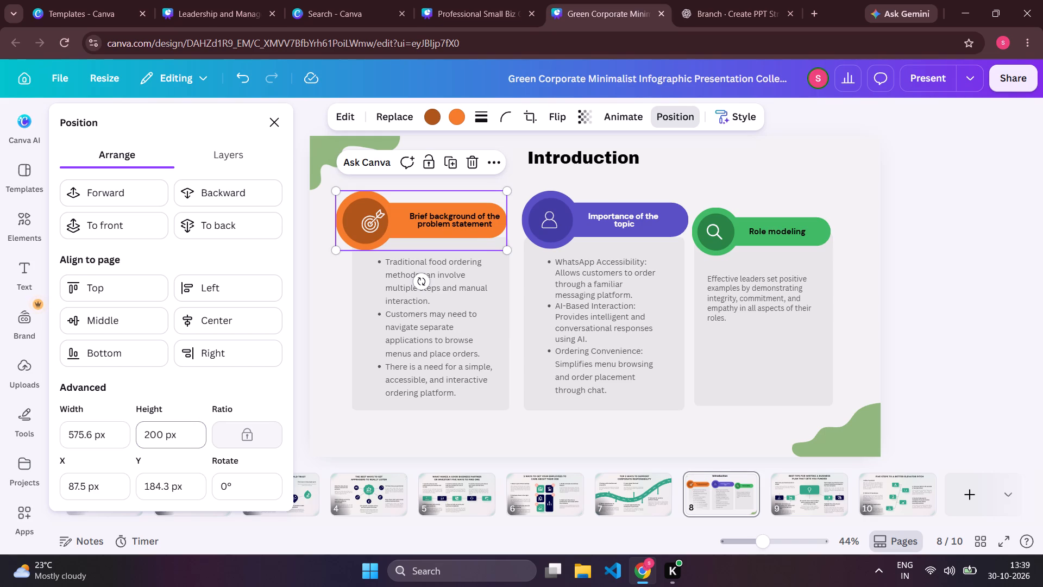
# Move the orange card's banner about 20 px to the right over its grey panel.
pyautogui.click(394, 227)
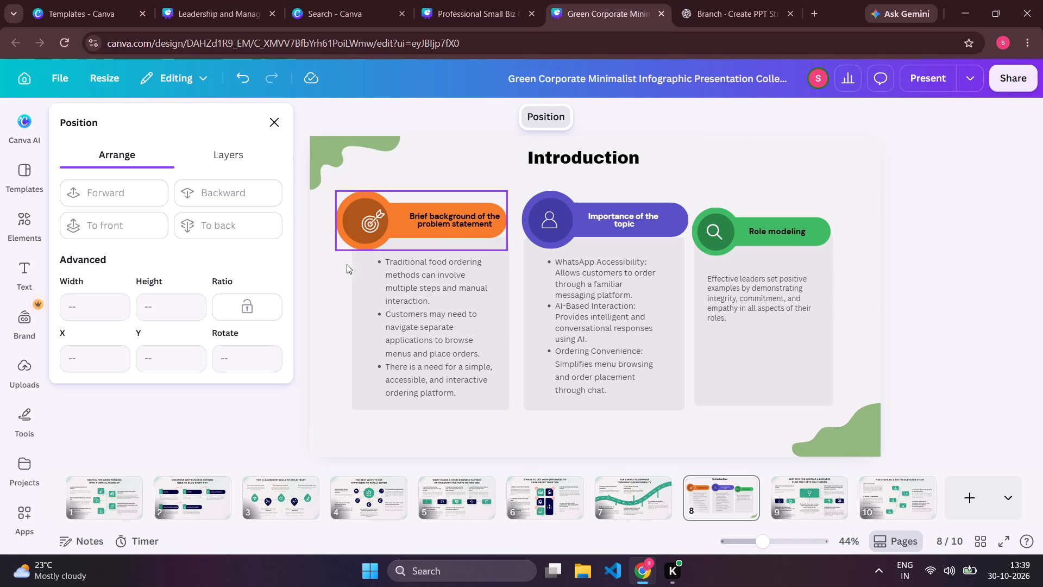
pyautogui.click(326, 305)
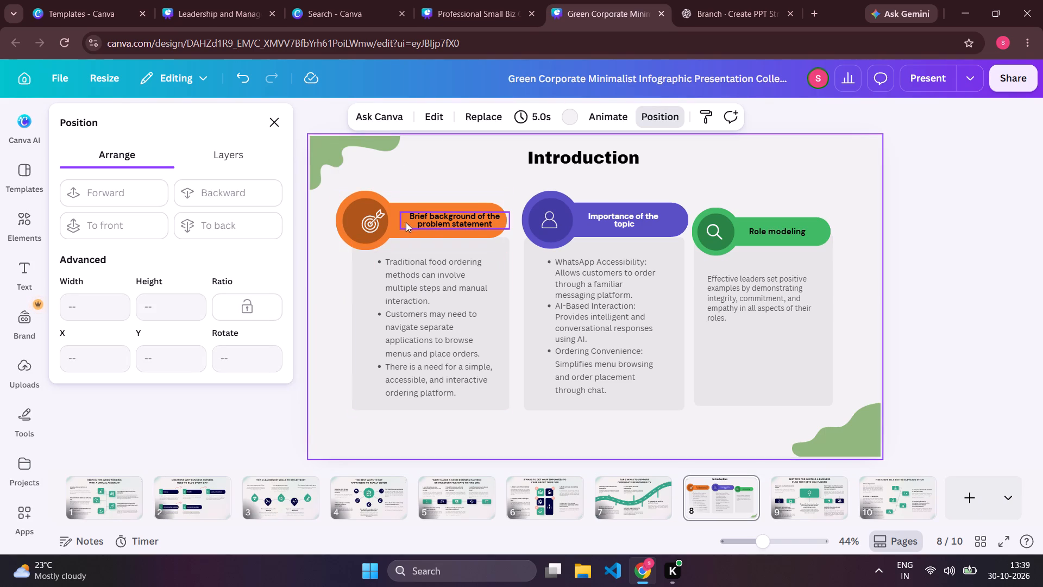
pyautogui.click(395, 227)
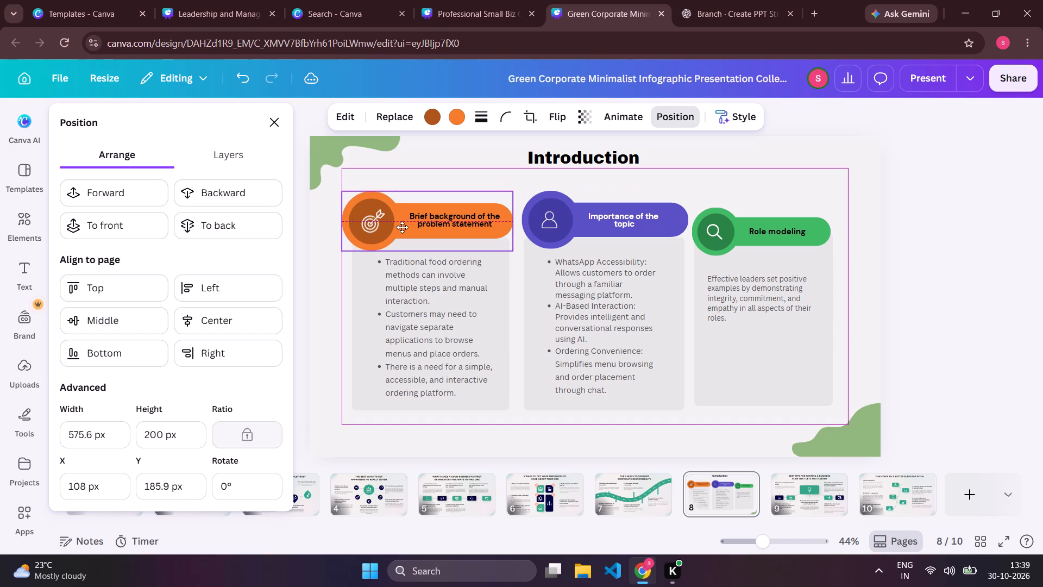
# Nudge the "Brief background of the problem statement" heading slightly left within the orange banner, to about X 287 and Y 257.
pyautogui.moveTo(444, 222); pyautogui.dragTo(438, 223)
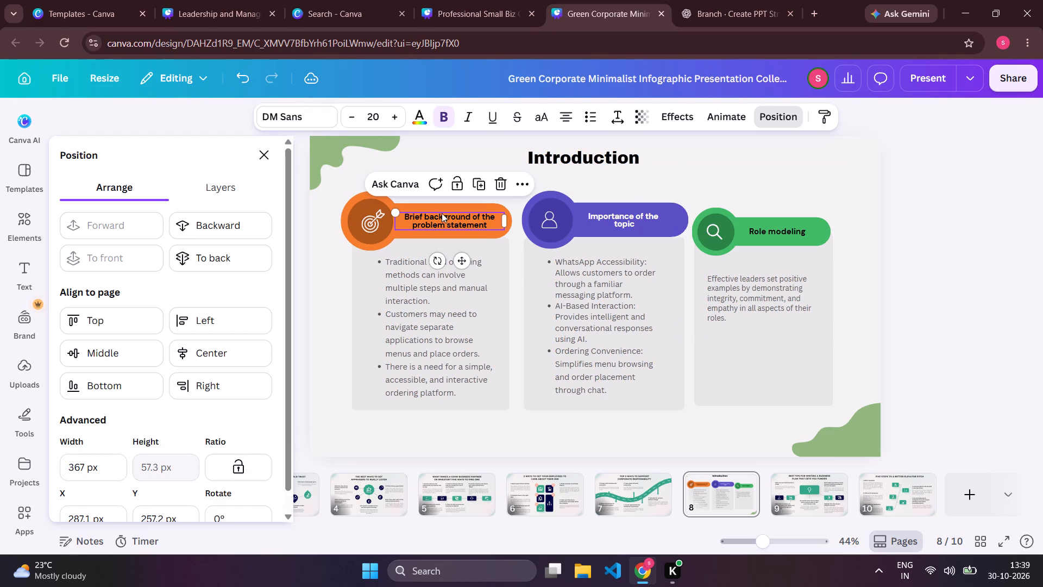
pyautogui.click(466, 160)
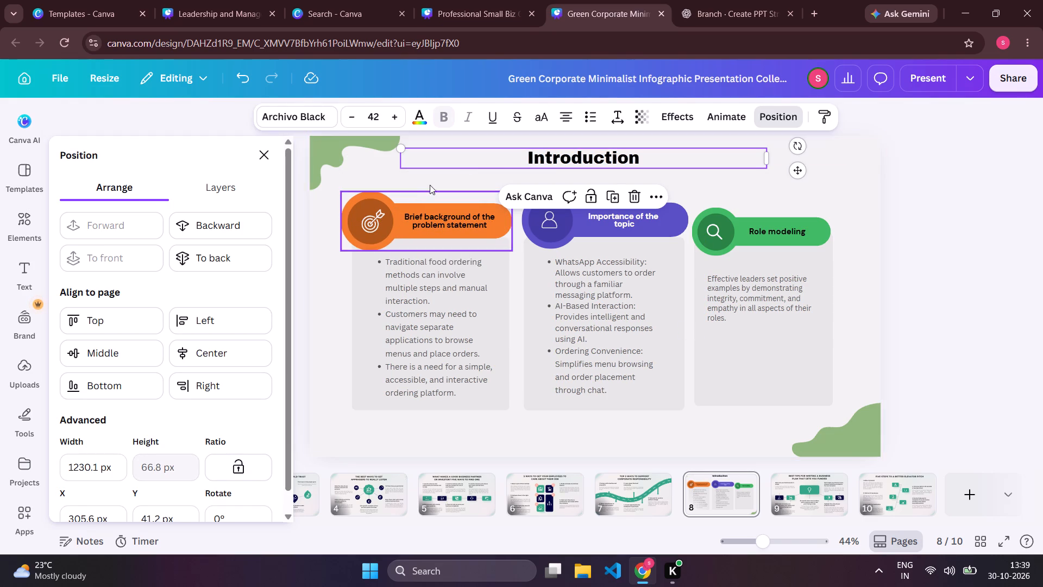
# Set the height of the purple "Importance of the topic" banner to 200 px.
pyautogui.click(375, 218)
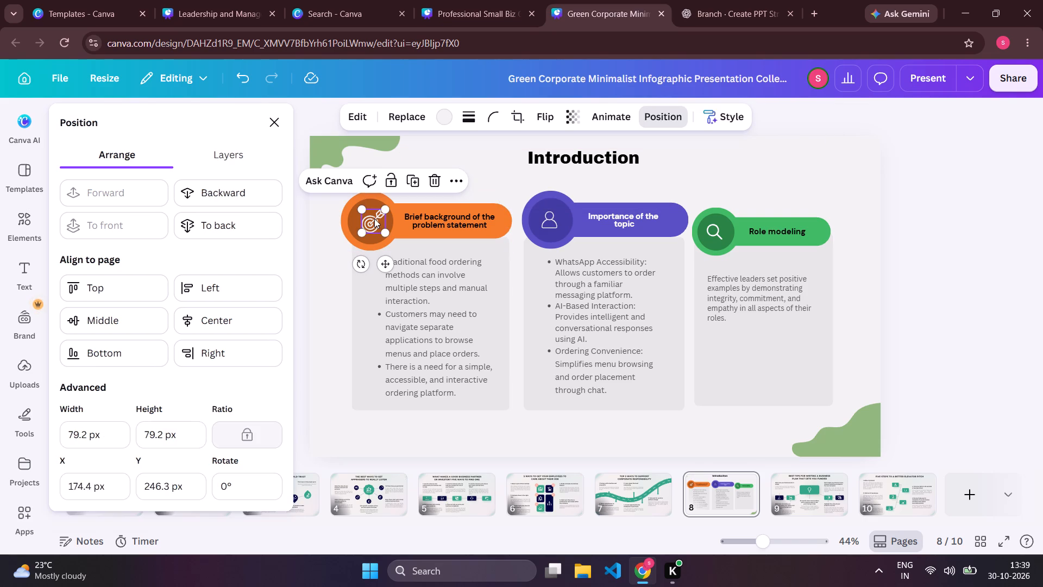
pyautogui.click(507, 174)
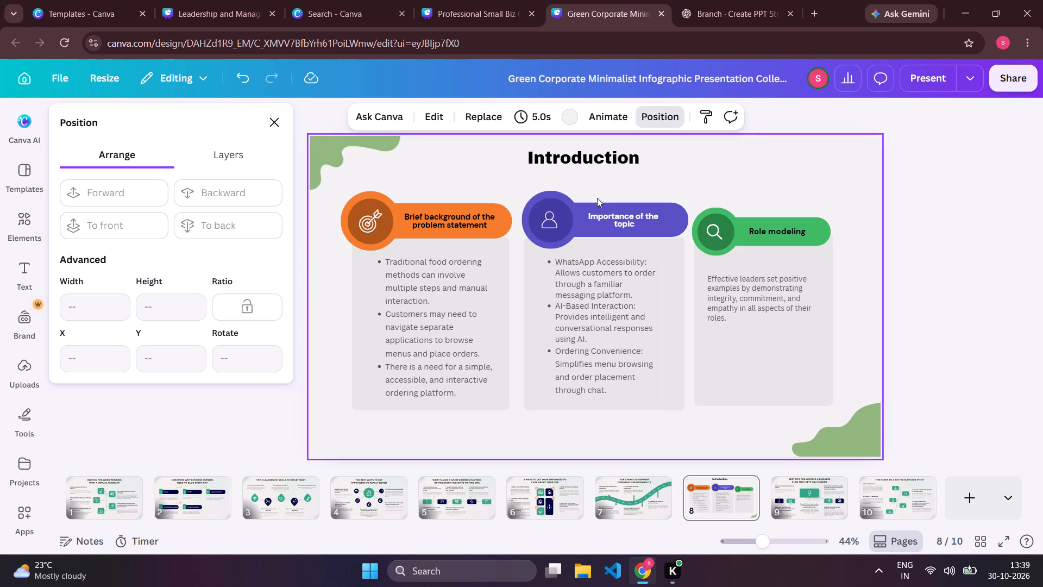
pyautogui.click(566, 196)
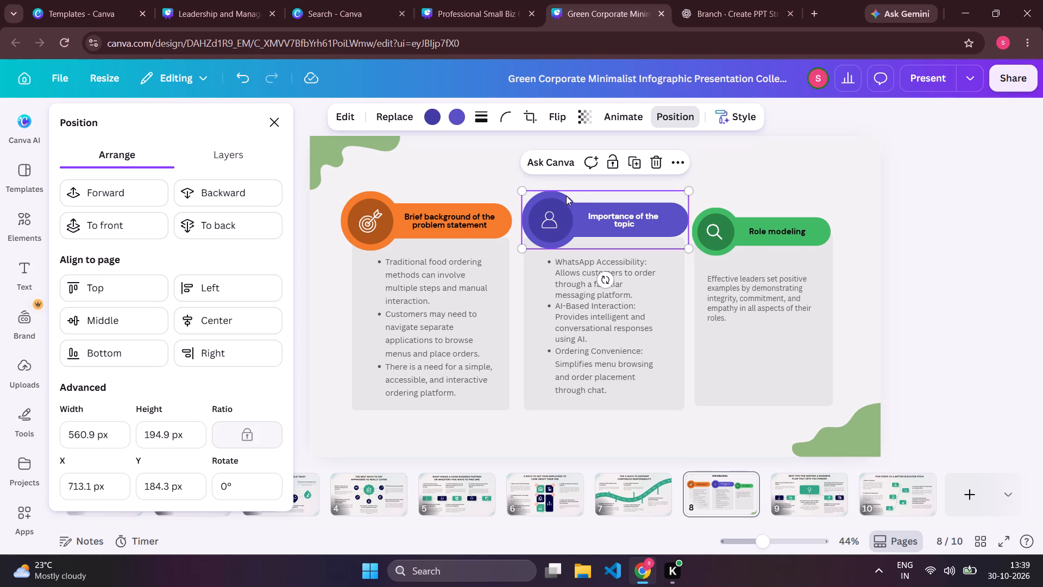
pyautogui.click(186, 441)
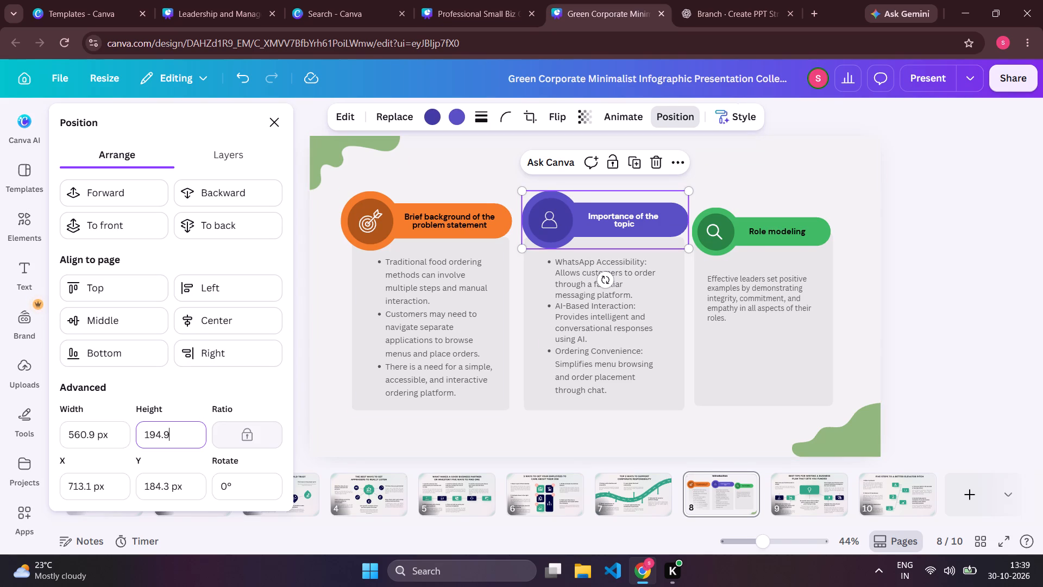
pyautogui.doubleClick(186, 441)
pyautogui.write('20')
pyautogui.press('0')
pyautogui.press('Return')
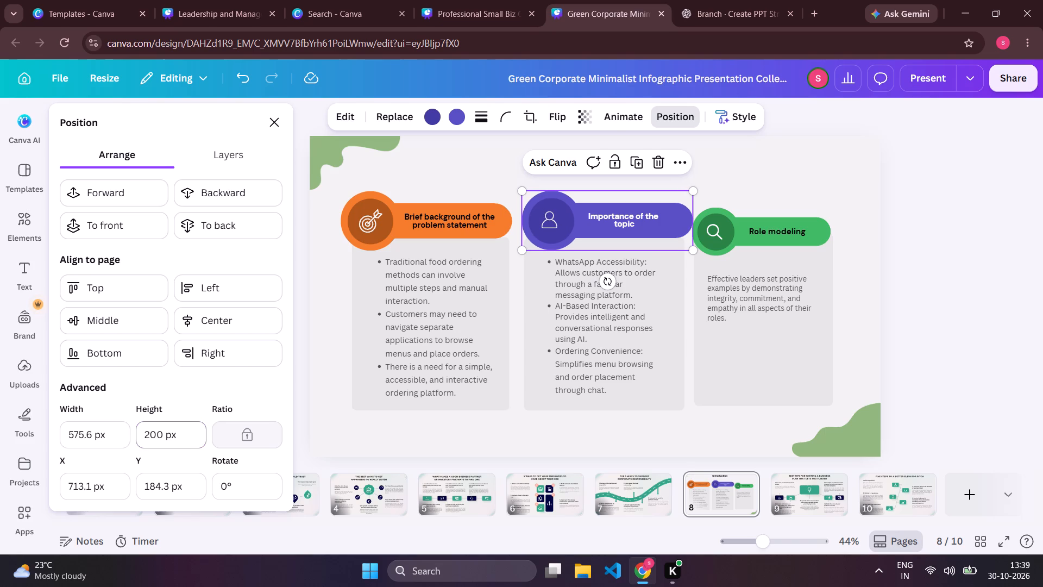
# Set the height of the green "Role modeling" banner to 200 px.
pyautogui.click(764, 214)
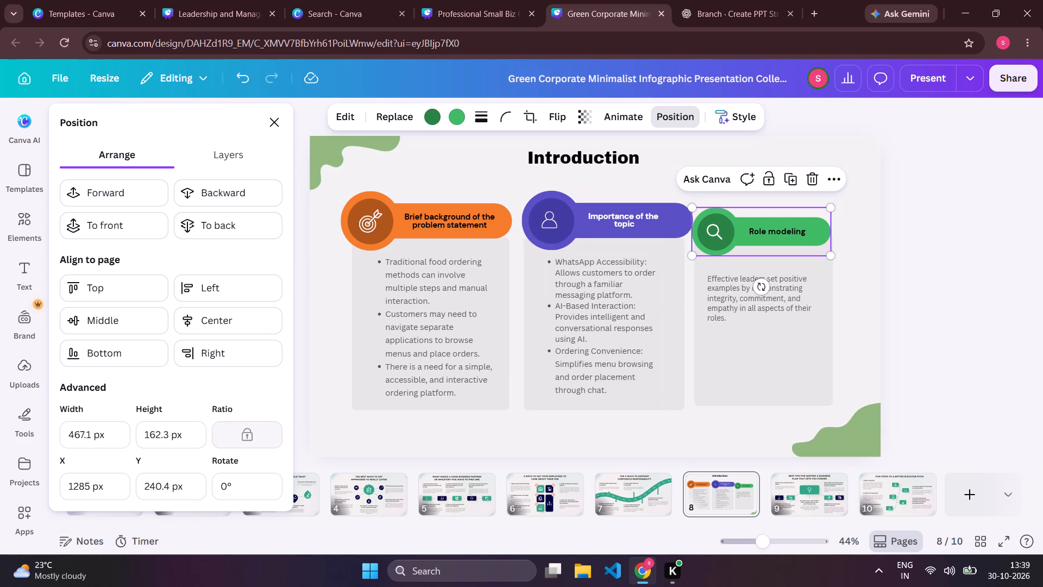
pyautogui.click(197, 438)
pyautogui.doubleClick(197, 438)
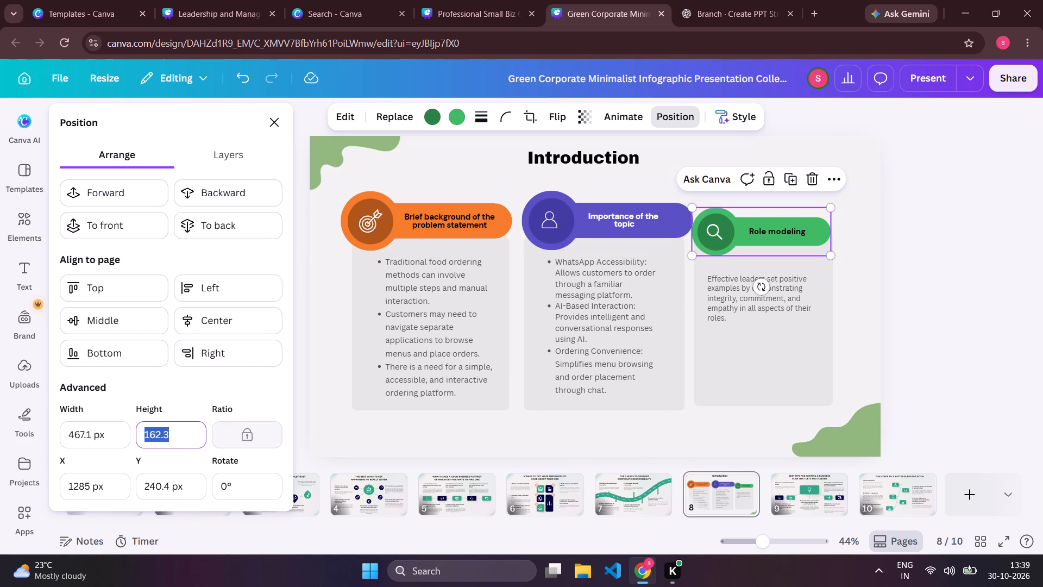
pyautogui.write('200')
pyautogui.press('Return')
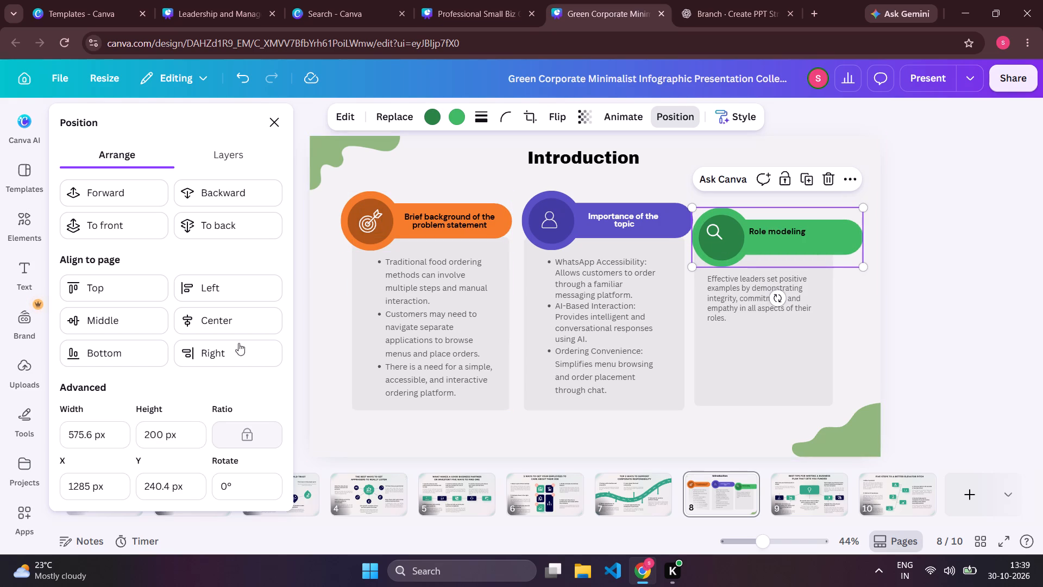
# Set the orange card's banner to a Y position of 185 px.
pyautogui.click(378, 199)
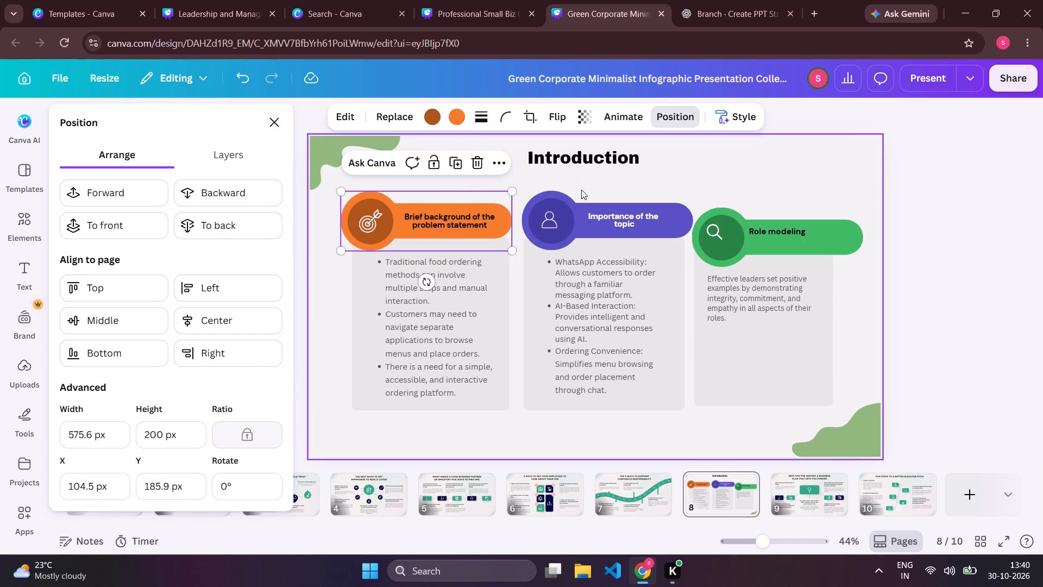
pyautogui.click(558, 194)
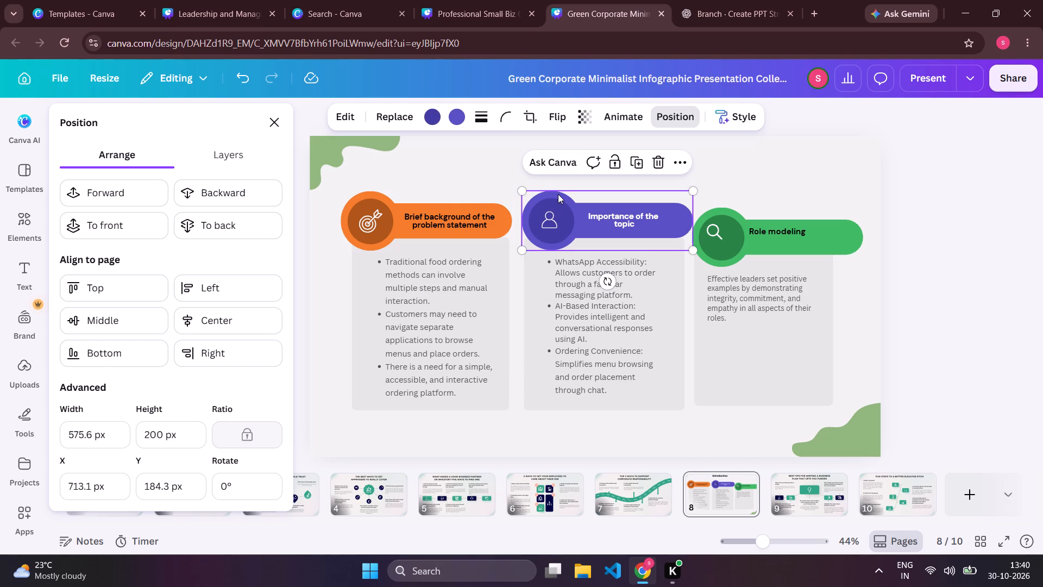
pyautogui.click(456, 198)
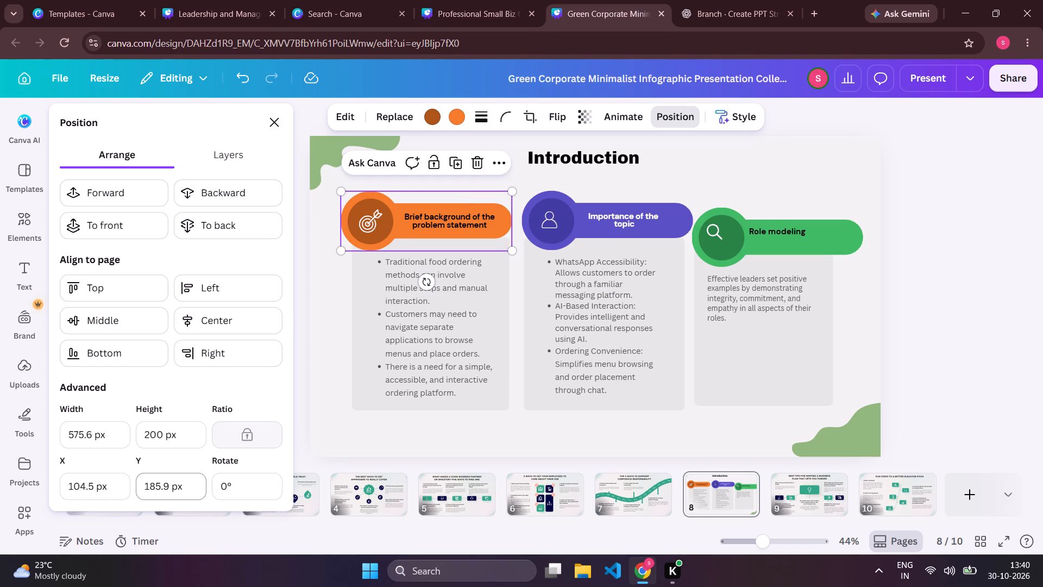
pyautogui.click(189, 491)
pyautogui.click(189, 491)
pyautogui.doubleClick(189, 491)
pyautogui.write('185')
pyautogui.press('Return')
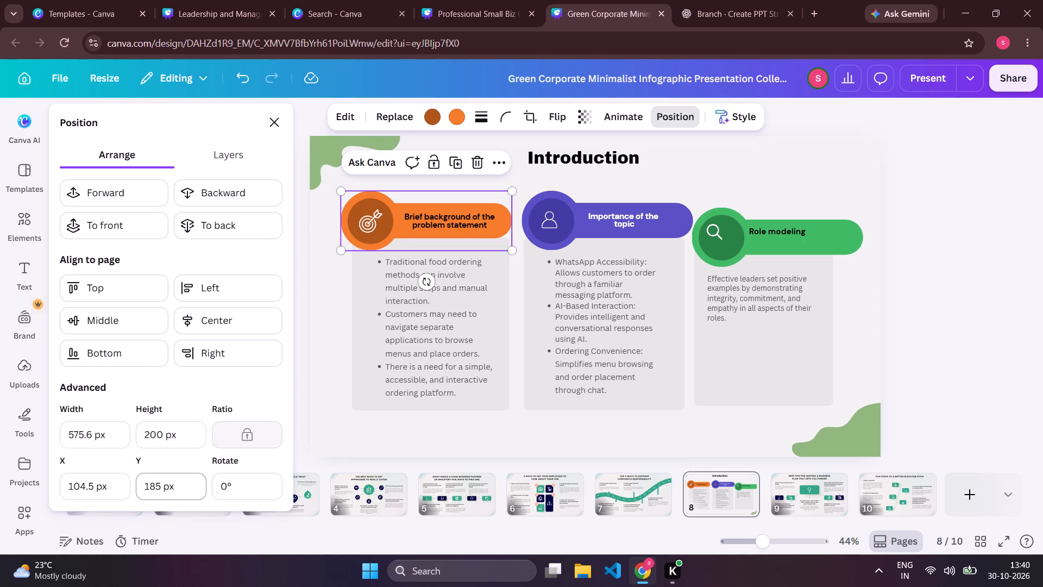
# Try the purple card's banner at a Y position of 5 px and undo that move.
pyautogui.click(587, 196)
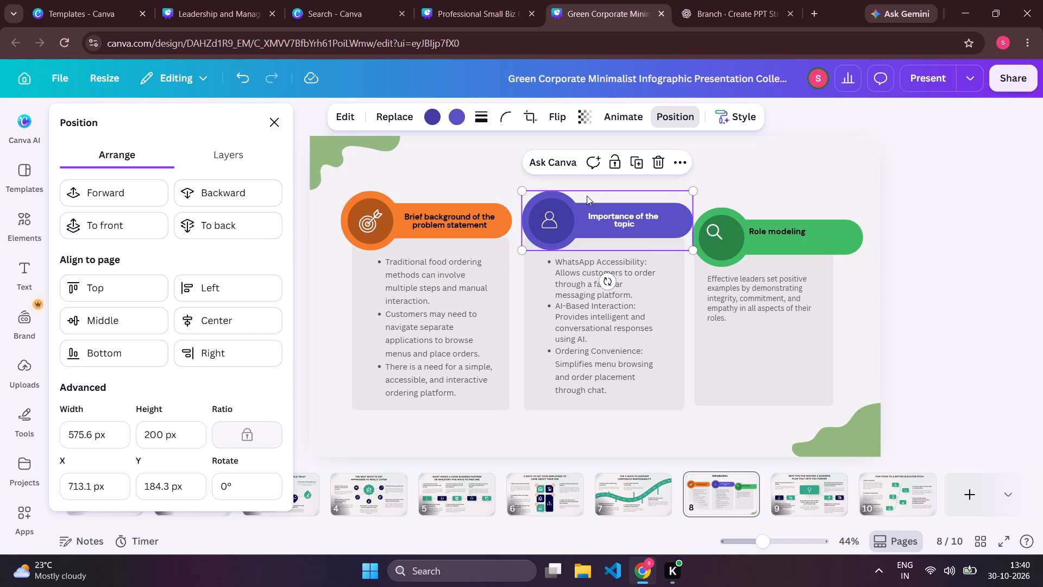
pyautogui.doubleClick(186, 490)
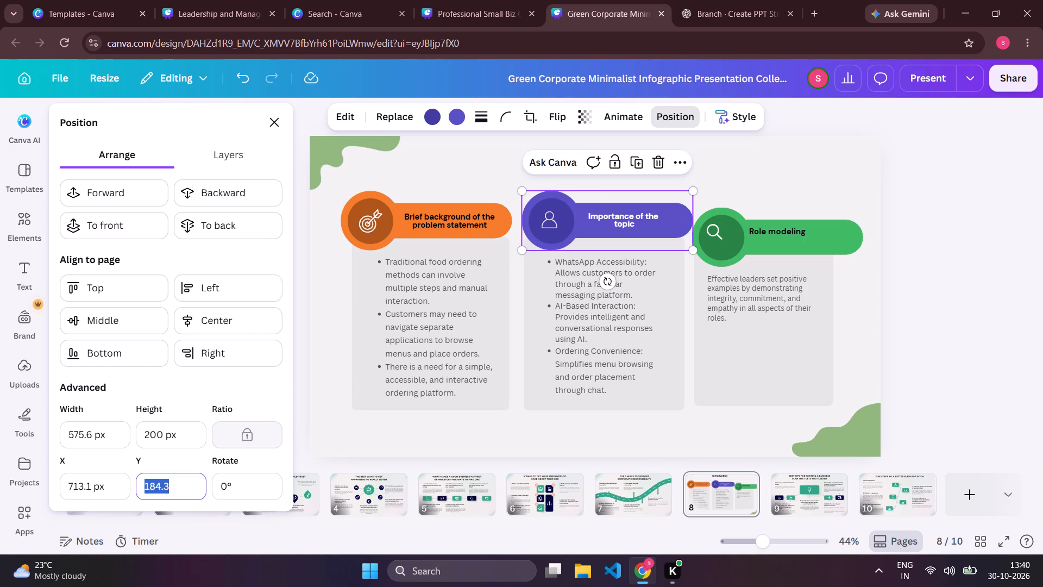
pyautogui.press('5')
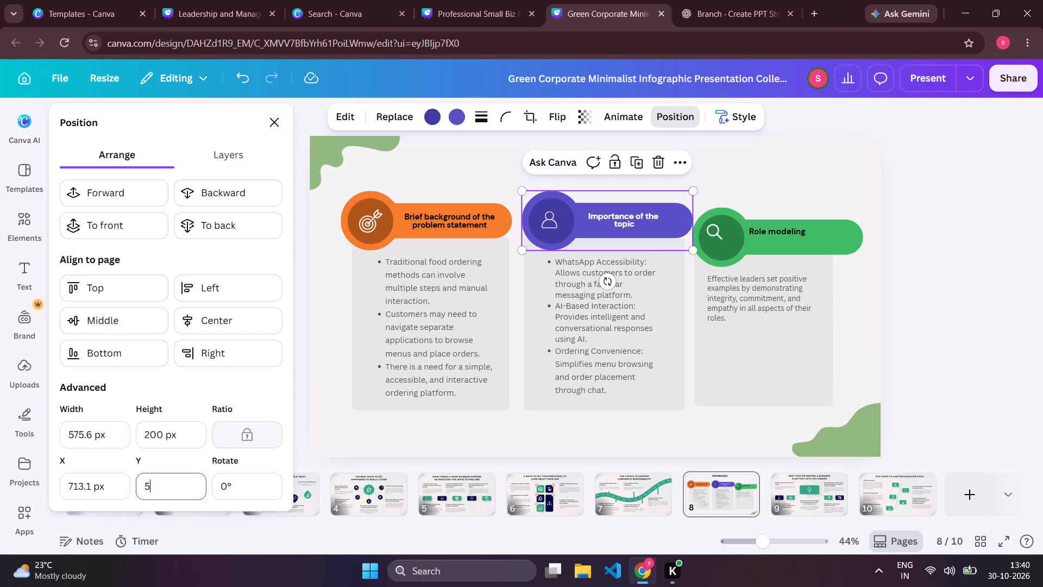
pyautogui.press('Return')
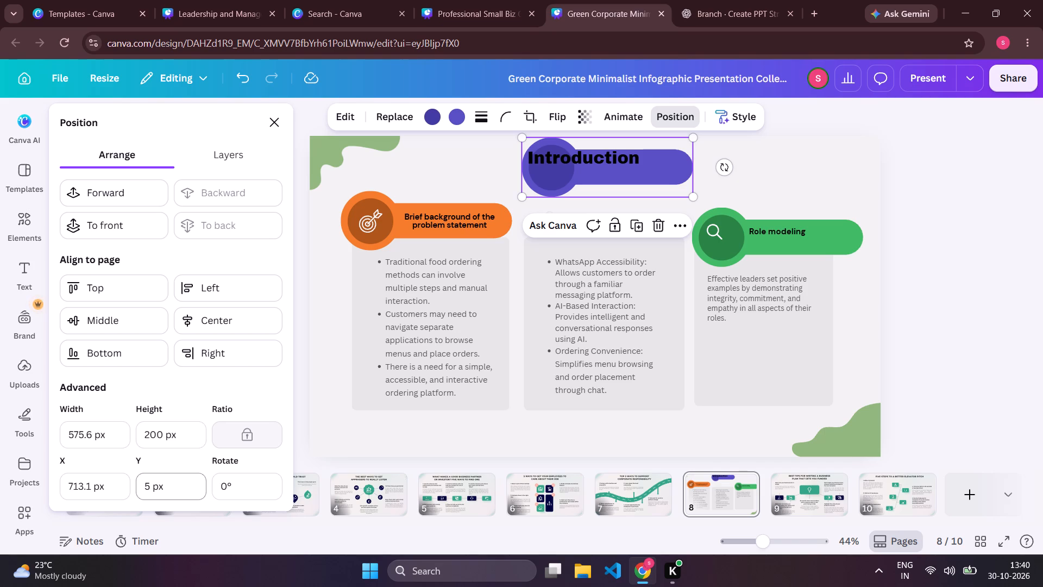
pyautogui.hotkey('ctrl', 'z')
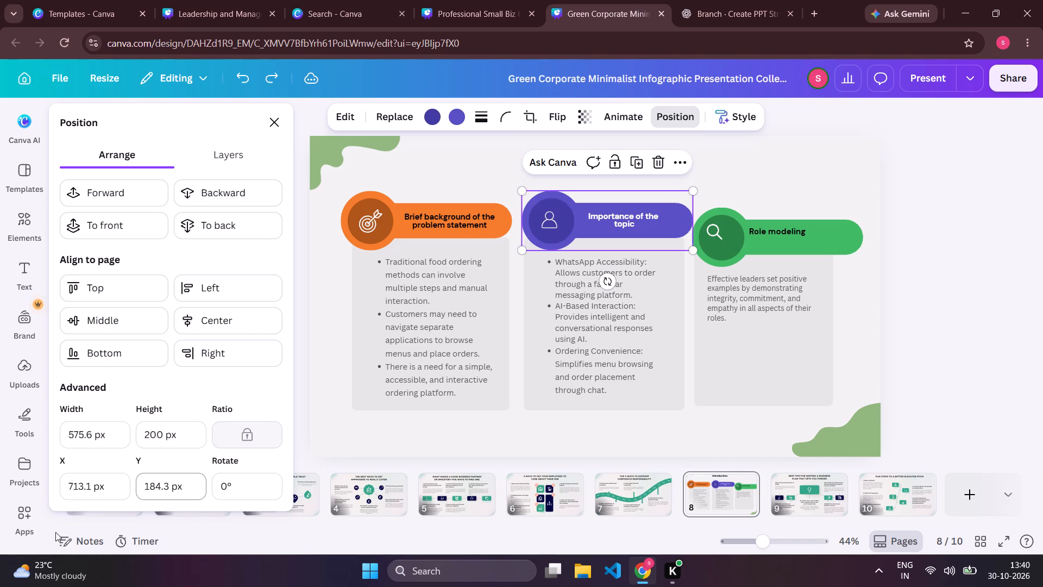
# Set the purple card's banner to a Y position of 185 px.
pyautogui.click(194, 484)
pyautogui.doubleClick(194, 484)
pyautogui.press('1')
pyautogui.press('5')
pyautogui.press('BackSpace')
pyautogui.press('8')
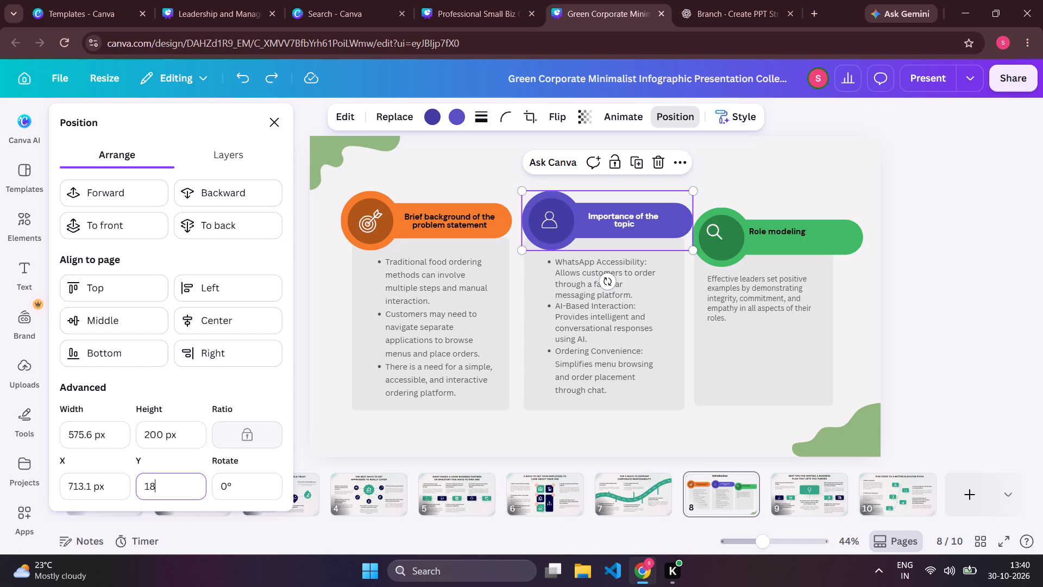
pyautogui.press('8')
pyautogui.press('BackSpace')
pyautogui.press('5')
pyautogui.press('Return')
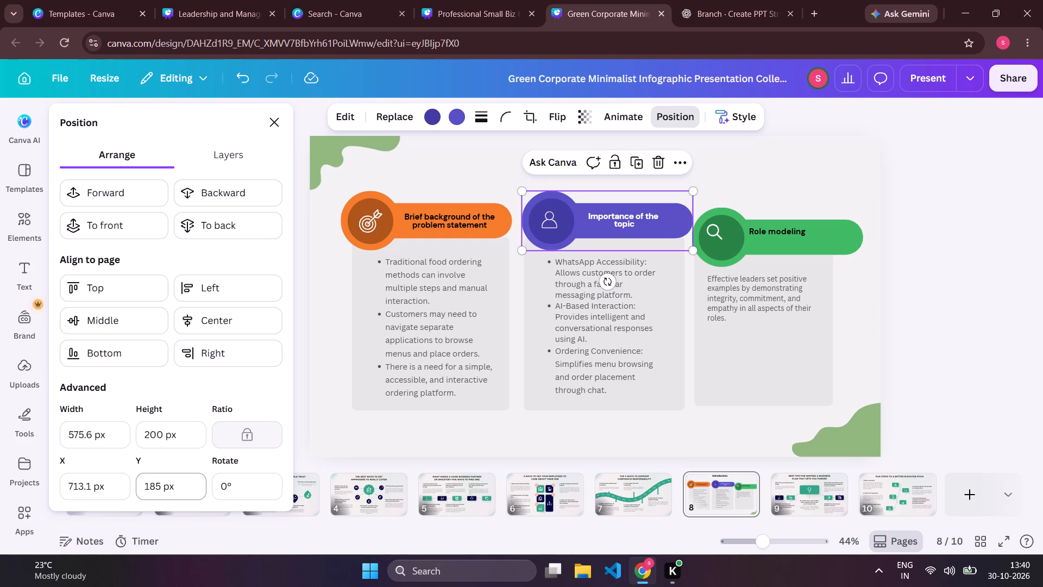
pyautogui.press('Return')
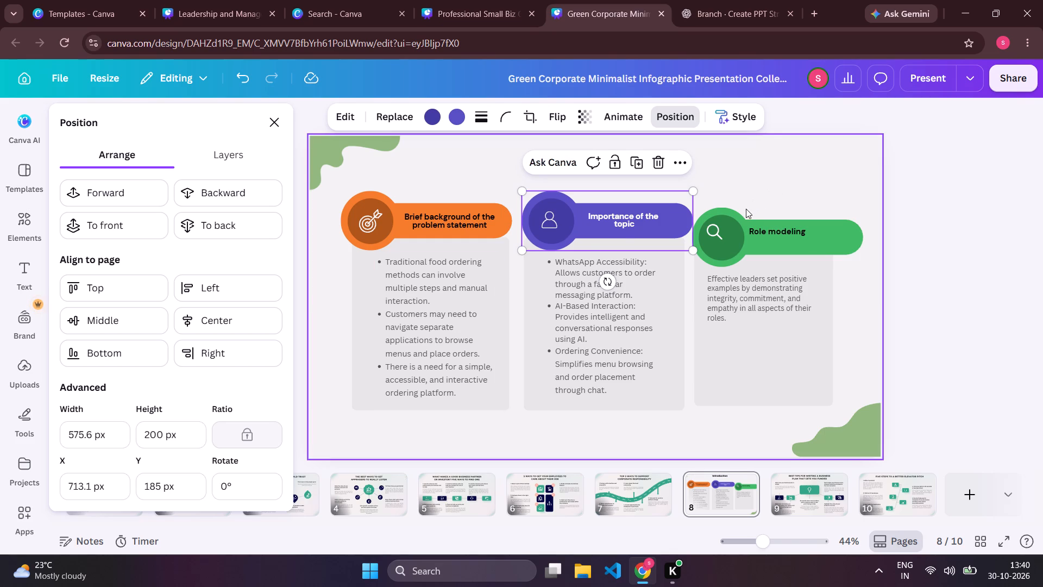
# Set the green card's banner to a Y position of 185 px.
pyautogui.click(743, 211)
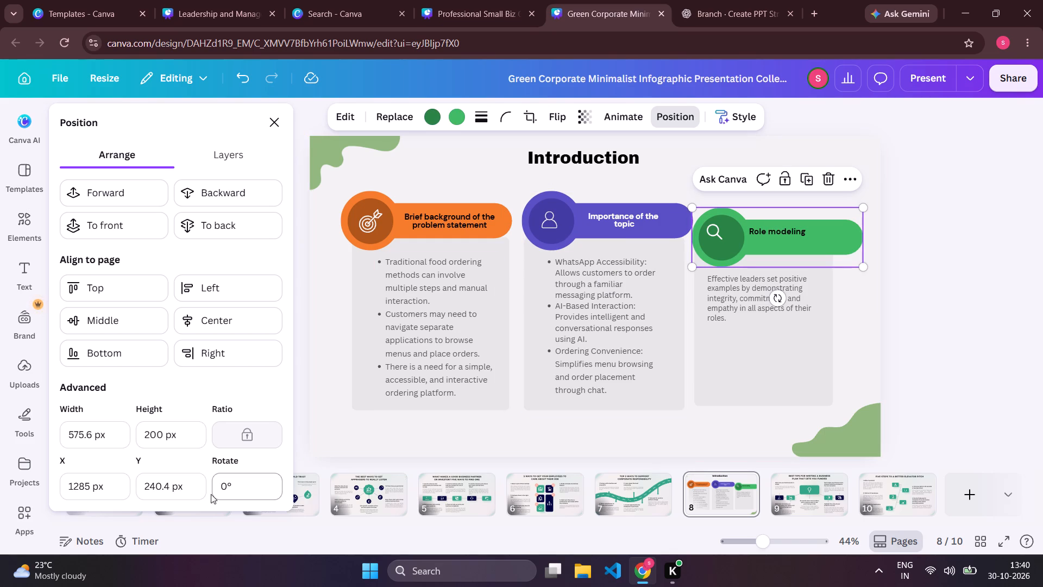
pyautogui.click(188, 488)
pyautogui.doubleClick(188, 488)
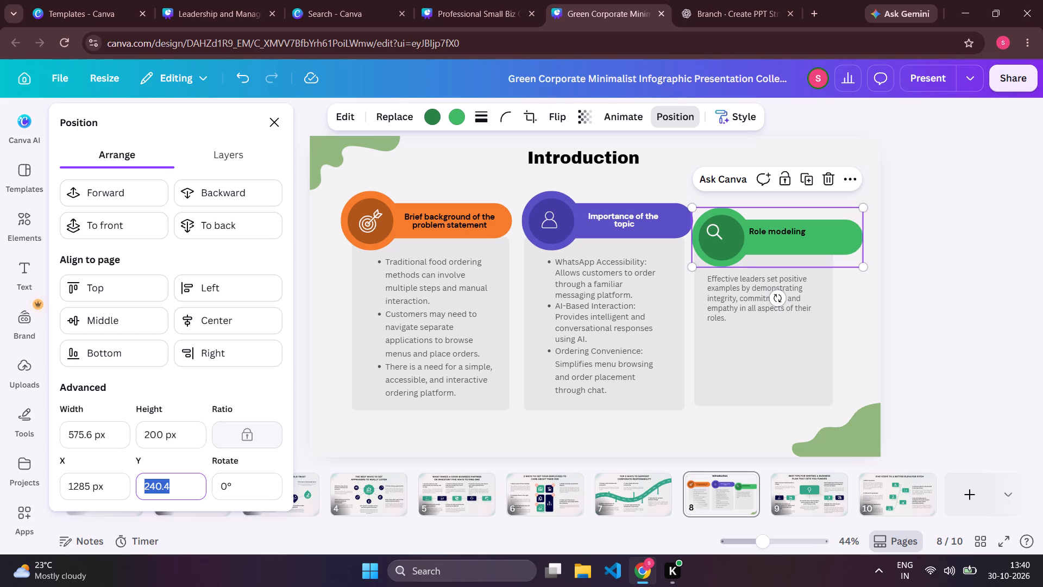
pyautogui.press('1')
pyautogui.press('8')
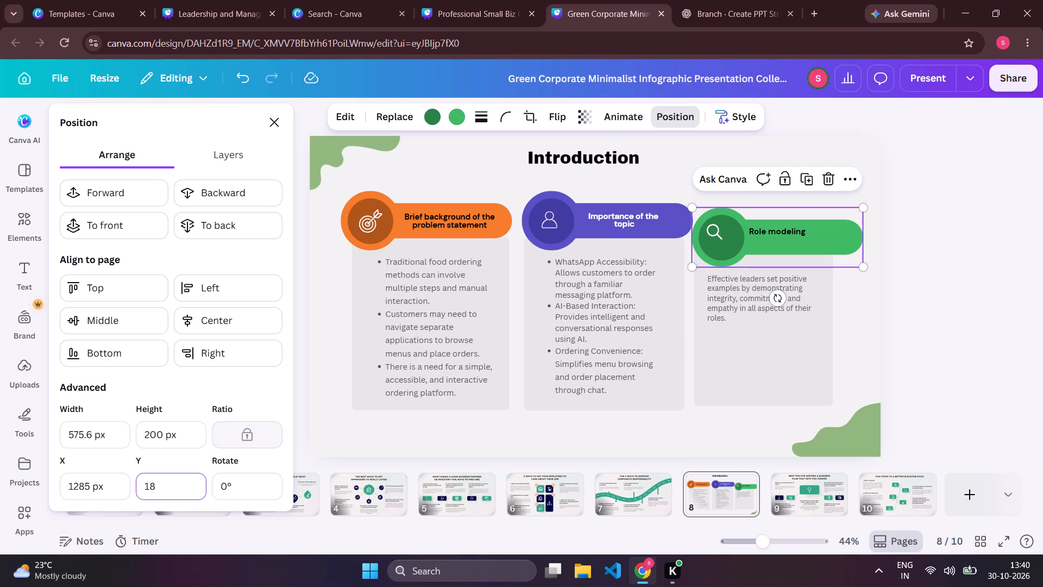
pyautogui.press('5')
pyautogui.press('Return')
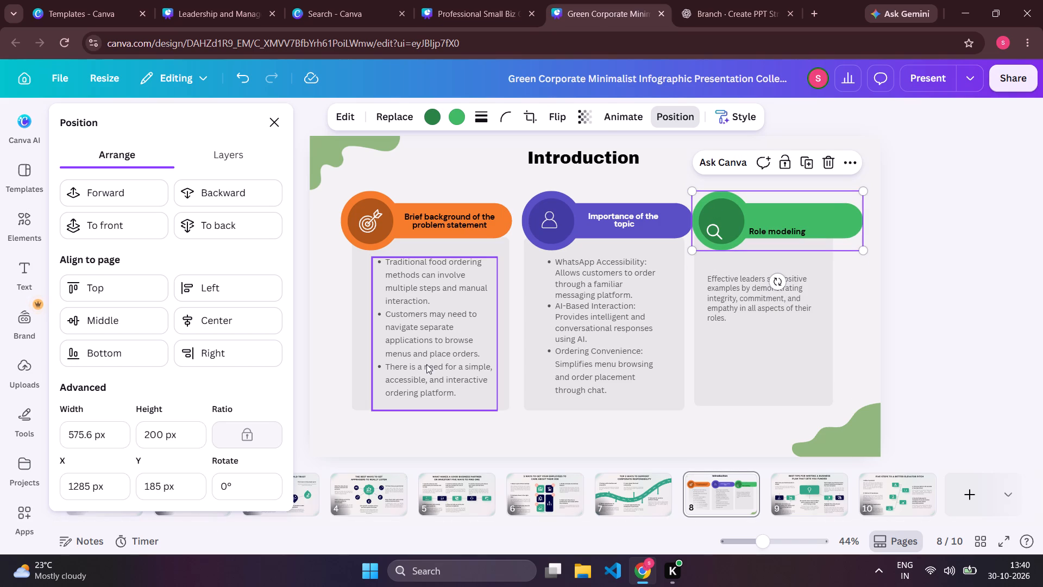
# Open the text colour choices for the "Brief background of the problem statement" heading.
pyautogui.click(460, 225)
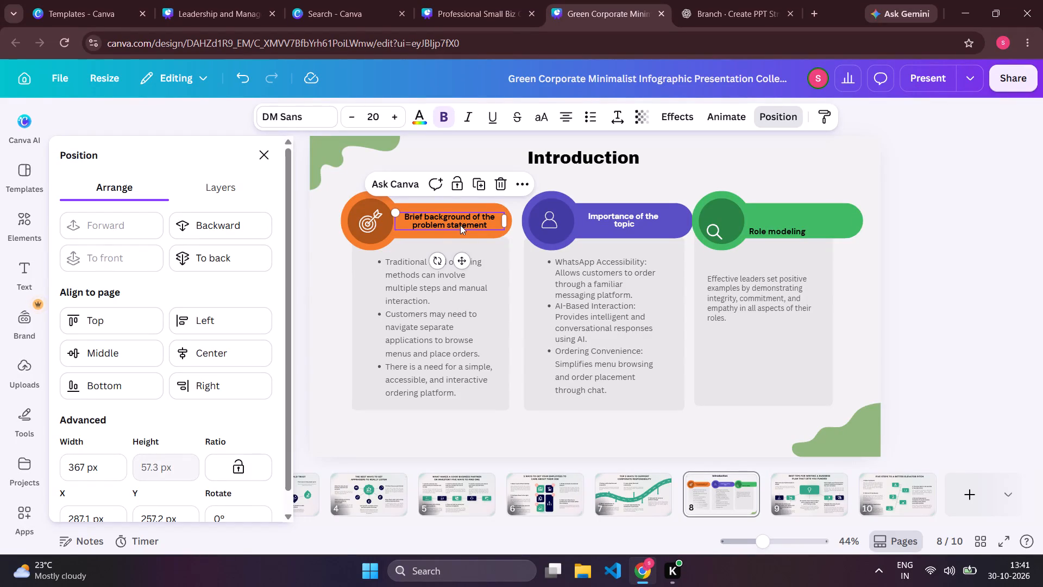
pyautogui.click(419, 126)
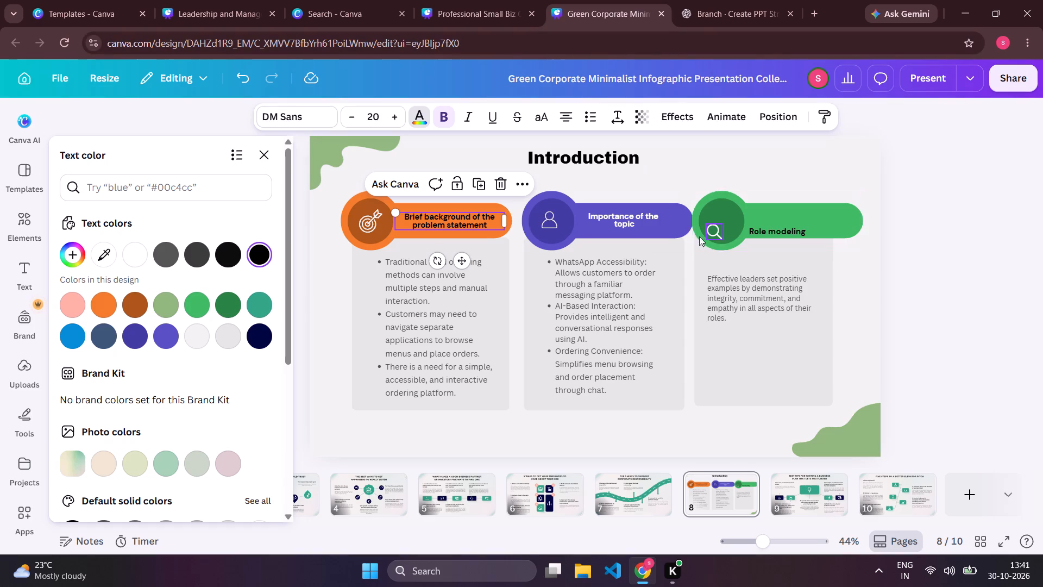
# Move the magnifying glass icon up and slightly right to the middle of the green banner's dark circle.
pyautogui.moveTo(719, 228); pyautogui.dragTo(722, 221)
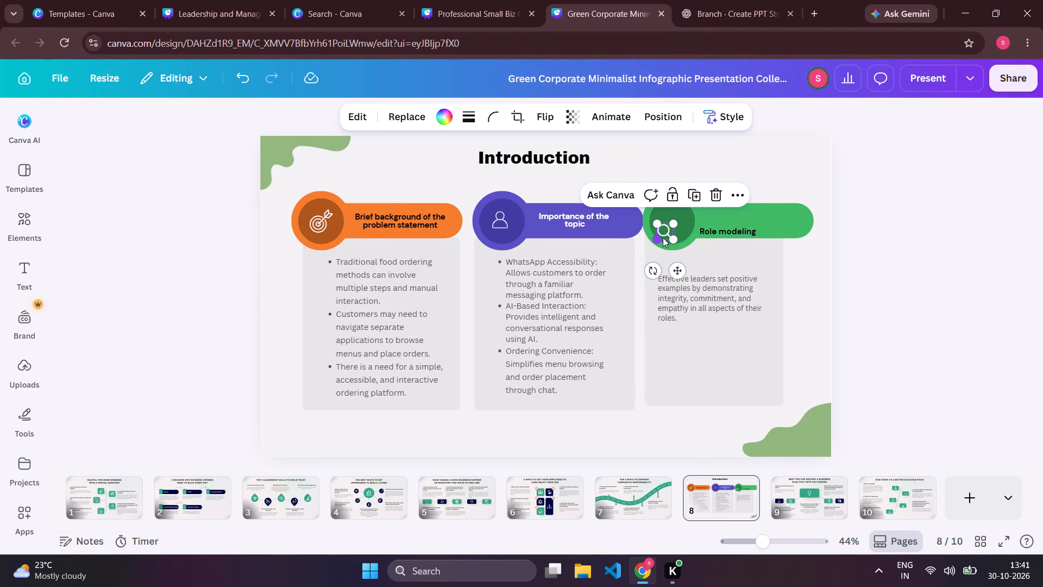
pyautogui.moveTo(667, 231); pyautogui.dragTo(677, 223)
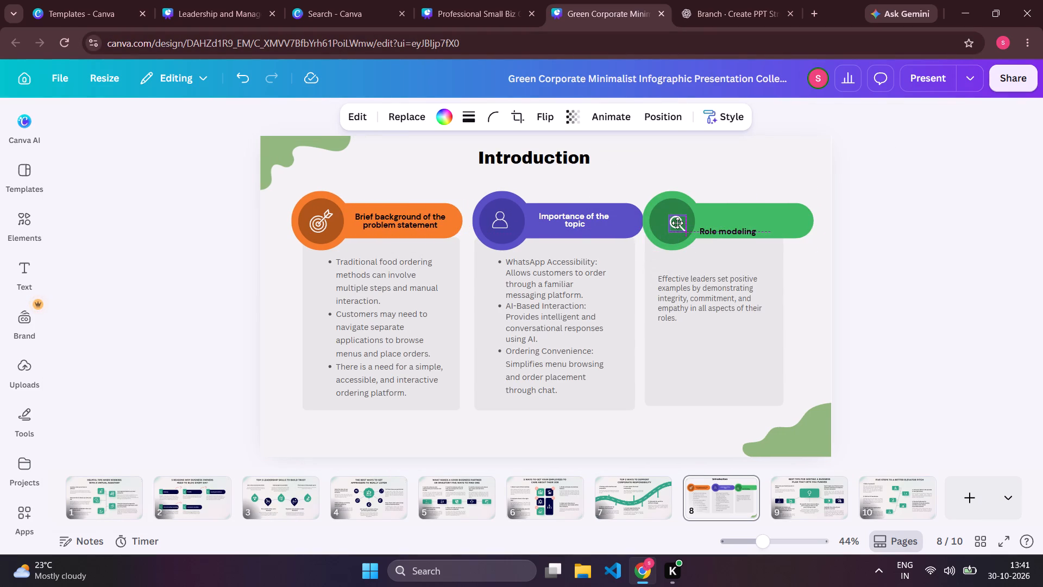
pyautogui.moveTo(677, 223); pyautogui.dragTo(674, 220)
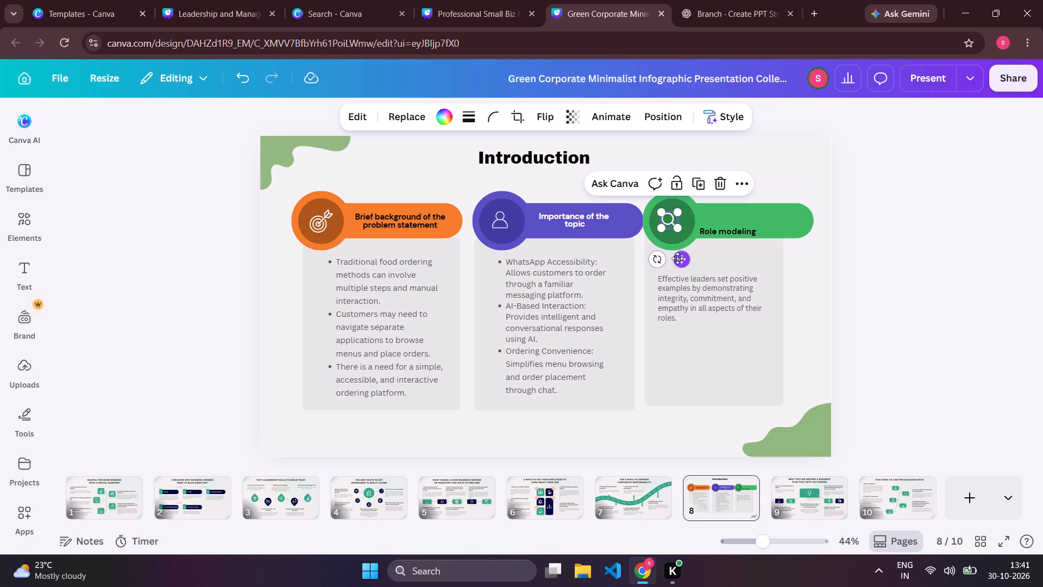
pyautogui.click(860, 258)
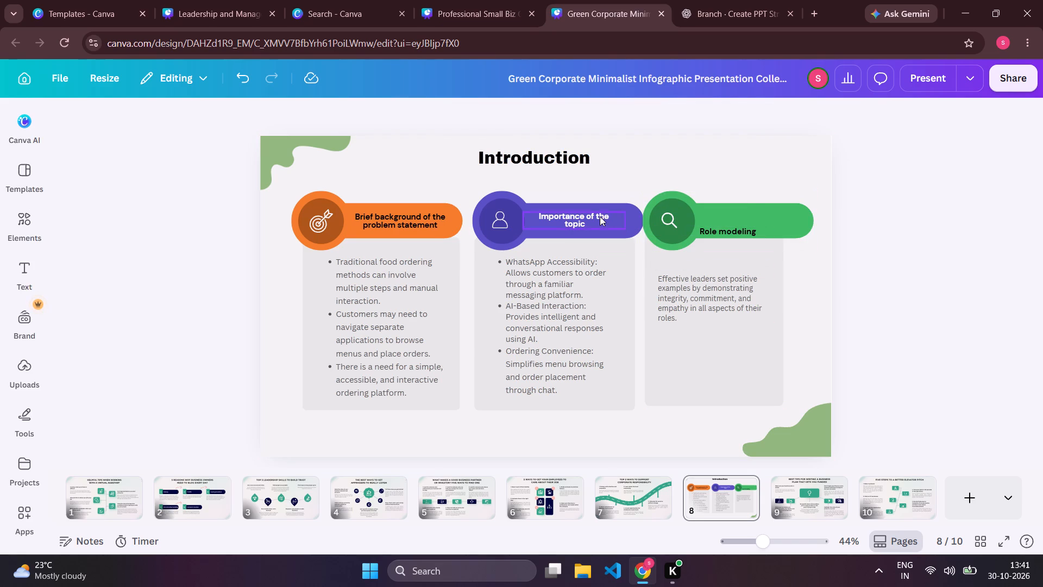
# Change the text colour of the "Brief background of the problem statement" heading to white.
pyautogui.click(414, 221)
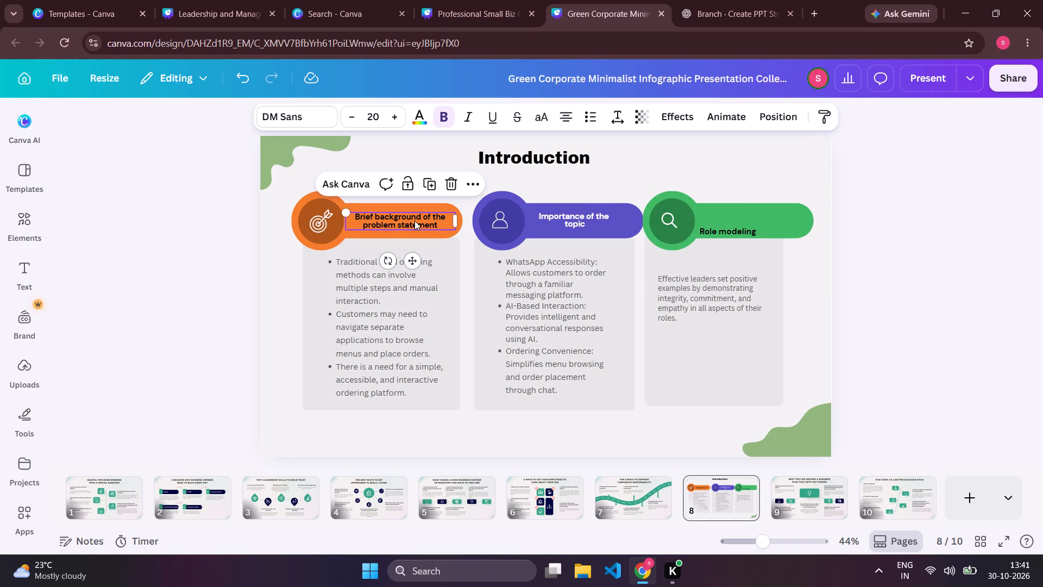
pyautogui.tripleClick(414, 221)
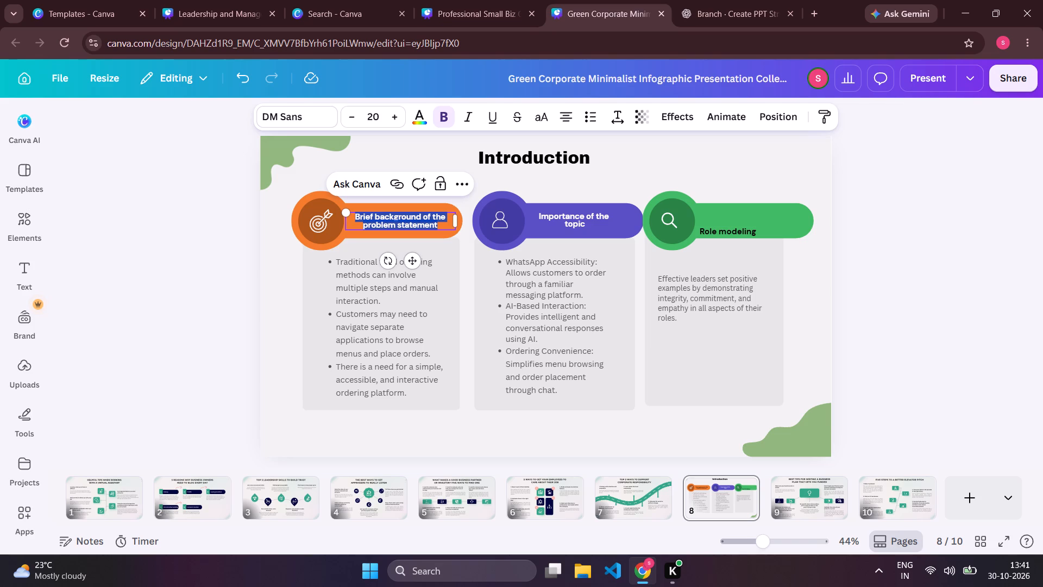
pyautogui.click(414, 123)
pyautogui.click(141, 254)
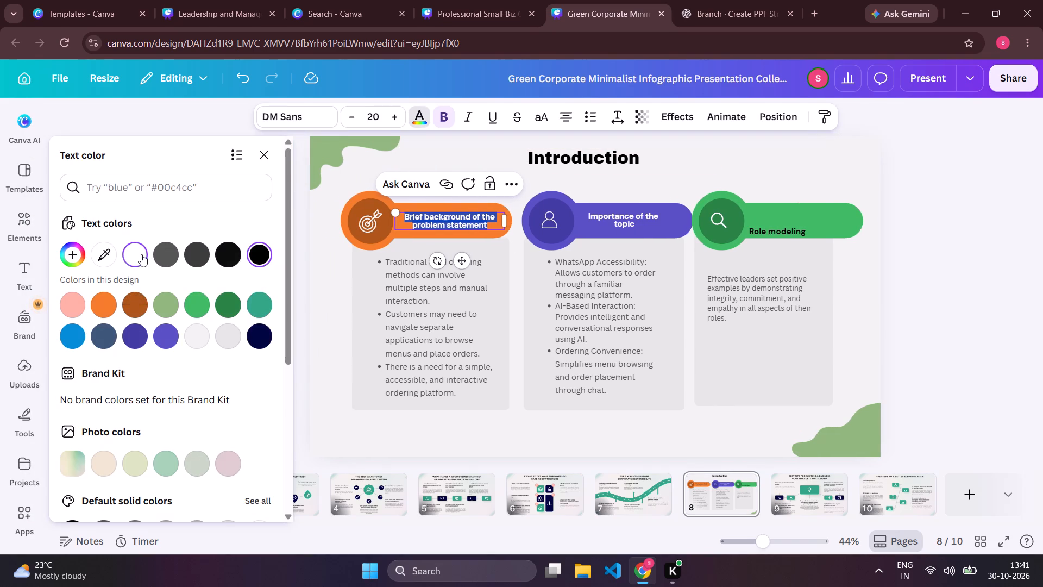
pyautogui.click(574, 177)
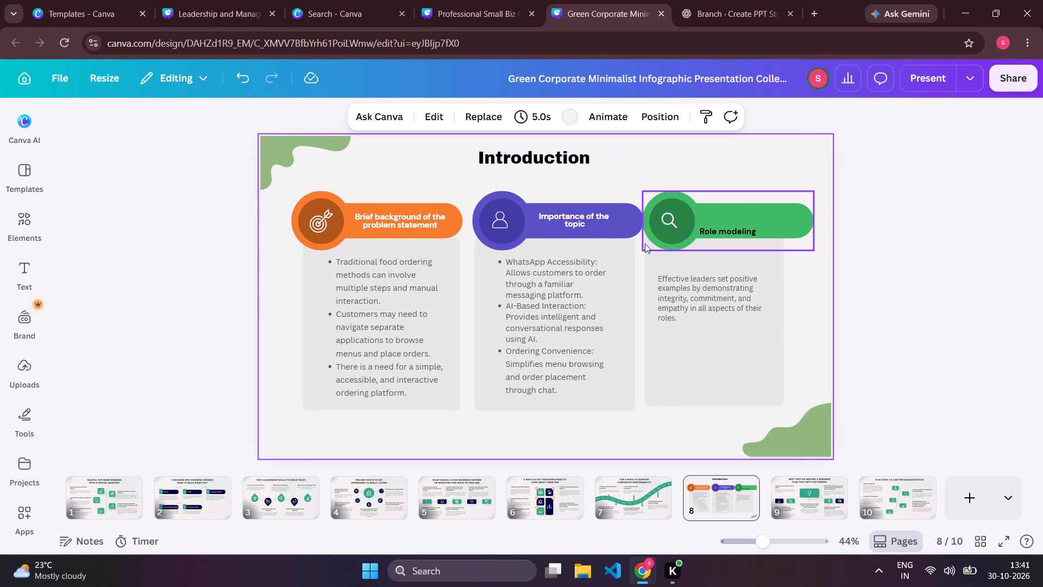
# Move the "Role modeling" heading up and slightly right, inside the green banner.
pyautogui.click(726, 228)
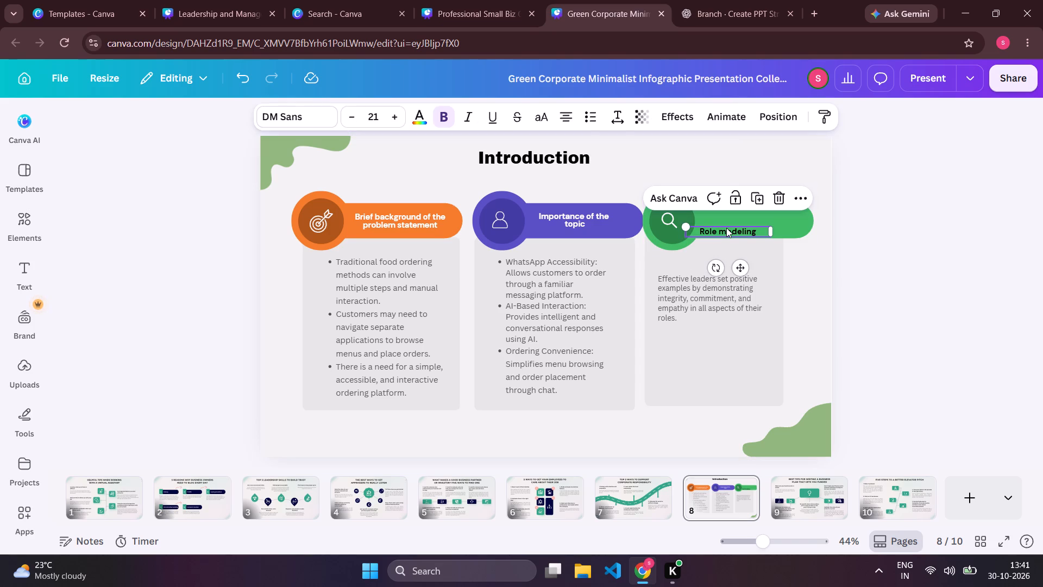
pyautogui.moveTo(726, 228); pyautogui.dragTo(749, 214)
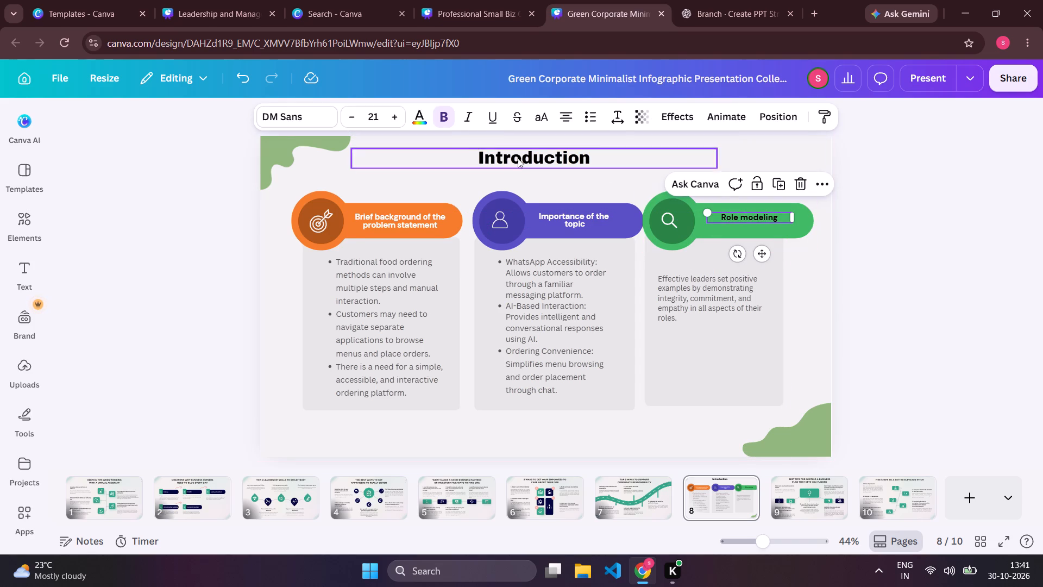
# Change the text colour of the "Role modeling" heading to white.
pyautogui.click(412, 119)
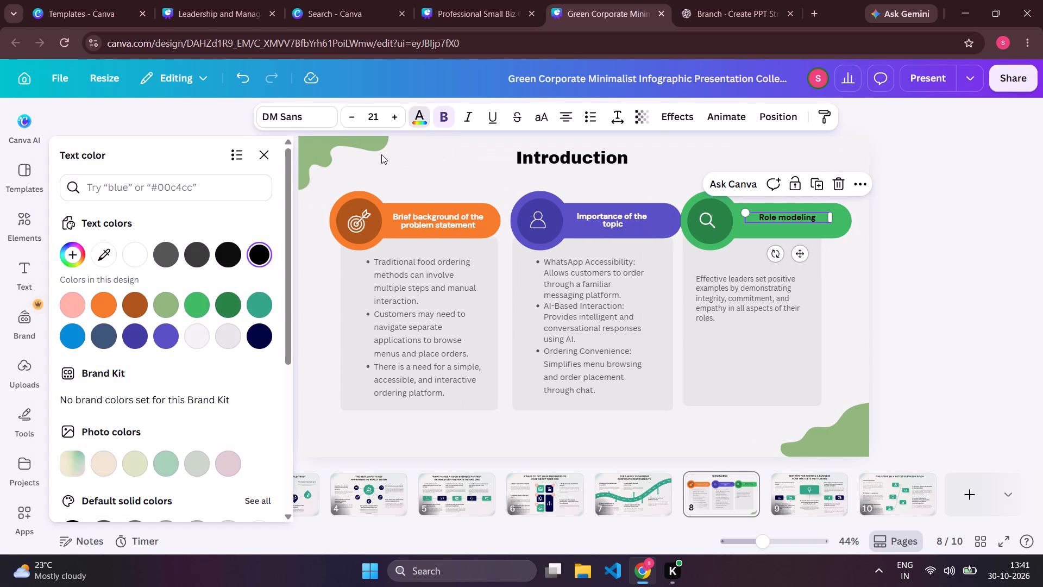
pyautogui.click(139, 258)
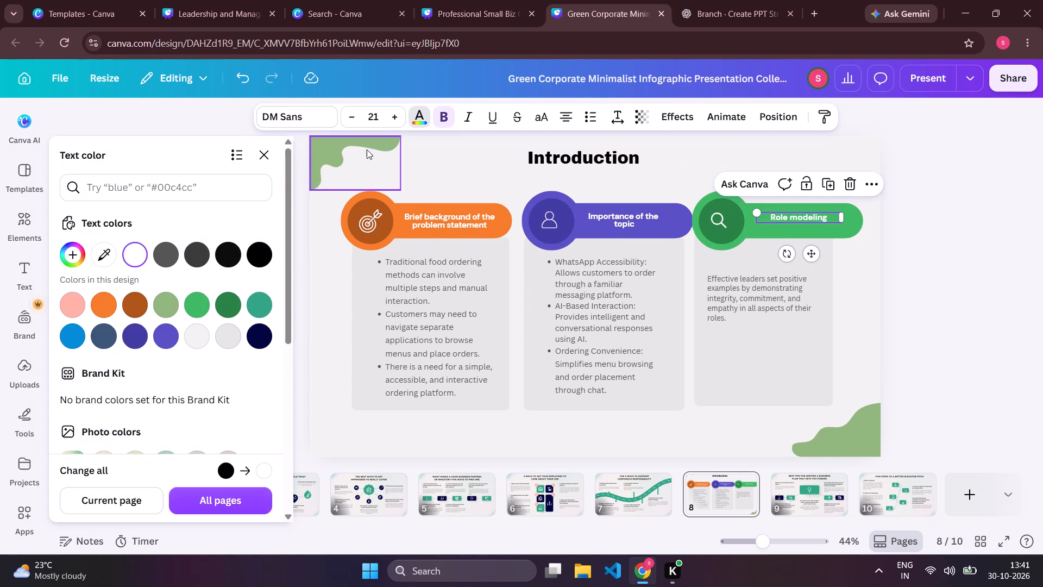
# Set the "Importance of the topic" heading's font size to 20, matching the orange card's heading.
pyautogui.click(428, 213)
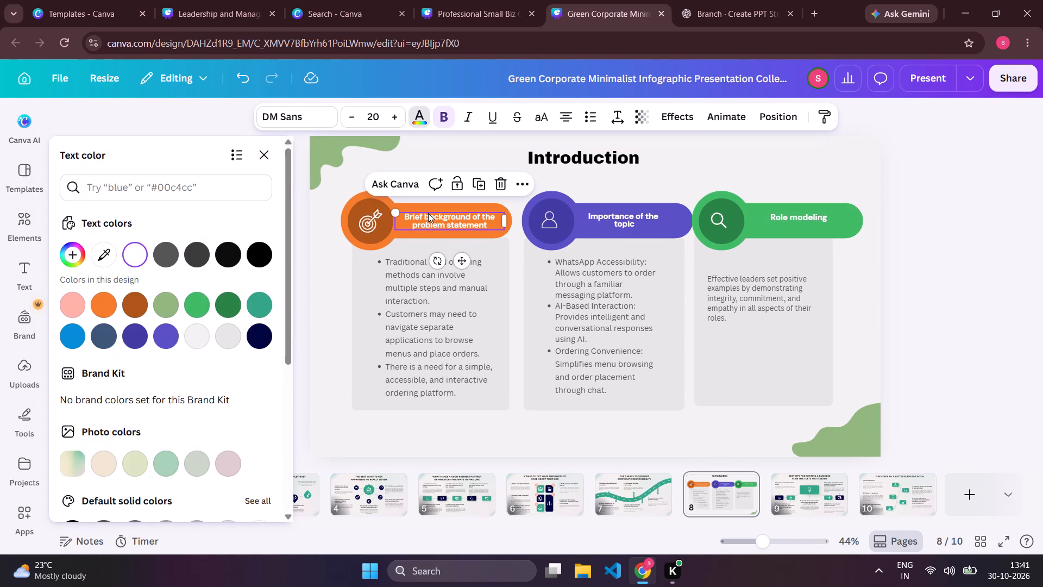
pyautogui.click(620, 222)
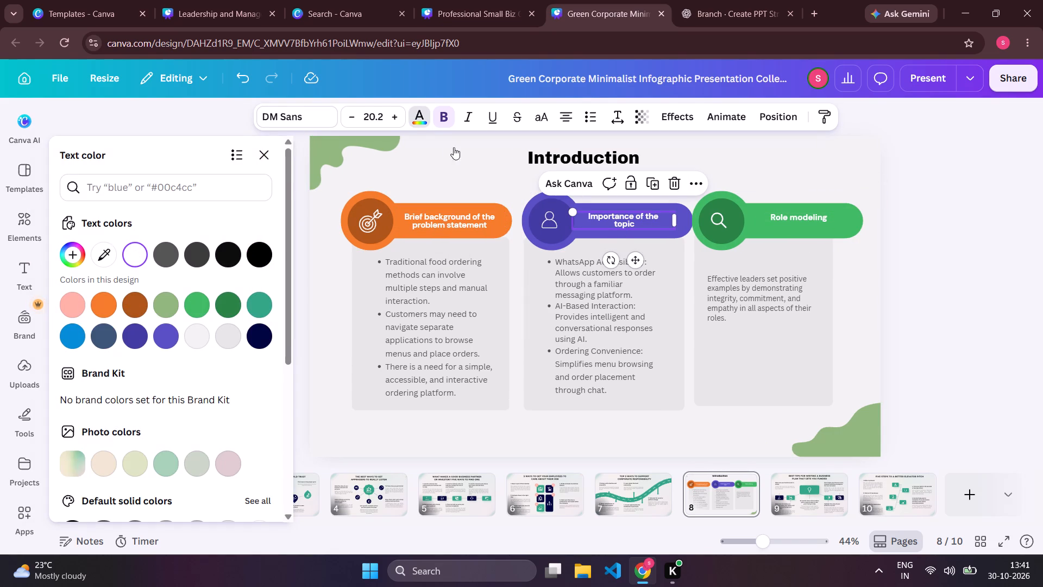
pyautogui.click(378, 117)
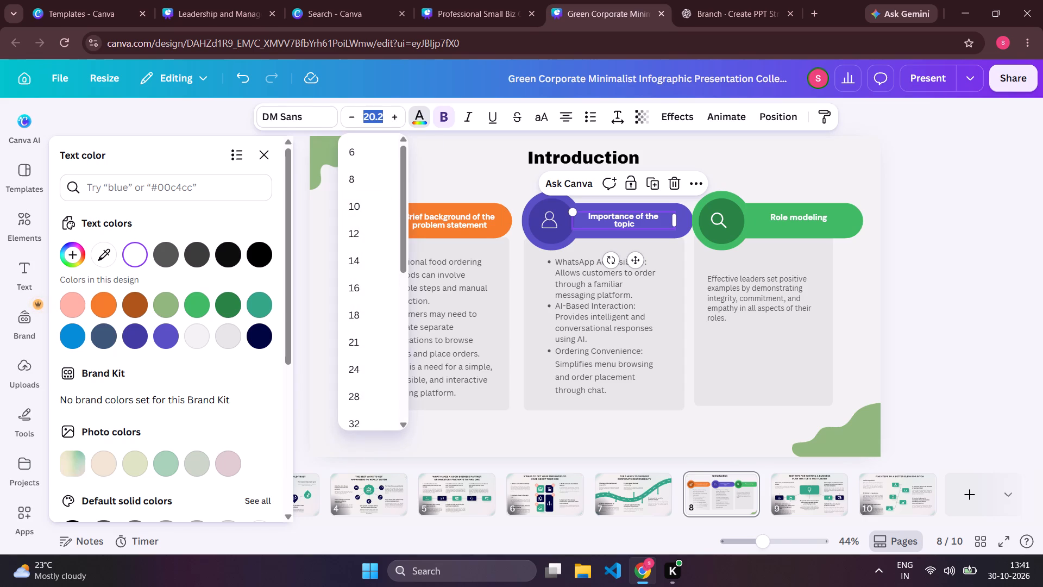
pyautogui.press('Right')
pyautogui.press('BackSpace')
pyautogui.press('BackSpace')
pyautogui.press('Return')
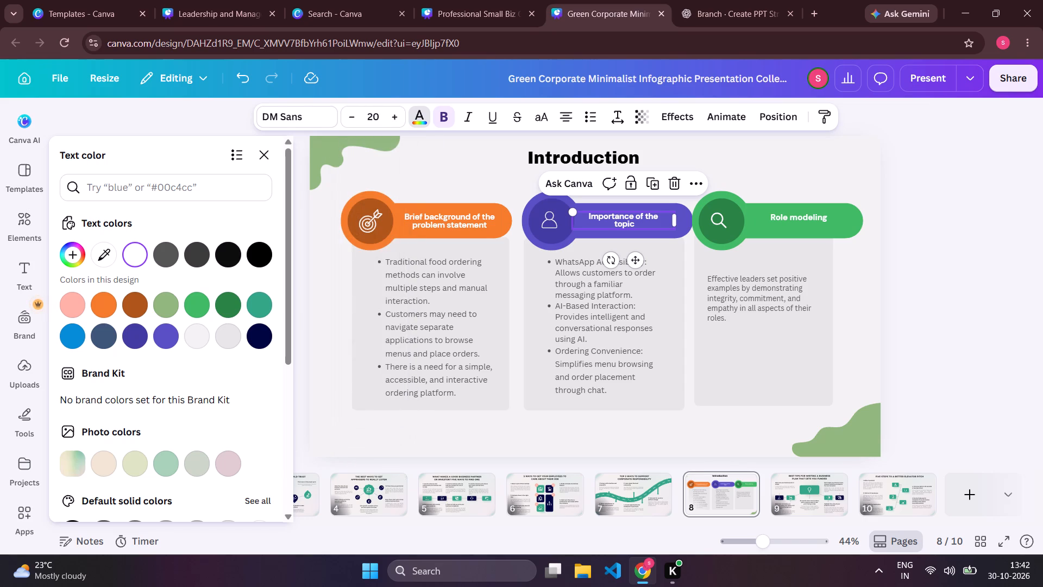
pyautogui.click(807, 217)
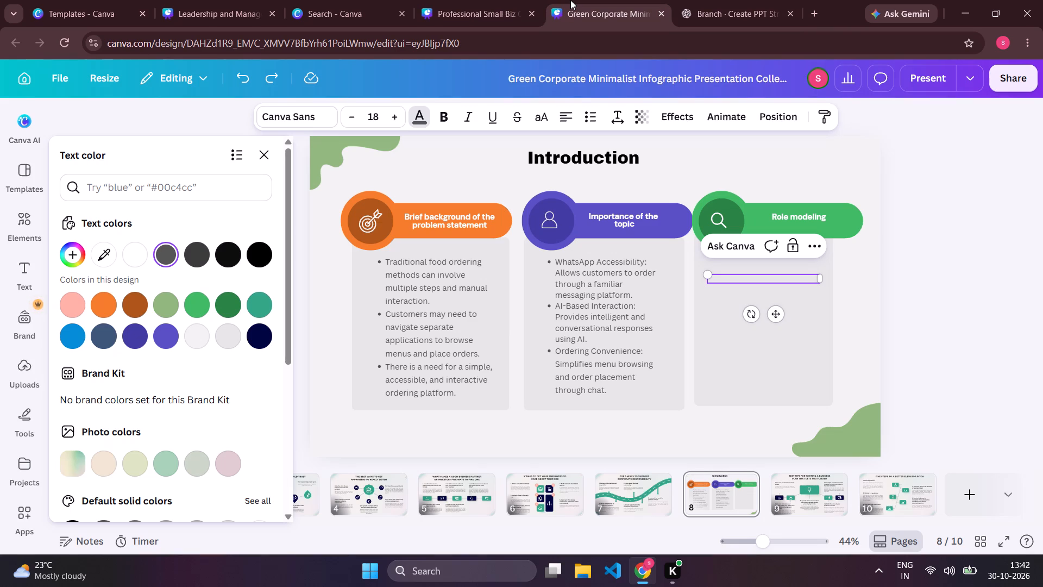
# Paste the four copied motivation bullets into the green card's empty text box on the Introduction slide.
pyautogui.hotkey('ctrl', 'v')
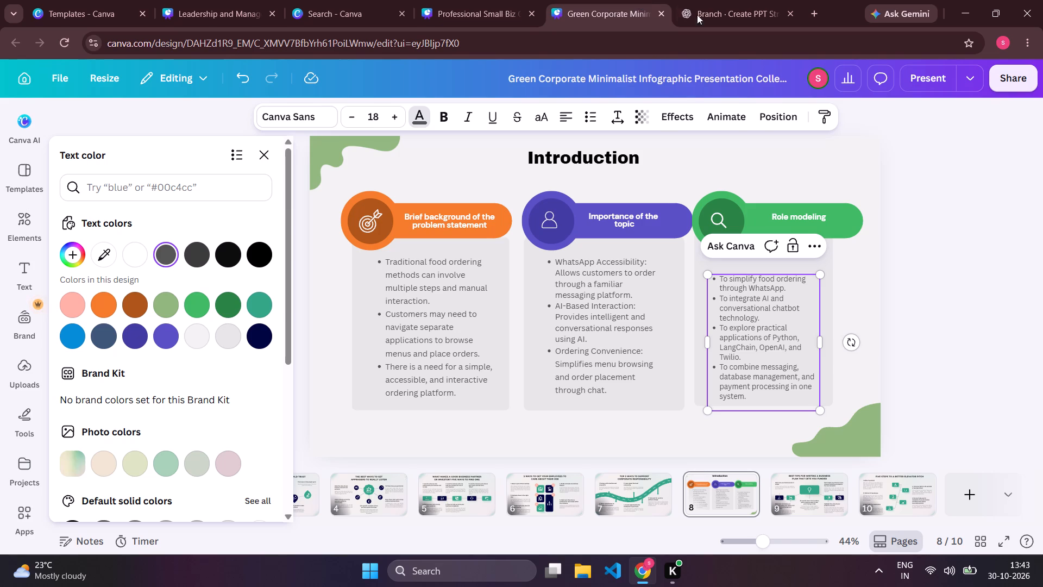
pyautogui.moveTo(734, 299); pyautogui.dragTo(731, 272)
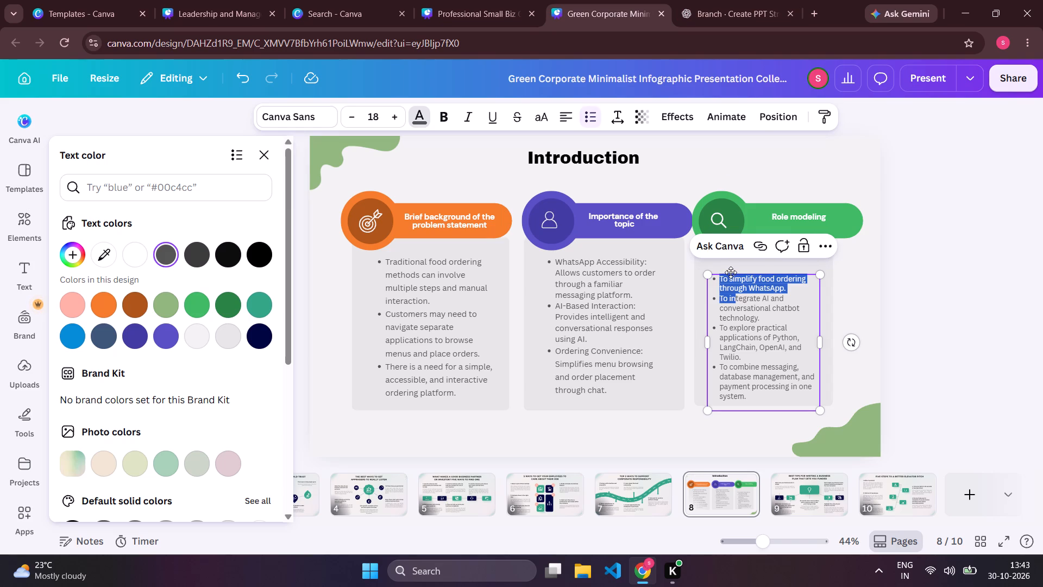
pyautogui.click(858, 299)
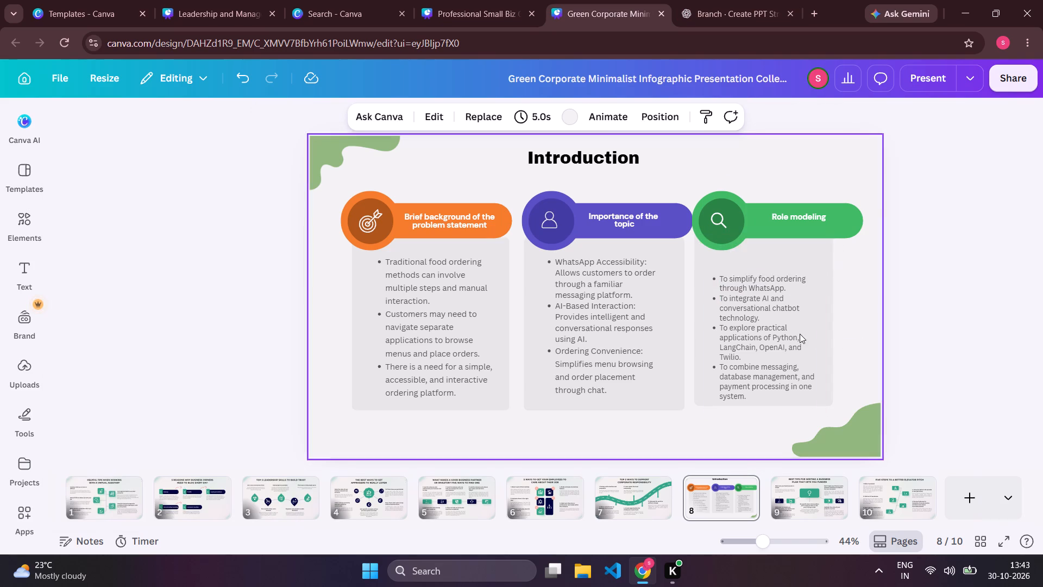
# Move the motivation bullets' text box up so it sits centred within the grey area of the green card.
pyautogui.click(792, 334)
pyautogui.moveTo(723, 344); pyautogui.dragTo(721, 328)
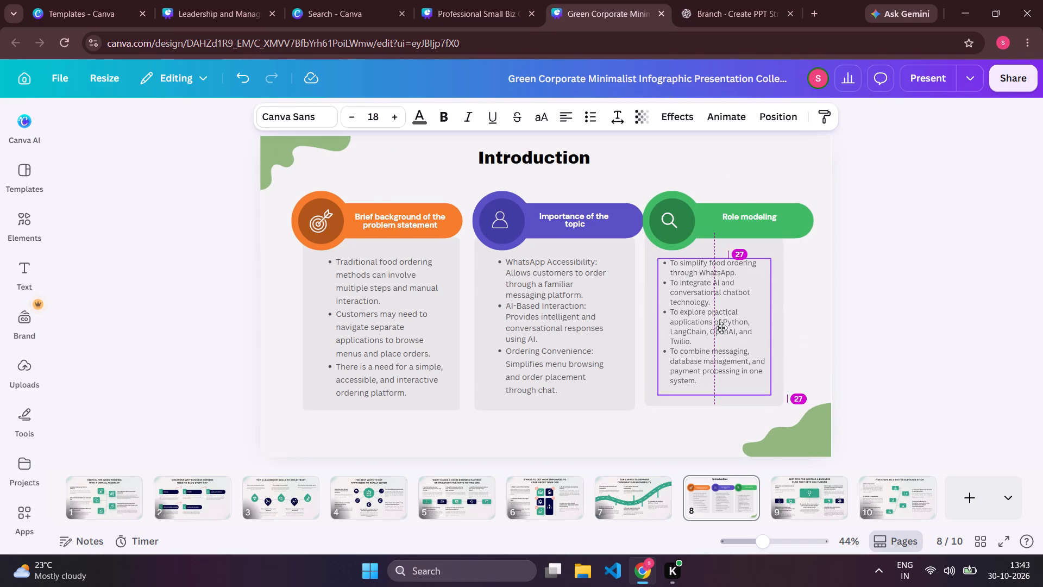
pyautogui.moveTo(721, 328); pyautogui.dragTo(721, 329)
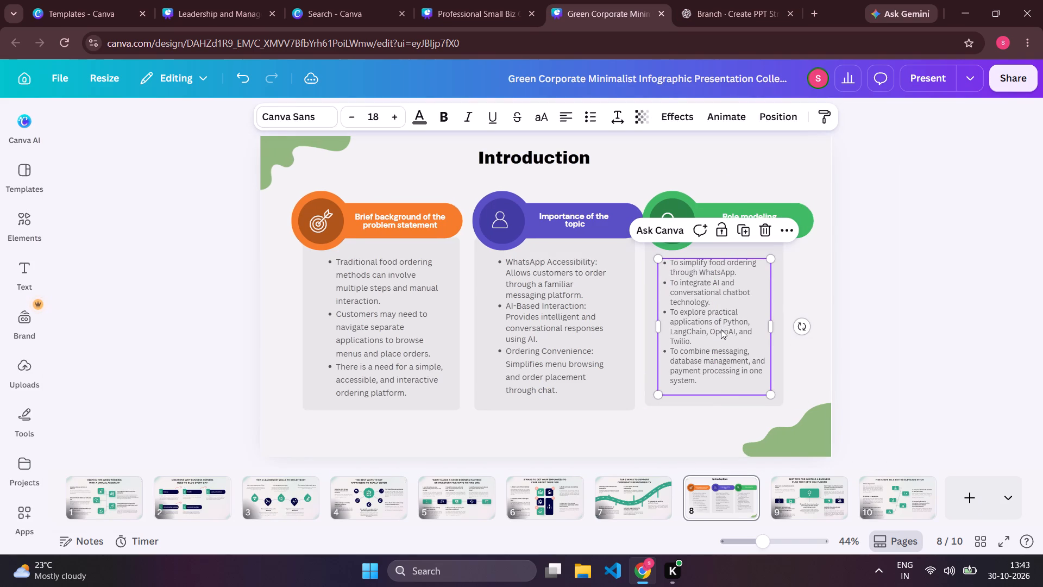
pyautogui.click(818, 349)
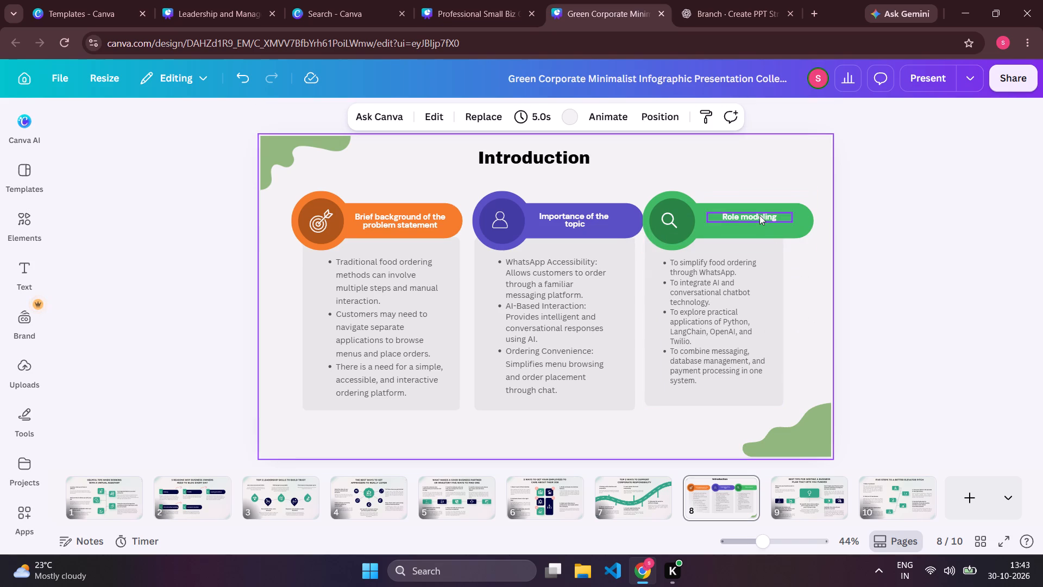
# Select the "Role modeling" heading on the green card.
pyautogui.click(759, 215)
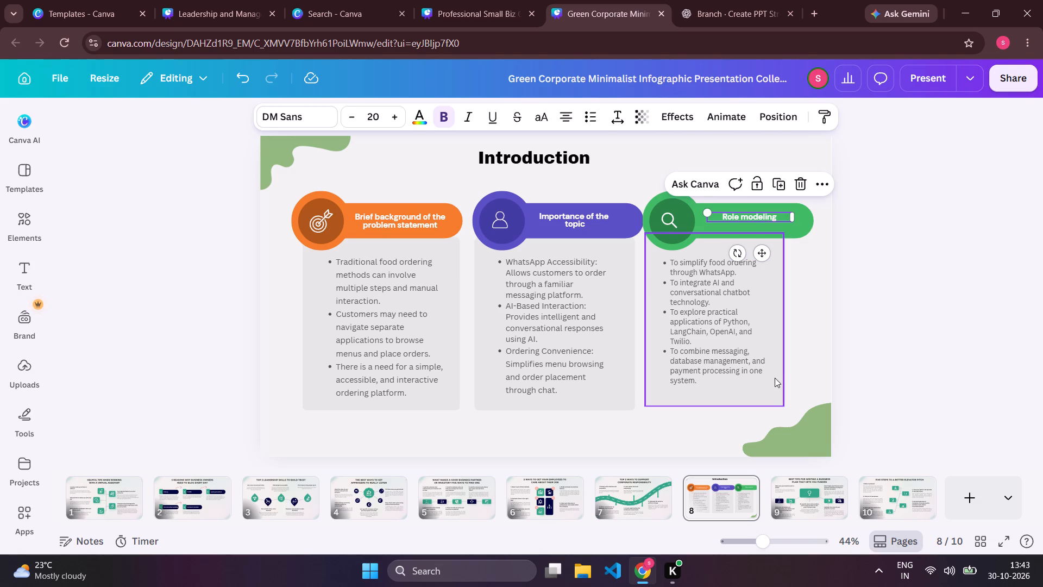
# Widen the green card's grey box to about 519 px and extend its bottom edge level with the other two cards.
pyautogui.click(783, 360)
pyautogui.moveTo(783, 360); pyautogui.dragTo(794, 360)
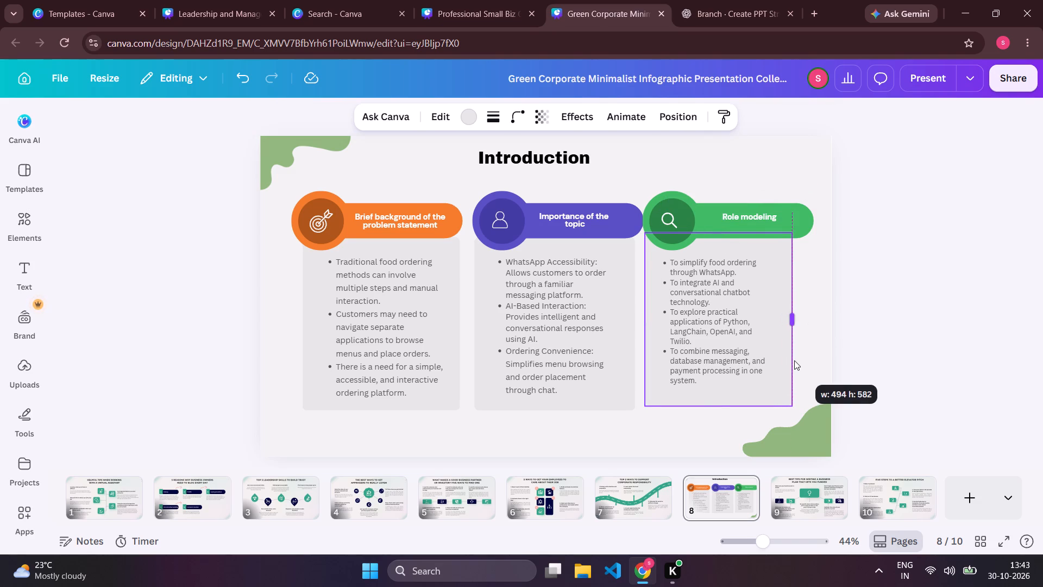
pyautogui.moveTo(794, 360); pyautogui.dragTo(800, 368)
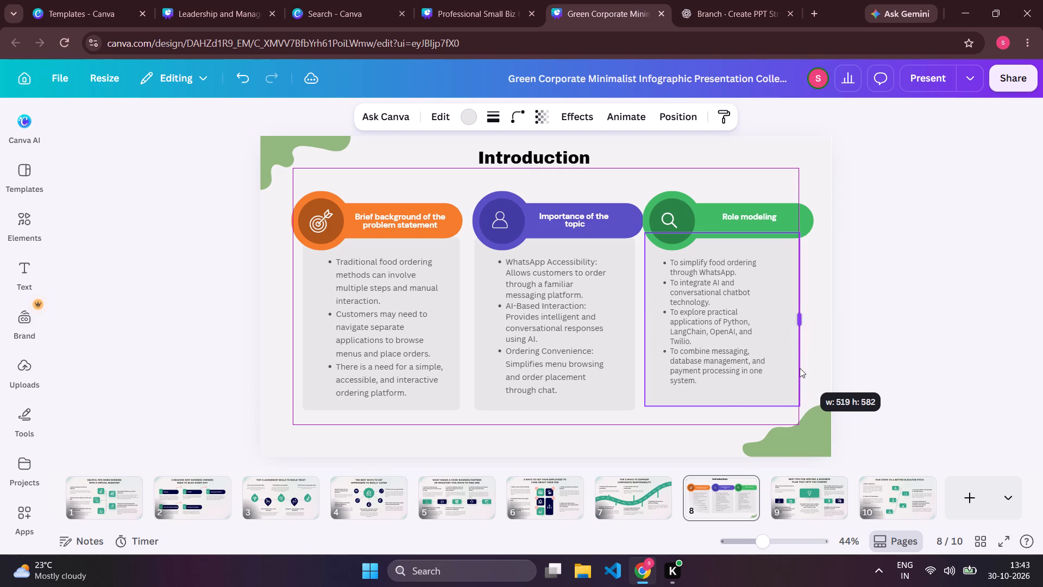
pyautogui.moveTo(800, 368); pyautogui.dragTo(801, 369)
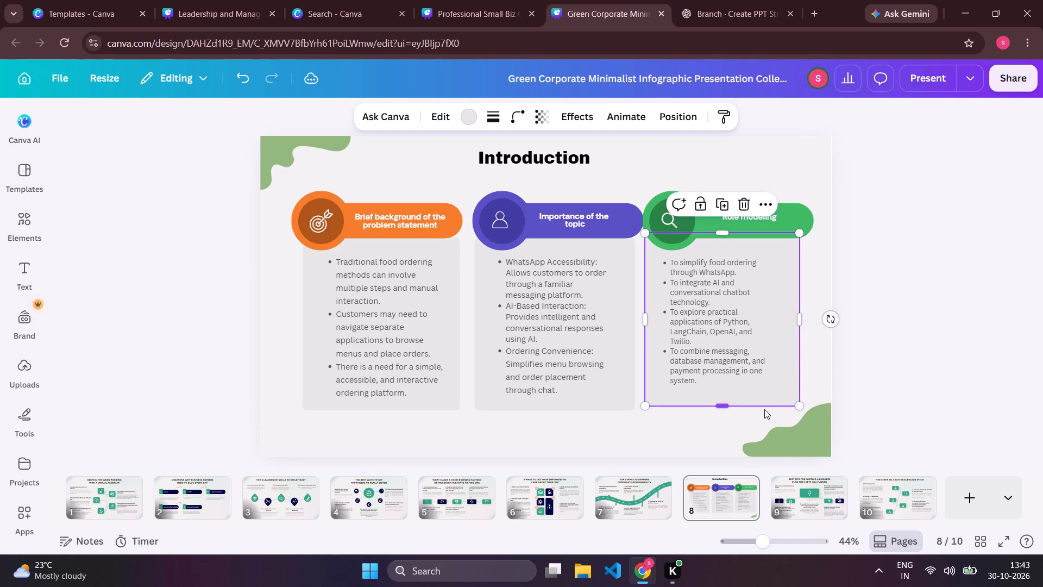
pyautogui.moveTo(717, 407); pyautogui.dragTo(717, 411)
pyautogui.click(707, 433)
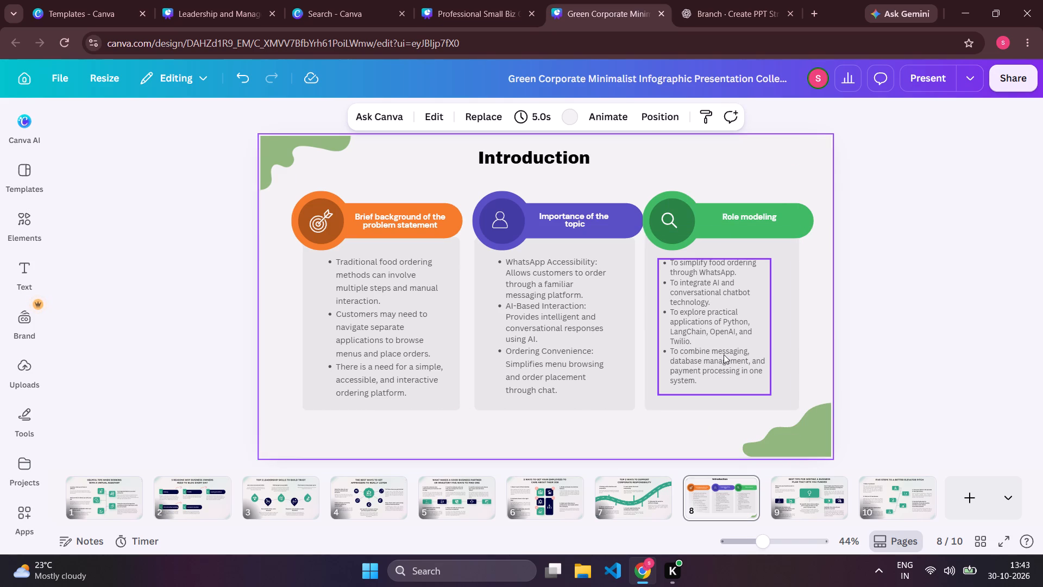
# Increase the font size of the motivation bullets in the green card to 20.
pyautogui.click(711, 341)
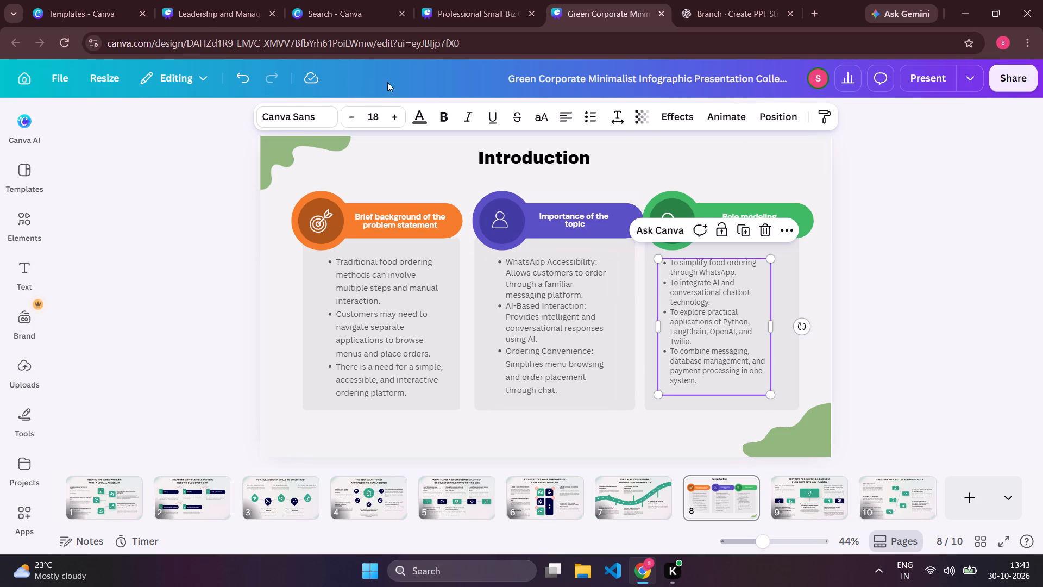
pyautogui.click(527, 268)
pyautogui.click(688, 301)
pyautogui.click(393, 113)
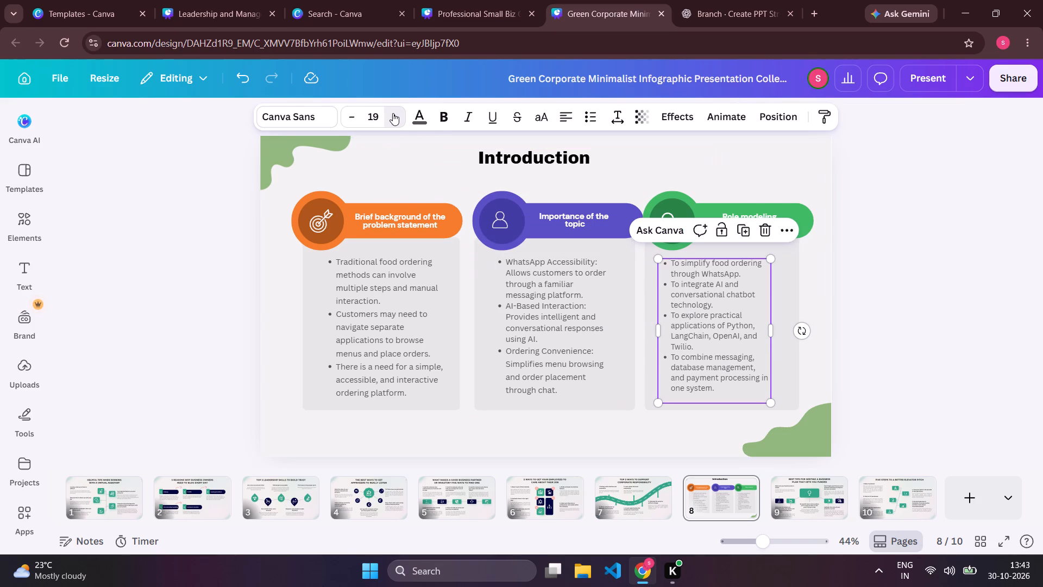
pyautogui.click(393, 113)
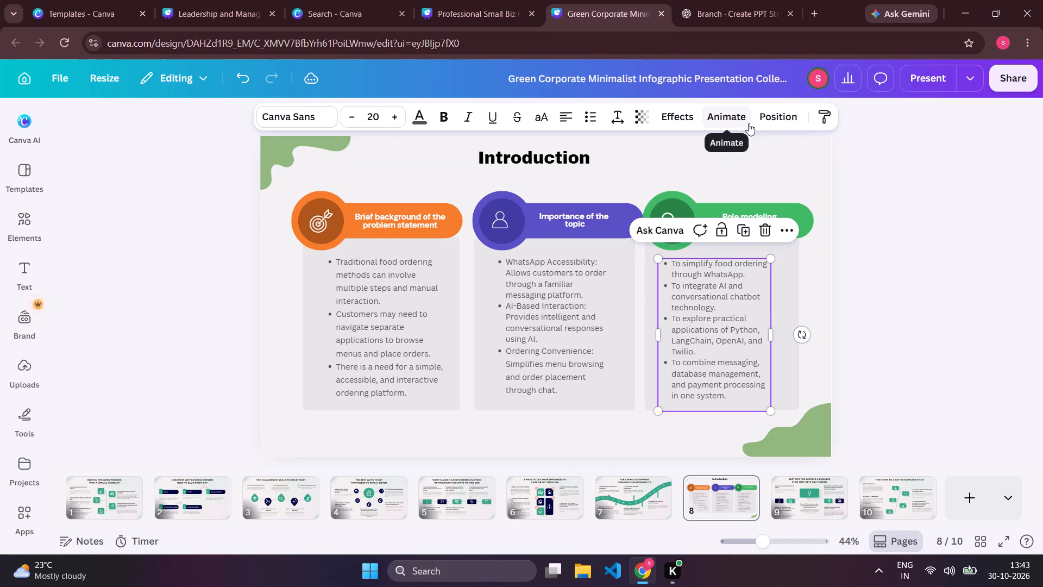
# Set the green card's motivation bullets to a line spacing of 1.65 and a letter spacing of 1.
pyautogui.click(621, 115)
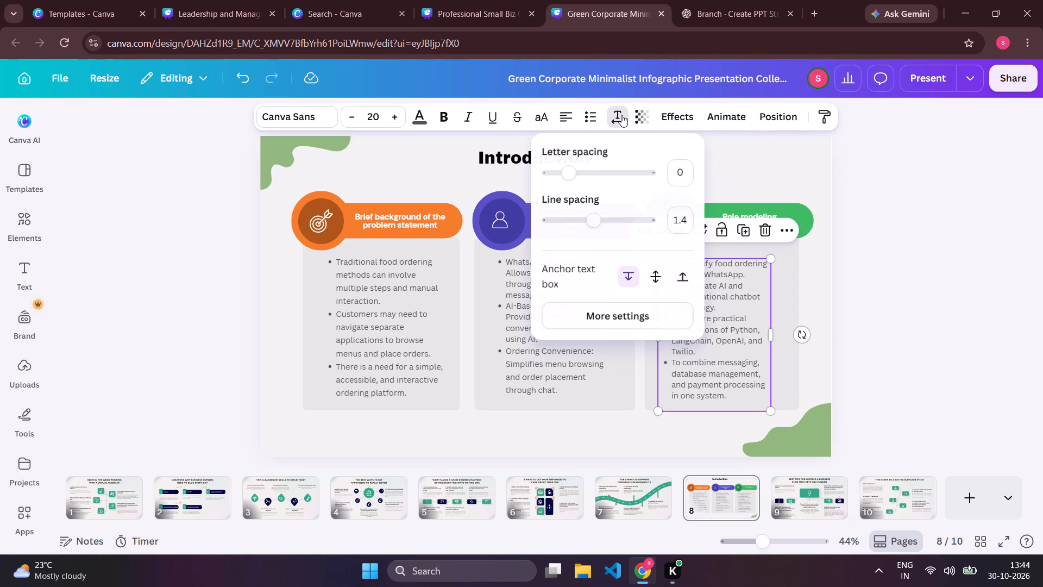
pyautogui.click(688, 214)
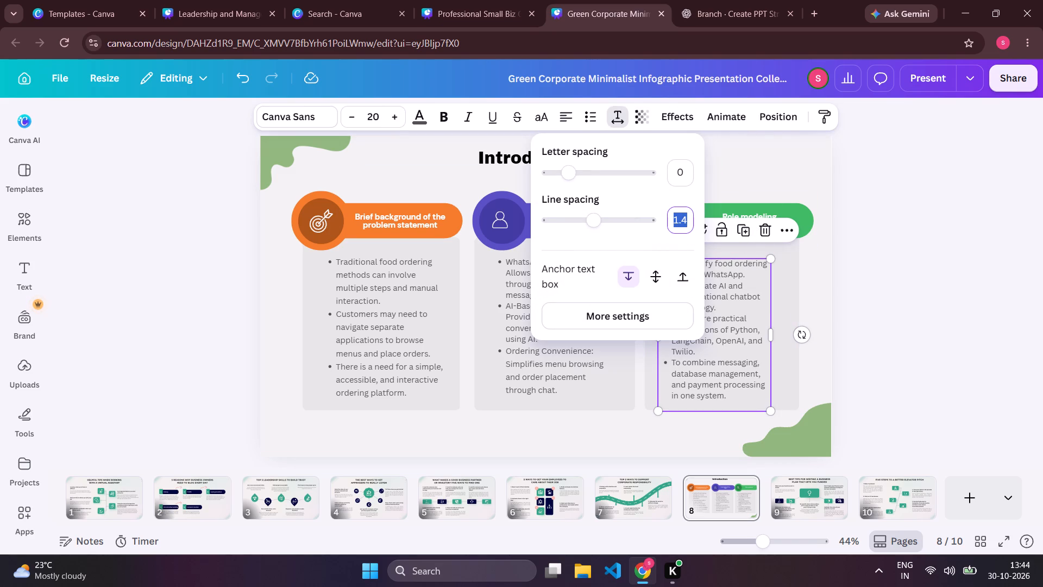
pyautogui.press('BackSpace')
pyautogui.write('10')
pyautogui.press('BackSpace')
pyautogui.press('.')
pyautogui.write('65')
pyautogui.click(686, 173)
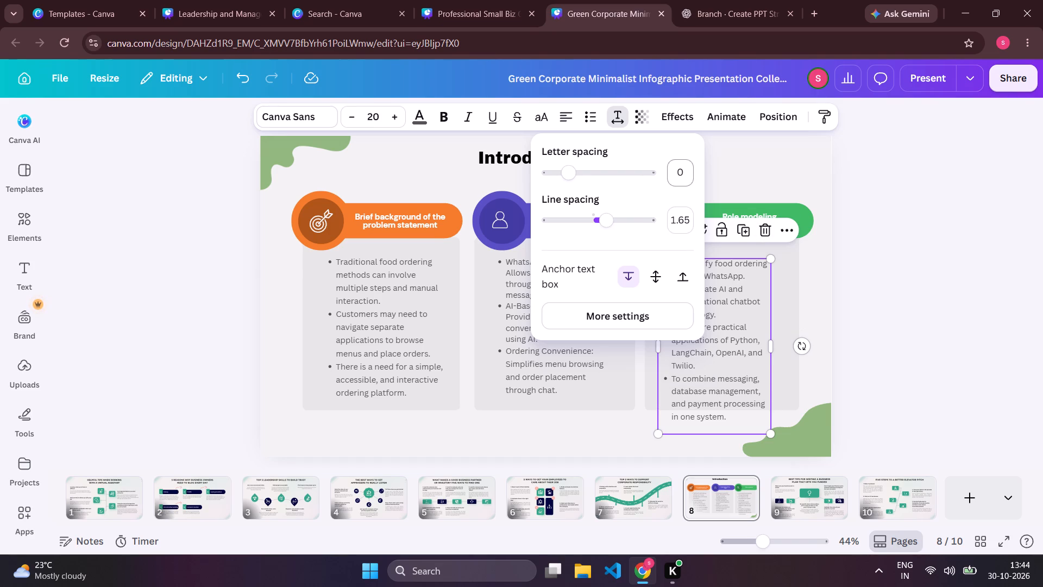
pyautogui.click(684, 171)
pyautogui.press('BackSpace')
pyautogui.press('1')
pyautogui.click(743, 167)
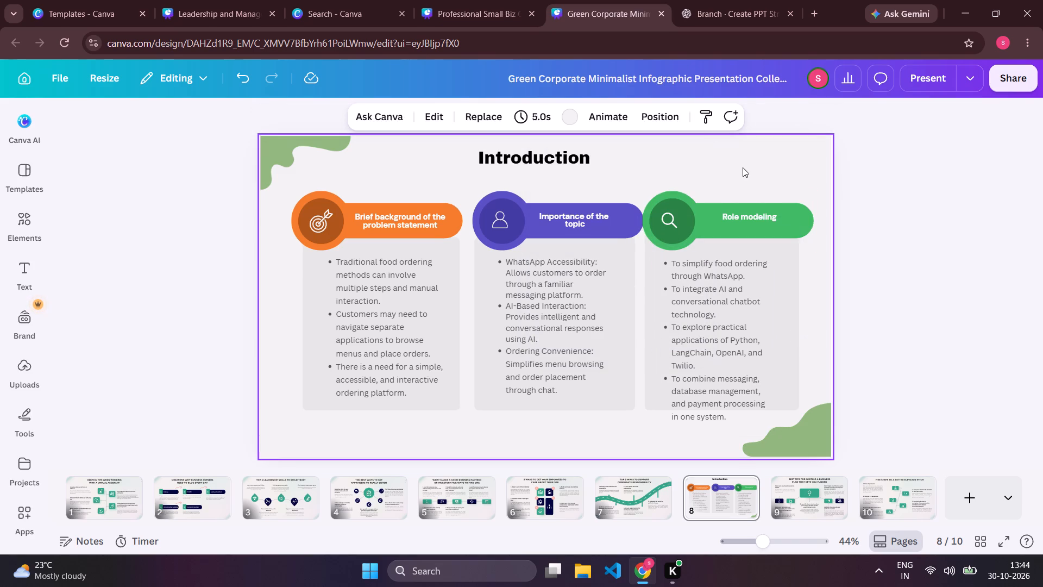
# Nudge the motivation text box slightly up and to the right over the green card's grey box.
pyautogui.moveTo(717, 378); pyautogui.dragTo(726, 363)
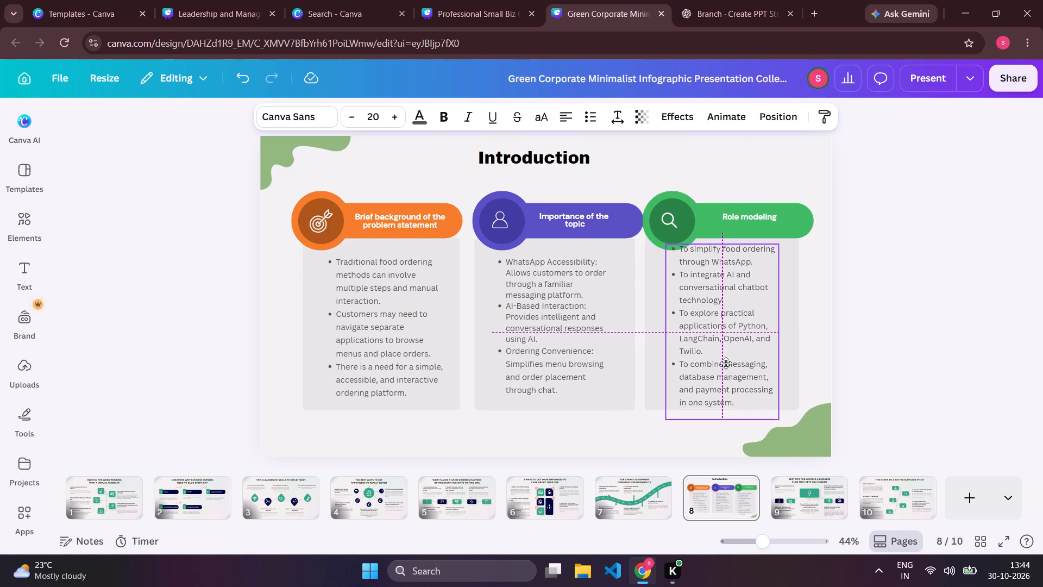
pyautogui.moveTo(726, 363); pyautogui.dragTo(719, 373)
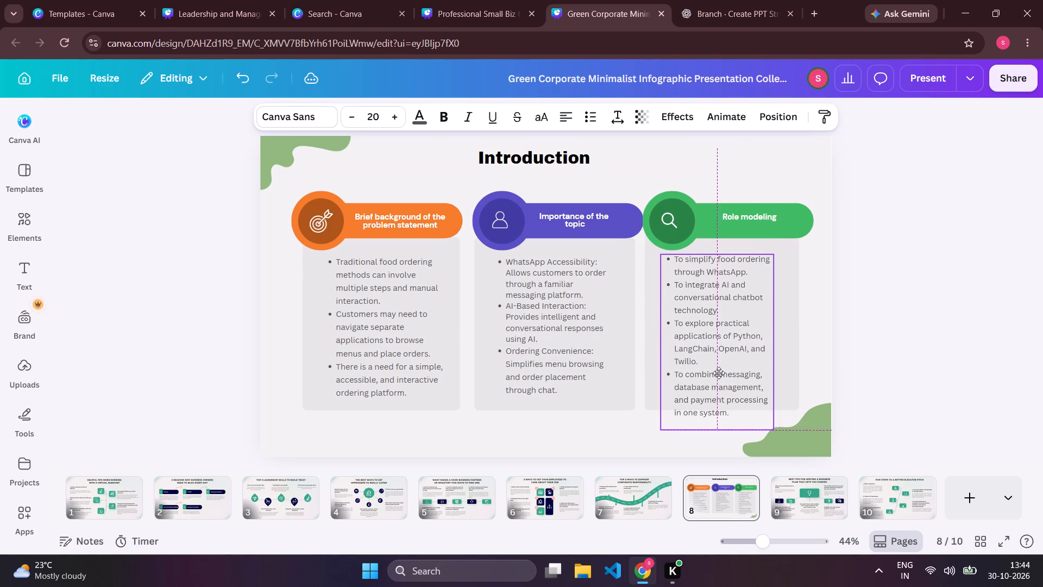
pyautogui.moveTo(719, 373); pyautogui.dragTo(719, 370)
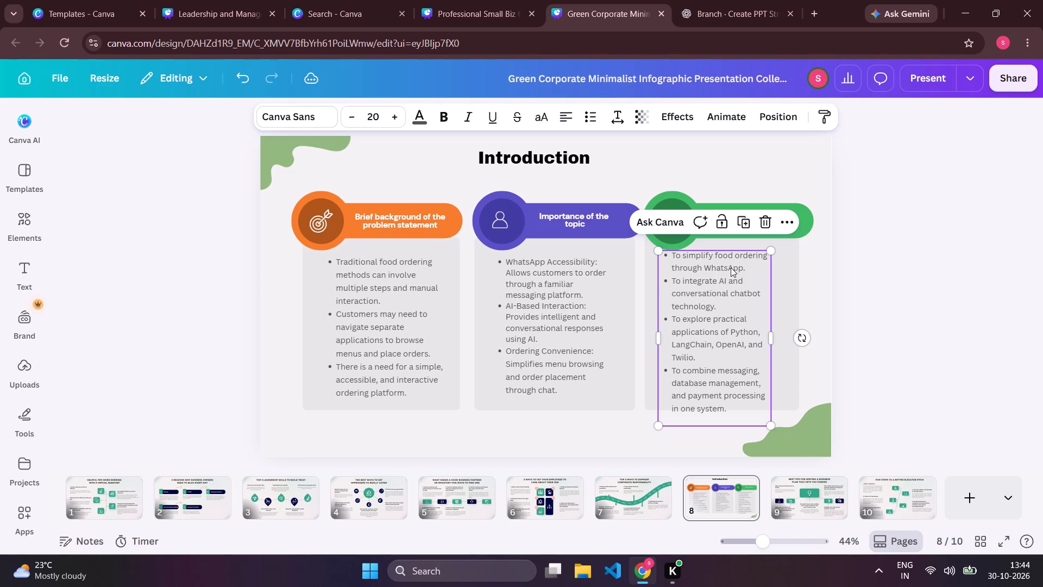
pyautogui.moveTo(740, 266); pyautogui.dragTo(736, 269)
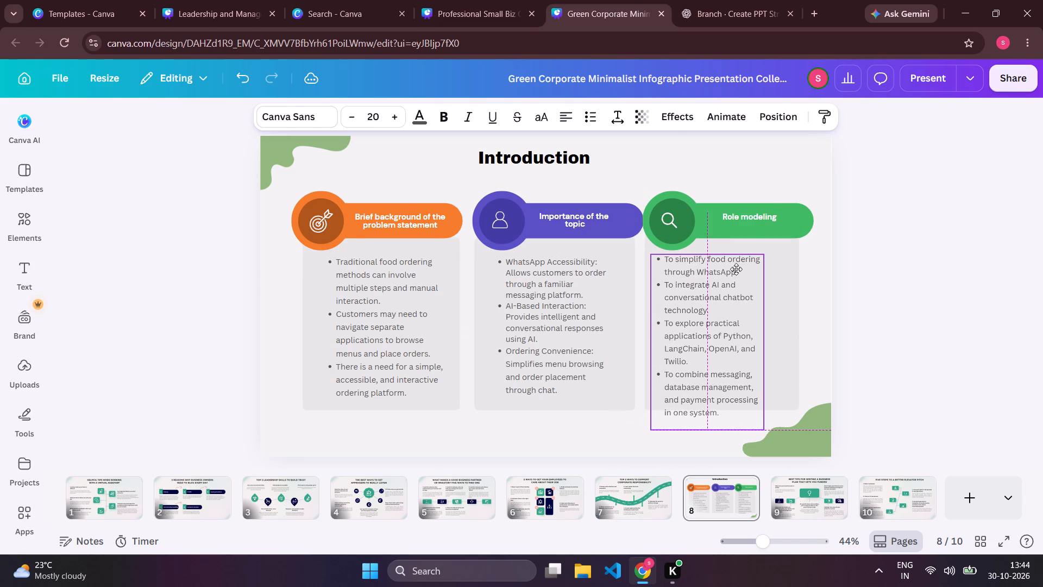
pyautogui.moveTo(736, 269); pyautogui.dragTo(739, 271)
# Delete the first motivation bullet, "To simplify food ordering through WhatsApp.", from the green card and remove its bullet marker.
pyautogui.click(739, 271)
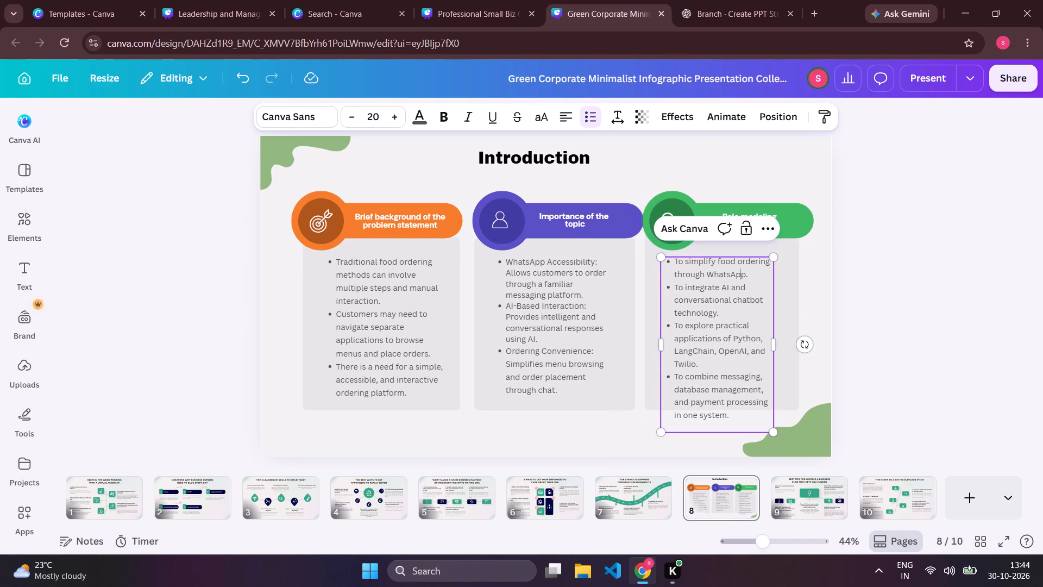
pyautogui.click(745, 273)
pyautogui.click(746, 273)
pyautogui.moveTo(746, 273); pyautogui.dragTo(666, 263)
pyautogui.press('BackSpace')
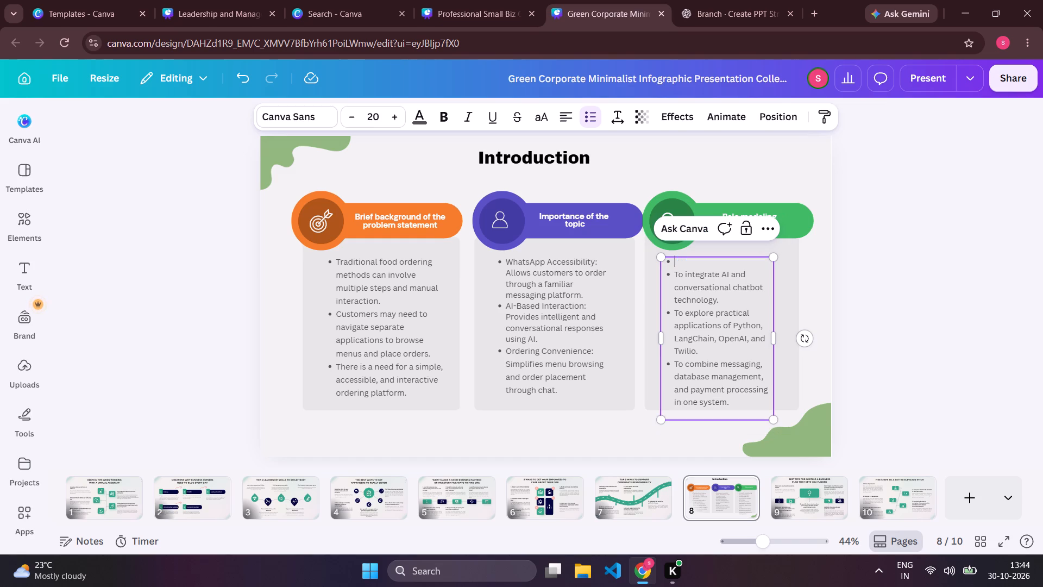
pyautogui.press('BackSpace')
pyautogui.press('BackSpace')
pyautogui.press('BackSpace')
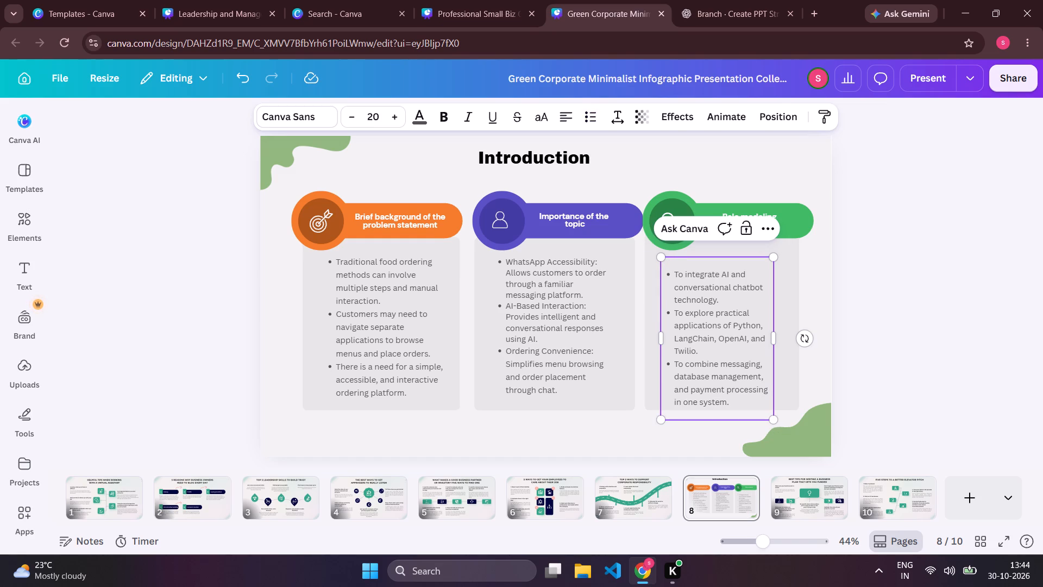
pyautogui.click(676, 266)
pyautogui.press('BackSpace')
pyautogui.press('BackSpace')
pyautogui.press('BackSpace')
pyautogui.moveTo(687, 285); pyautogui.dragTo(694, 273)
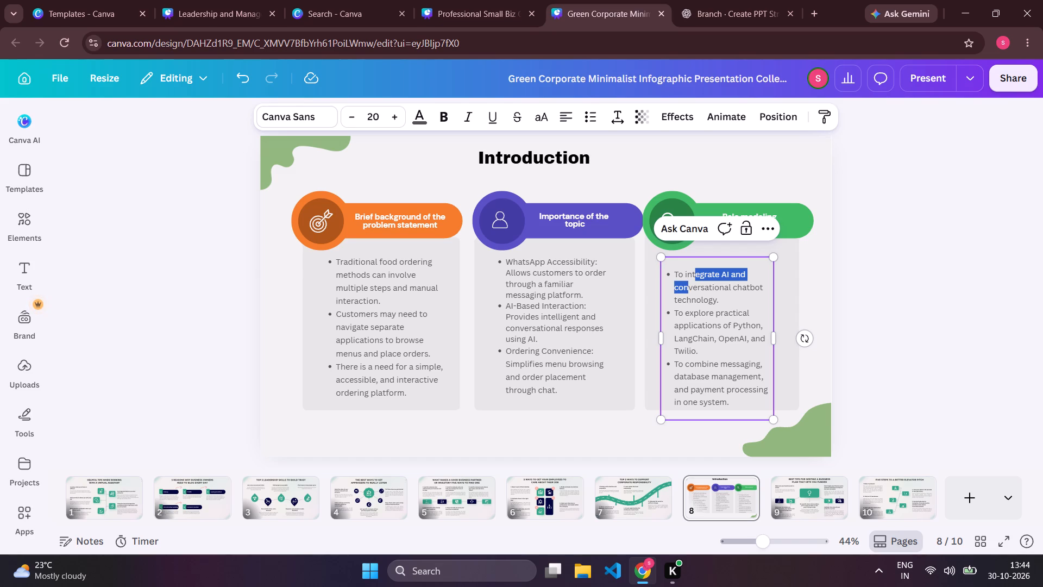
pyautogui.moveTo(694, 273); pyautogui.dragTo(690, 274)
pyautogui.click(833, 277)
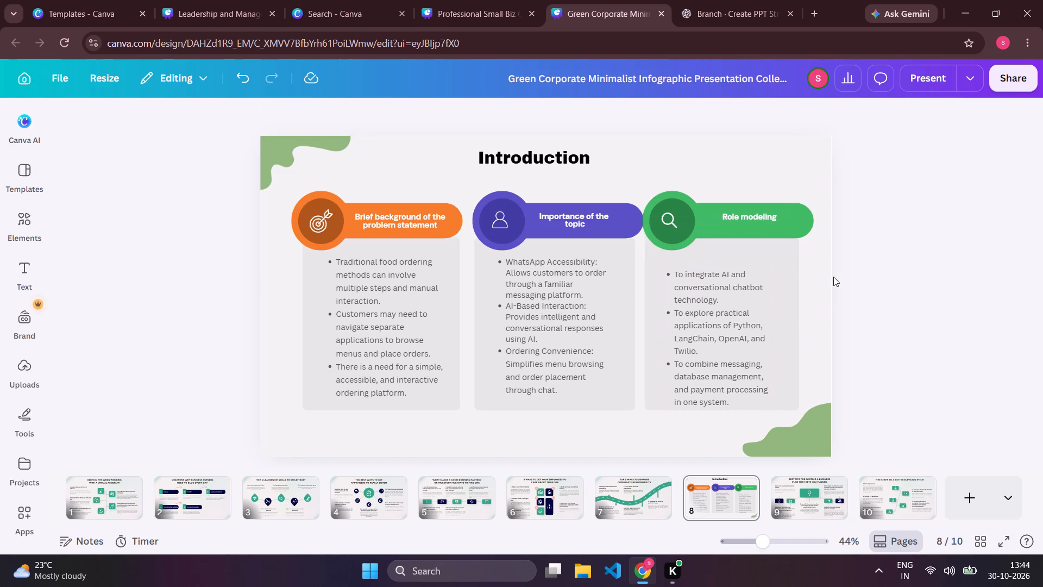
# Reposition the motivation text box within the green card's grey box, shifting it slightly right and down.
pyautogui.moveTo(724, 350); pyautogui.dragTo(737, 321)
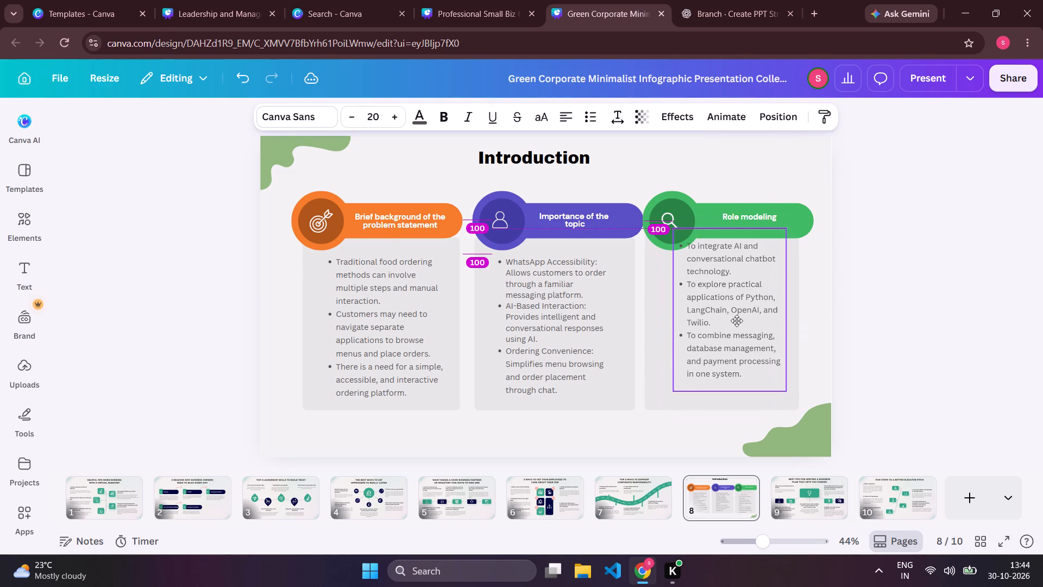
pyautogui.moveTo(737, 321); pyautogui.dragTo(731, 348)
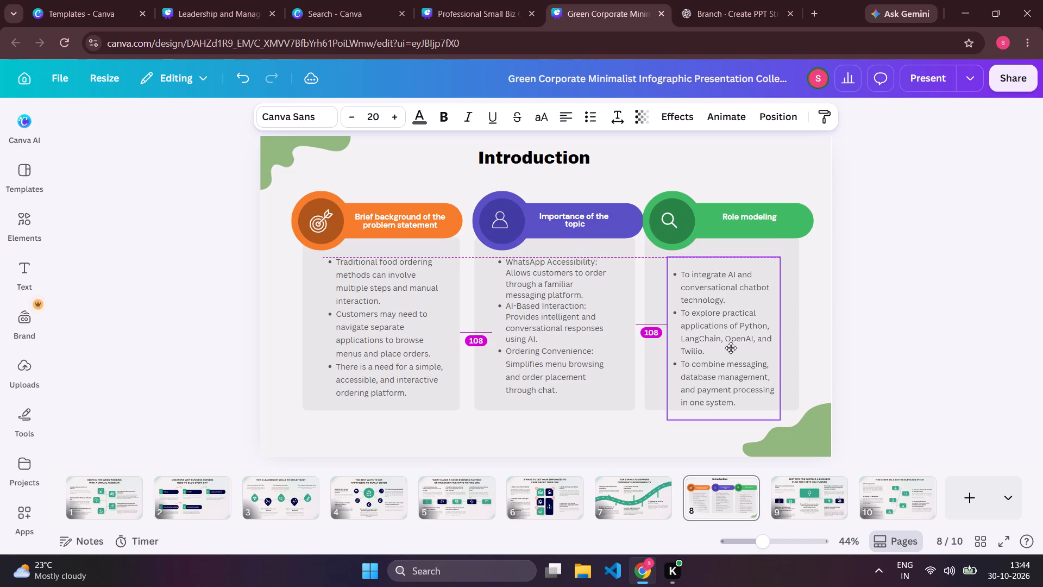
pyautogui.moveTo(731, 348); pyautogui.dragTo(731, 343)
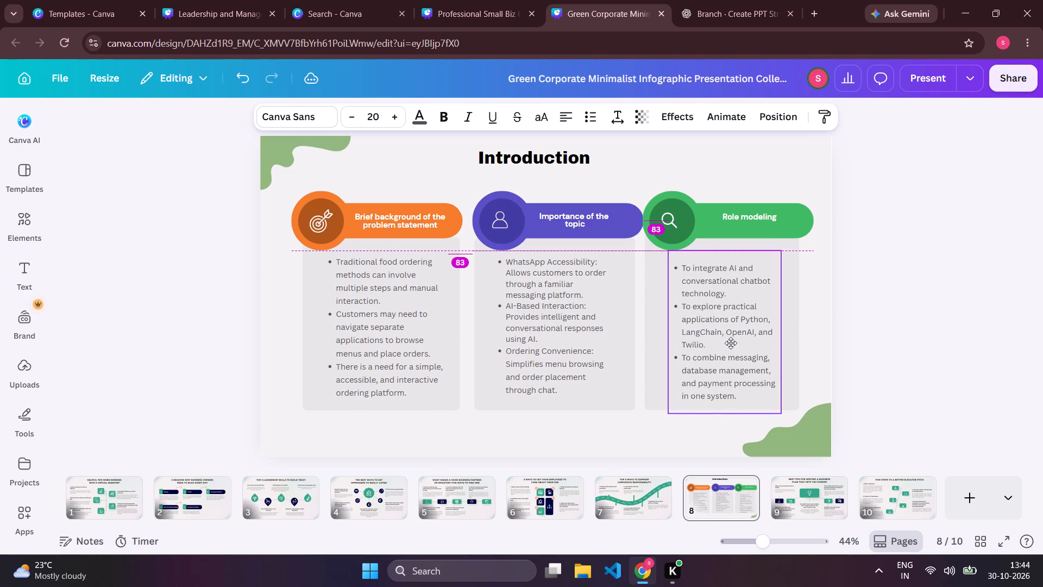
pyautogui.moveTo(731, 343); pyautogui.dragTo(731, 355)
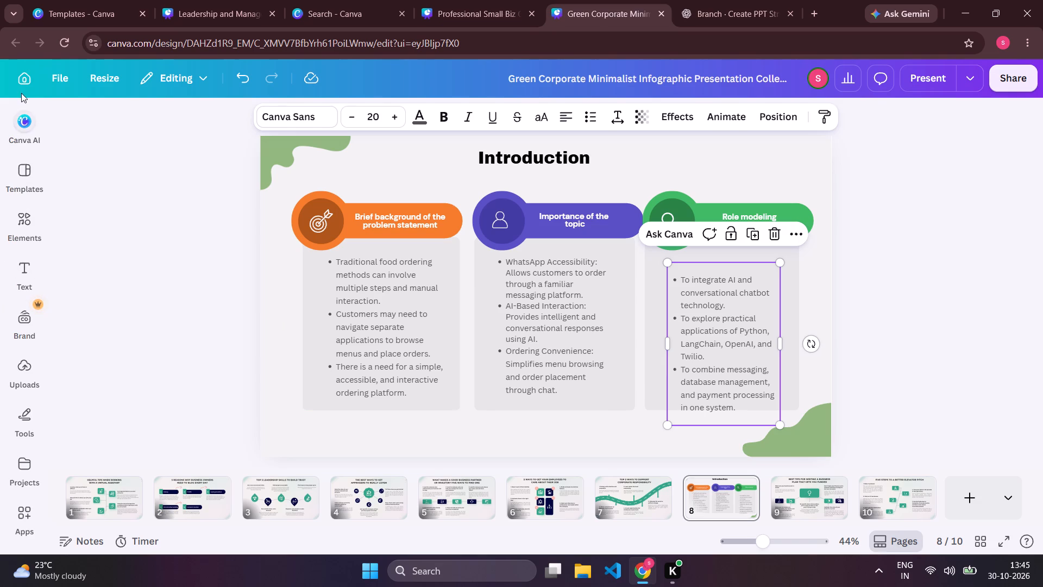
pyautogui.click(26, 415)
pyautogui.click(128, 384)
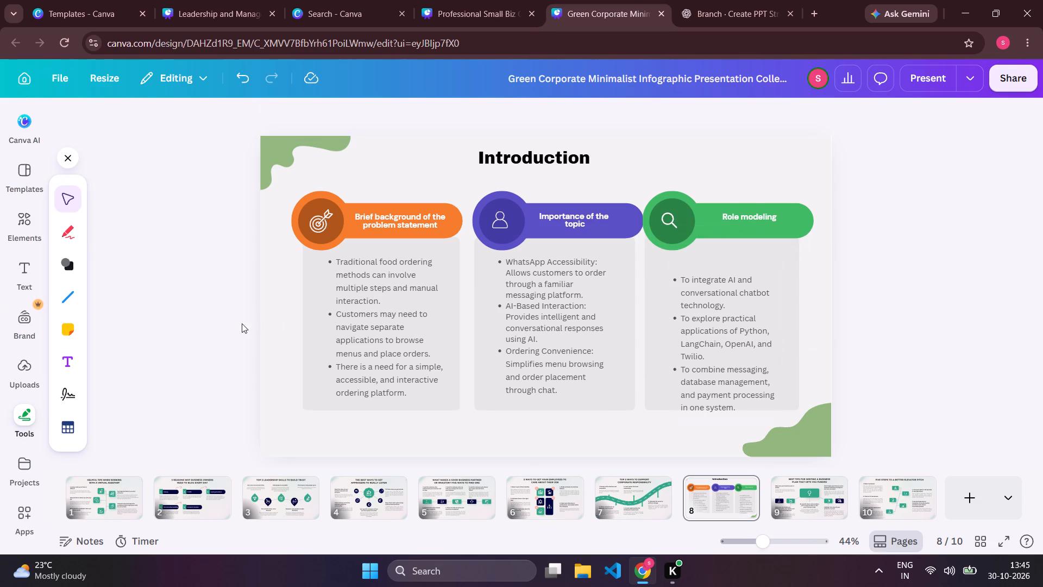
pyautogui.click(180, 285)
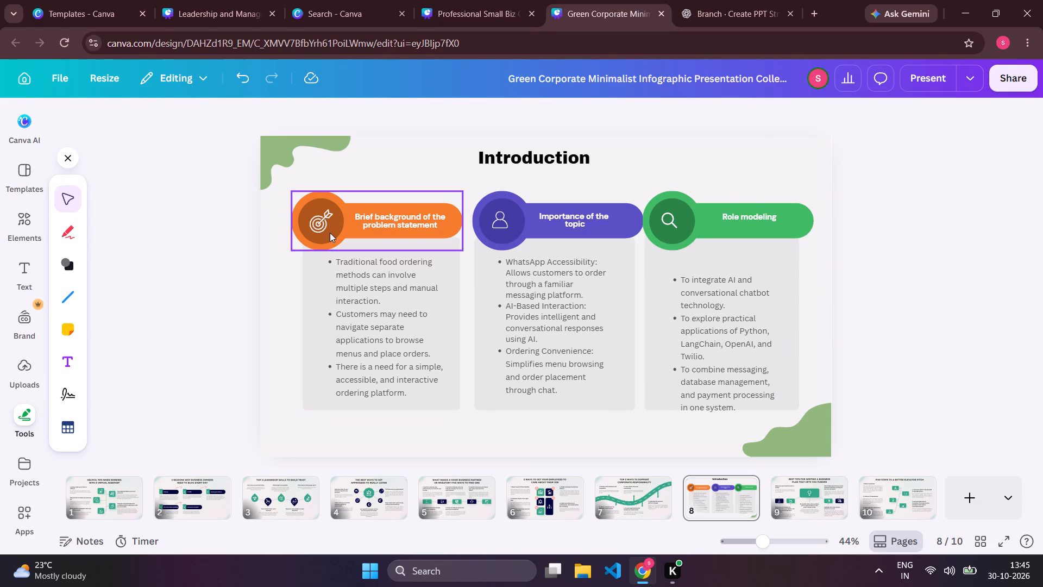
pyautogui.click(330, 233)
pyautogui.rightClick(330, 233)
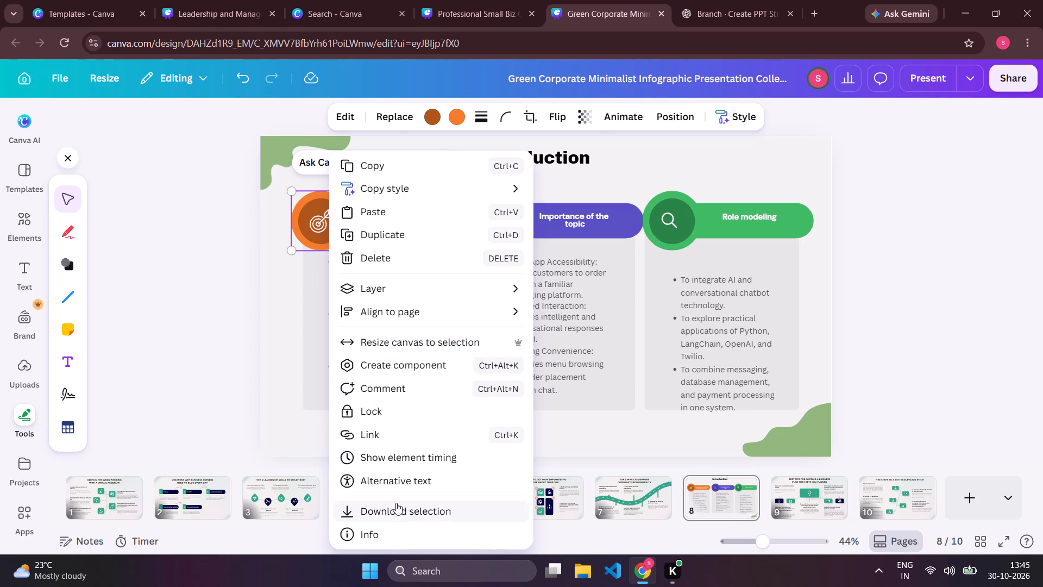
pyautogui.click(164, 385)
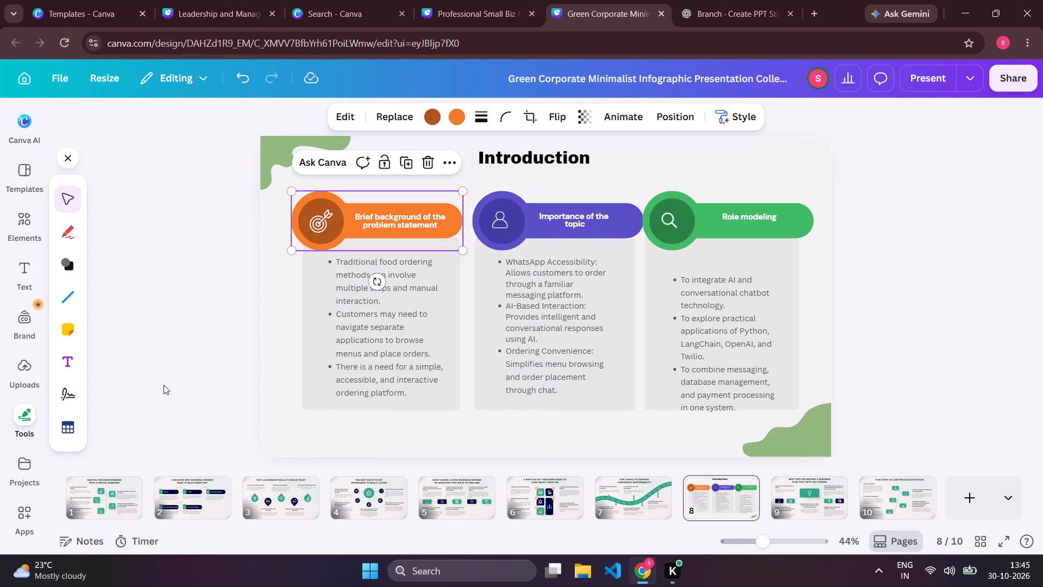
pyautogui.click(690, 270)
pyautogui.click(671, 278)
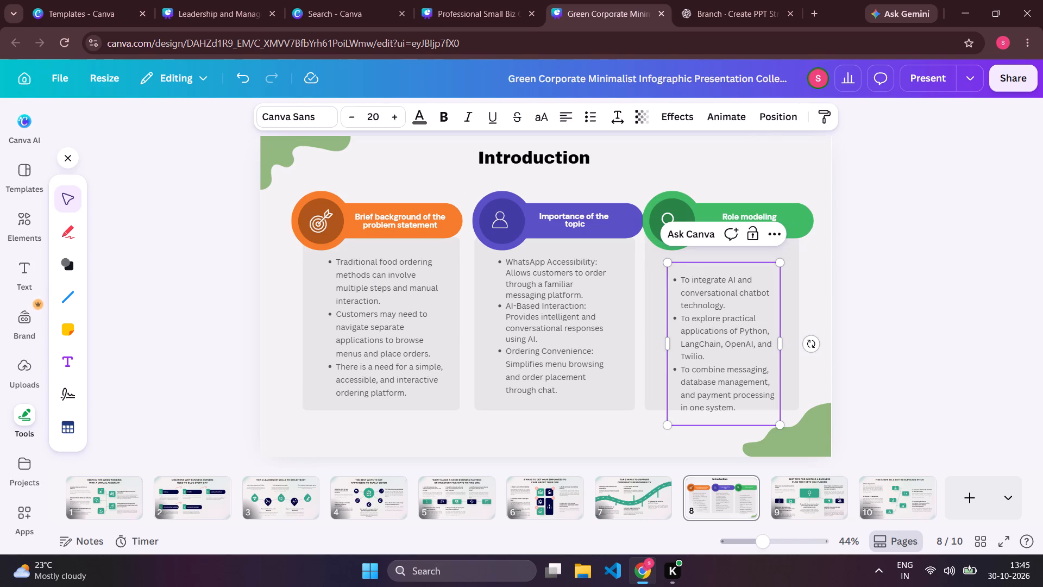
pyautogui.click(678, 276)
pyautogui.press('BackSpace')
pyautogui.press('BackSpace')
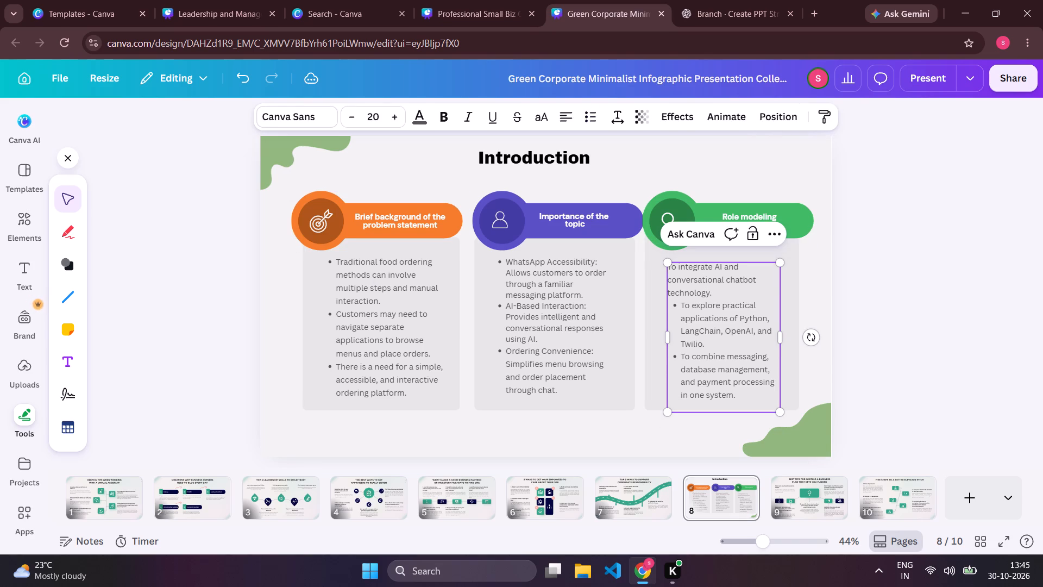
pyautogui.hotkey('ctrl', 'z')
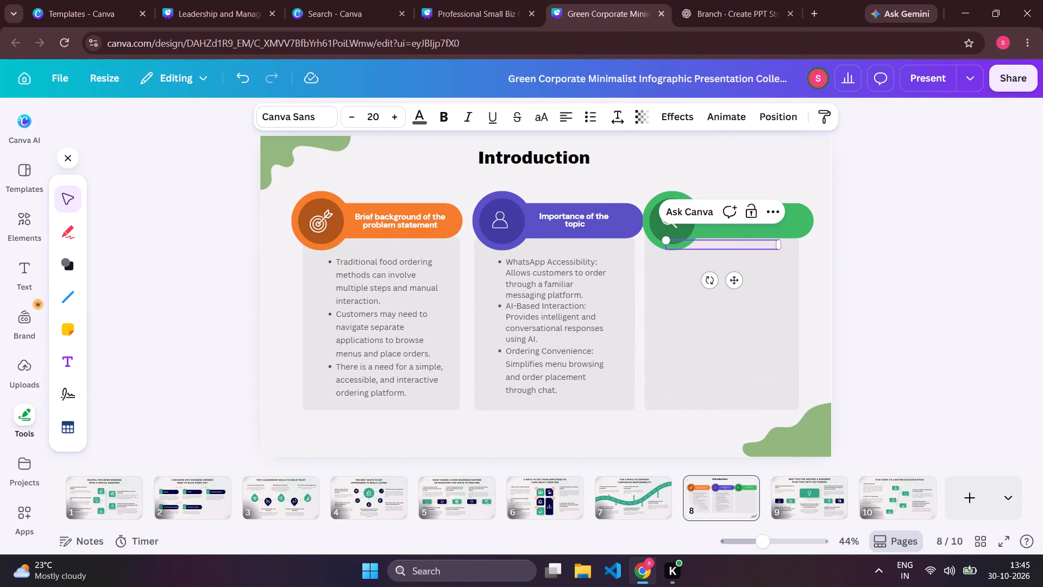
pyautogui.hotkey('ctrl', 'v')
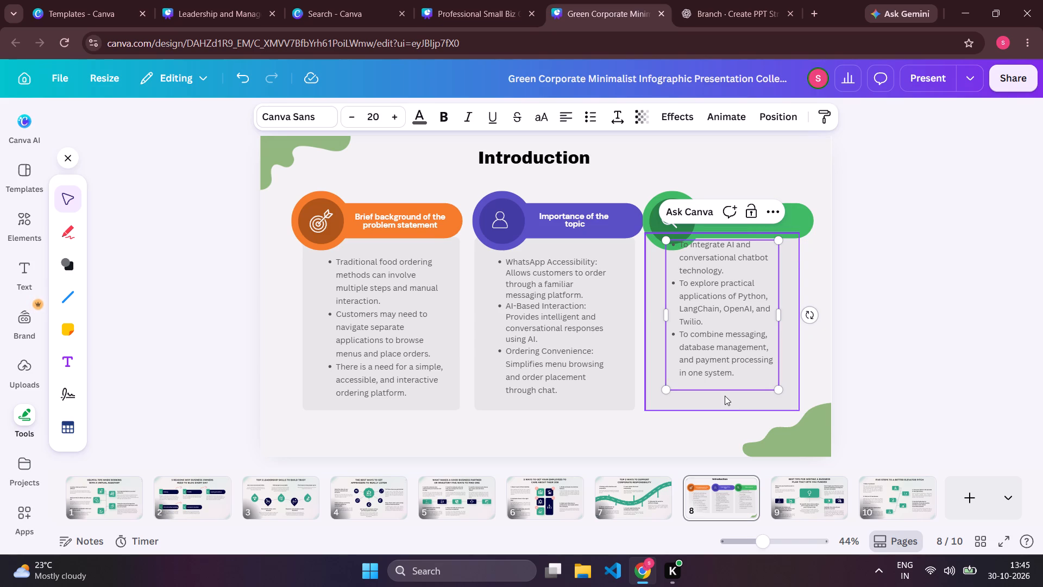
pyautogui.doubleClick(727, 366)
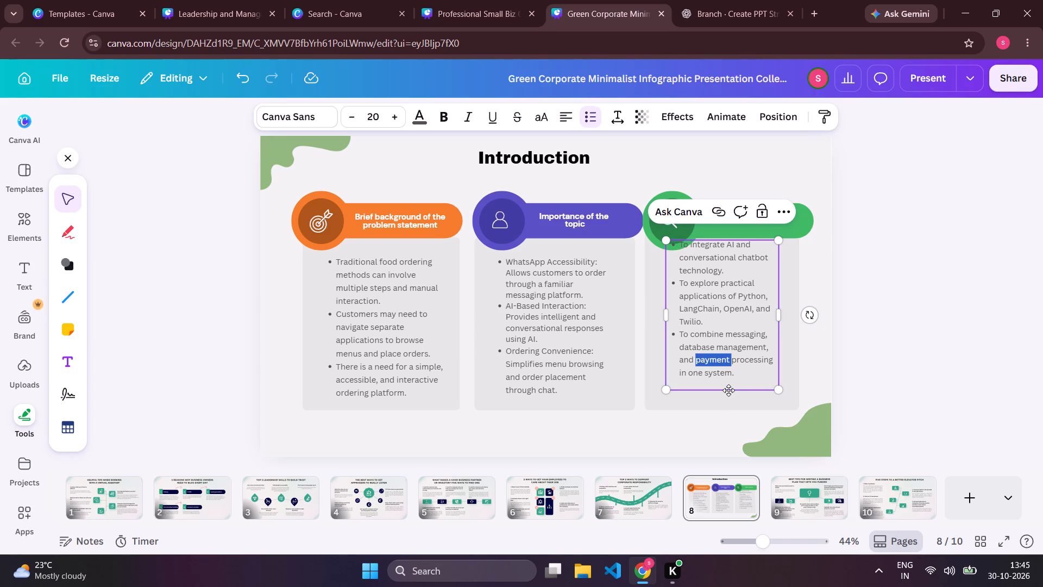
# Move the motivation bullets' text box down inside the green card's grey box, clear of the green header.
pyautogui.click(757, 380)
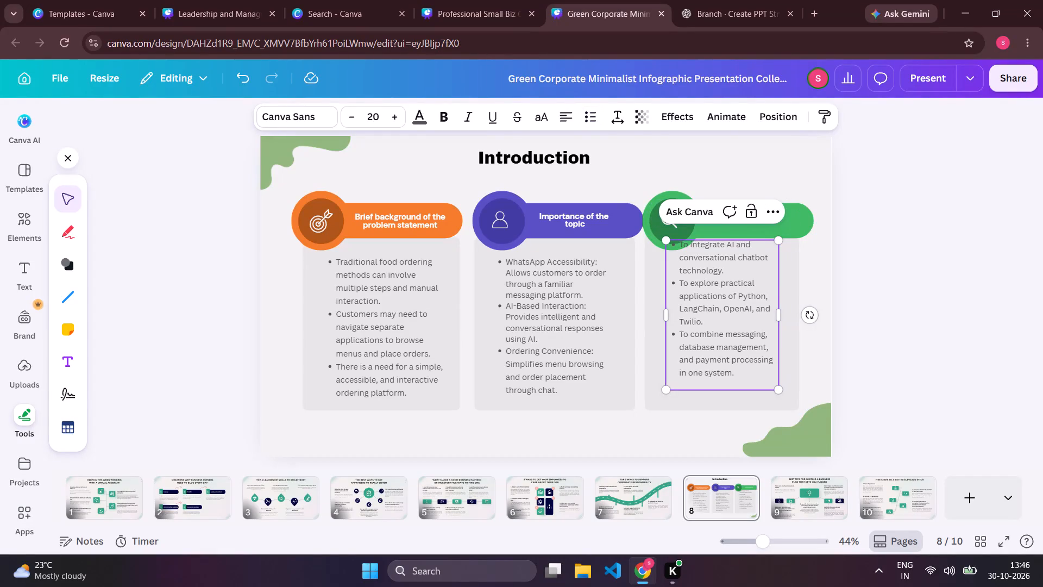
pyautogui.moveTo(736, 329); pyautogui.dragTo(737, 364, button='right')
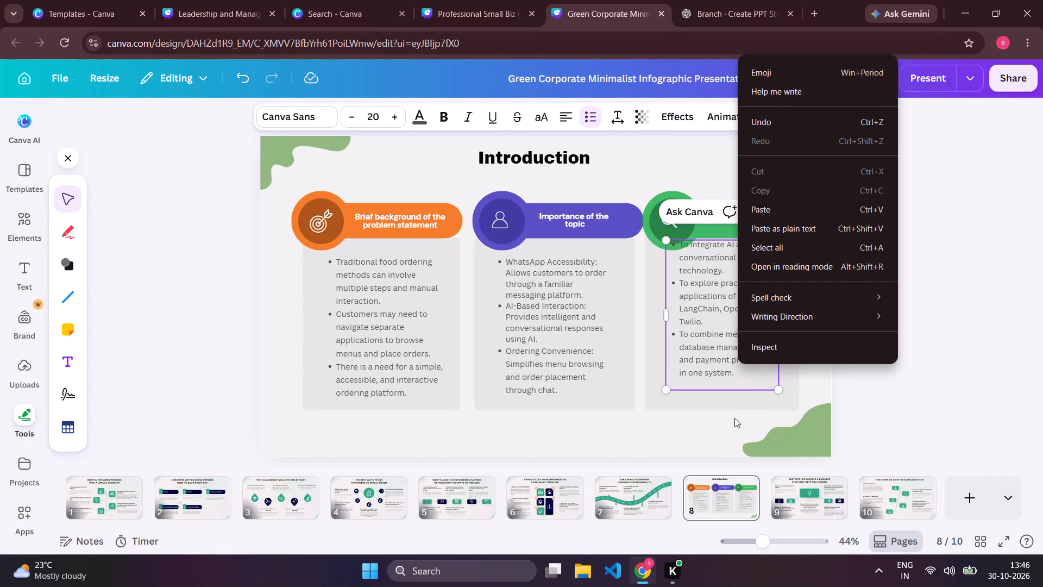
pyautogui.click(732, 403)
pyautogui.click(740, 319)
pyautogui.moveTo(740, 319); pyautogui.dragTo(747, 336)
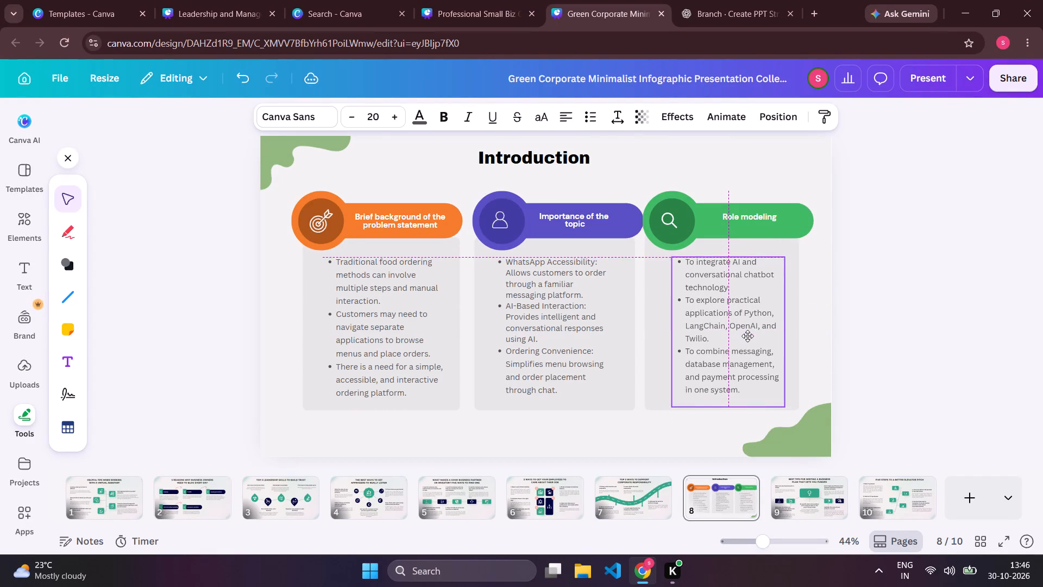
pyautogui.moveTo(747, 336); pyautogui.dragTo(747, 337)
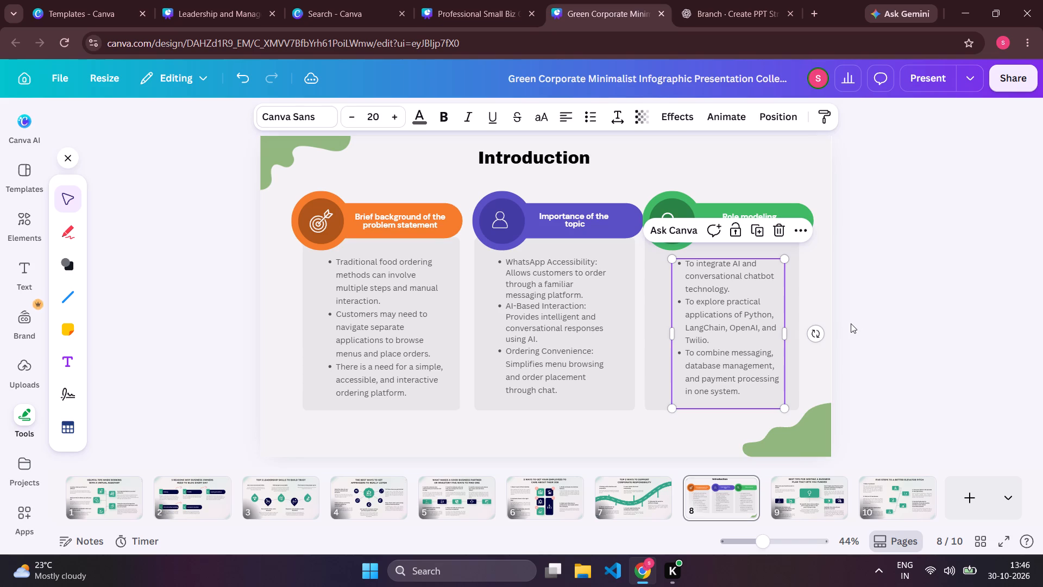
pyautogui.click(851, 323)
# Set the letter spacing of the motivation bullets to 1.
pyautogui.click(749, 317)
pyautogui.click(617, 122)
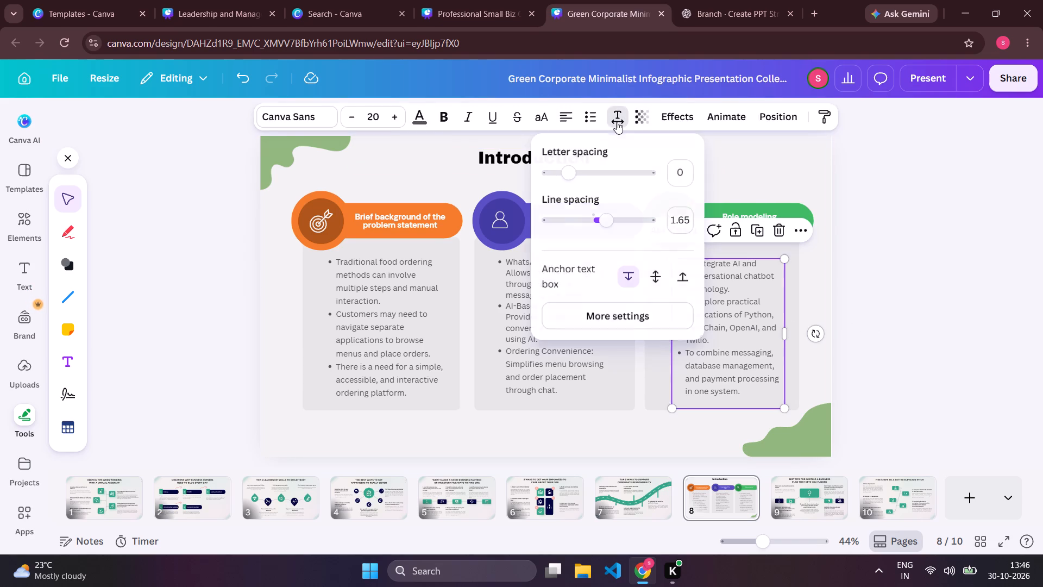
pyautogui.click(678, 177)
pyautogui.press('BackSpace')
pyautogui.press('1')
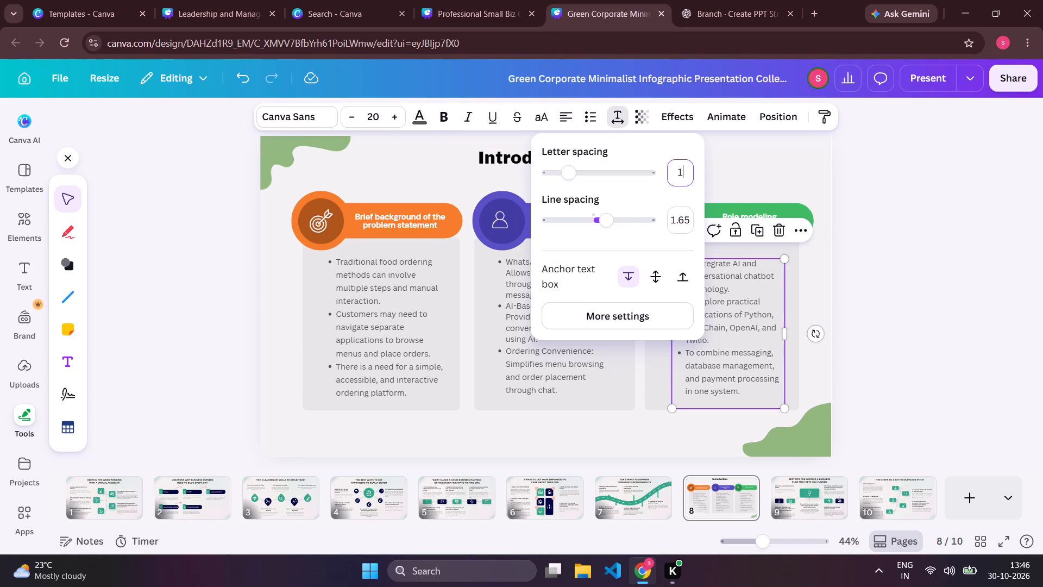
pyautogui.press('Return')
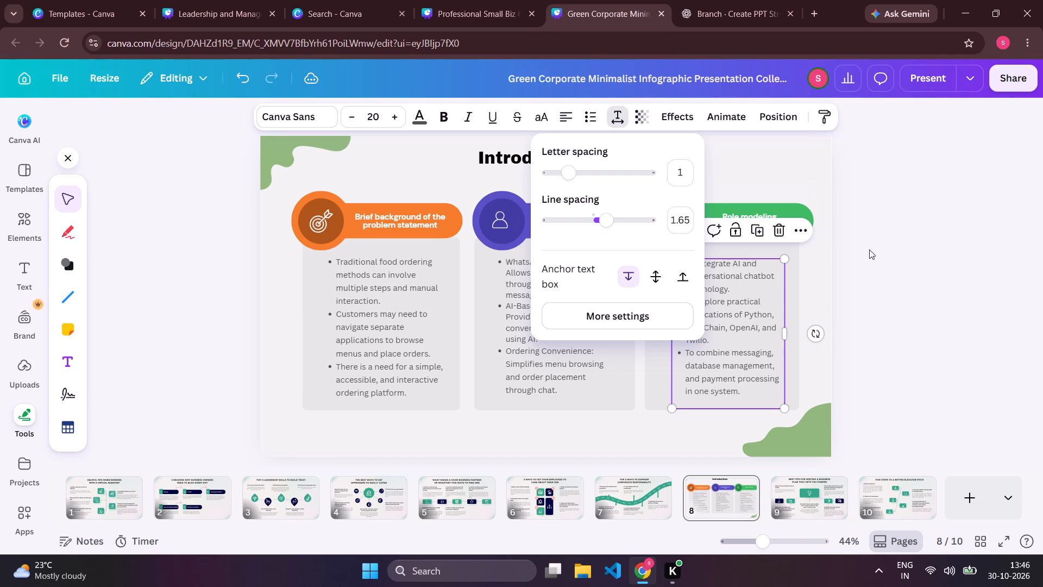
pyautogui.click(879, 261)
# Fine-tune the motivation text box's position so its first line aligns with the other cards' bullets and it sits centred in the grey box.
pyautogui.click(838, 305)
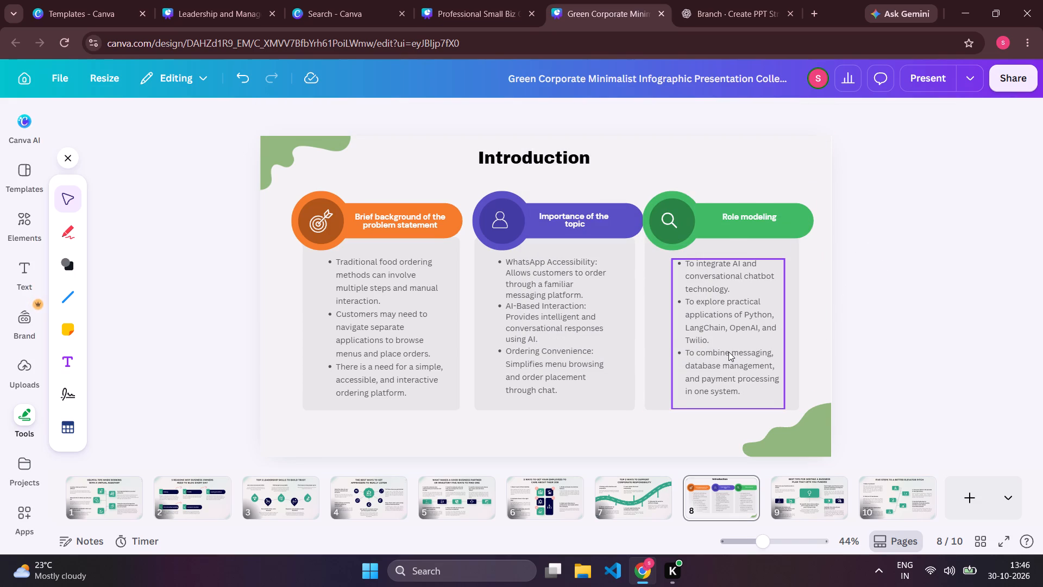
pyautogui.moveTo(728, 352); pyautogui.dragTo(724, 349)
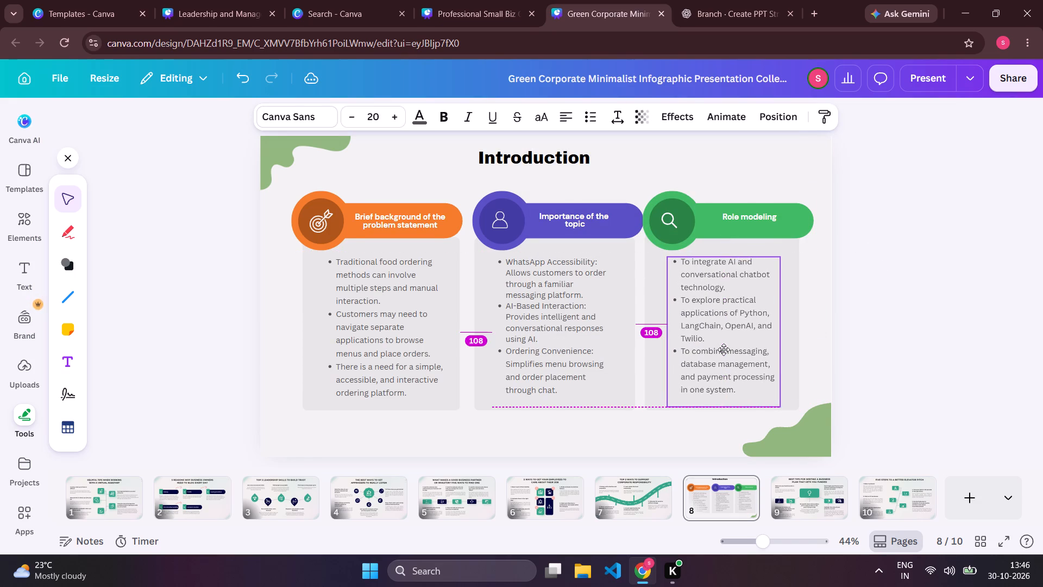
pyautogui.moveTo(724, 349); pyautogui.dragTo(722, 348)
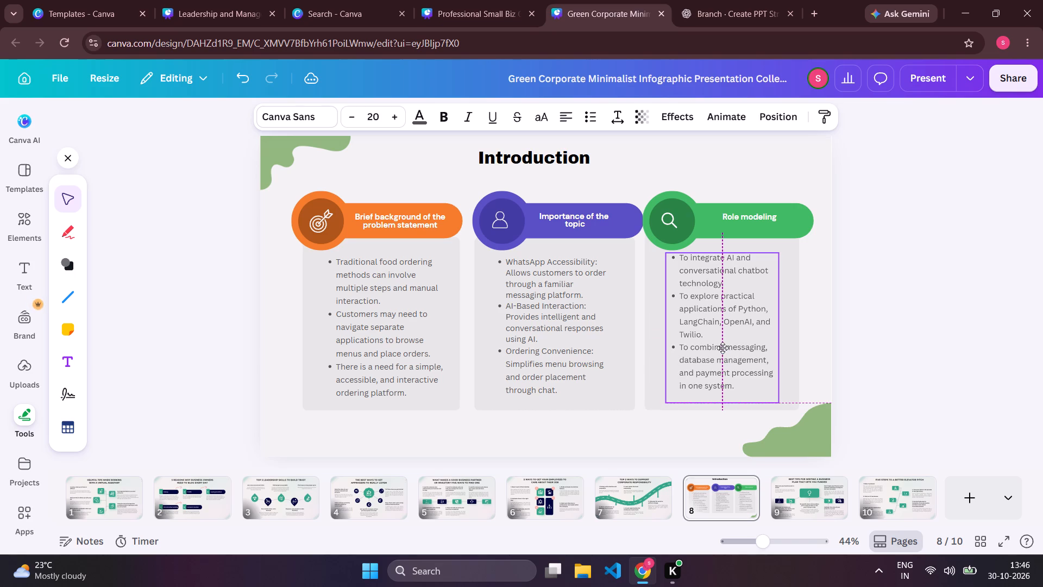
pyautogui.moveTo(722, 348); pyautogui.dragTo(722, 350)
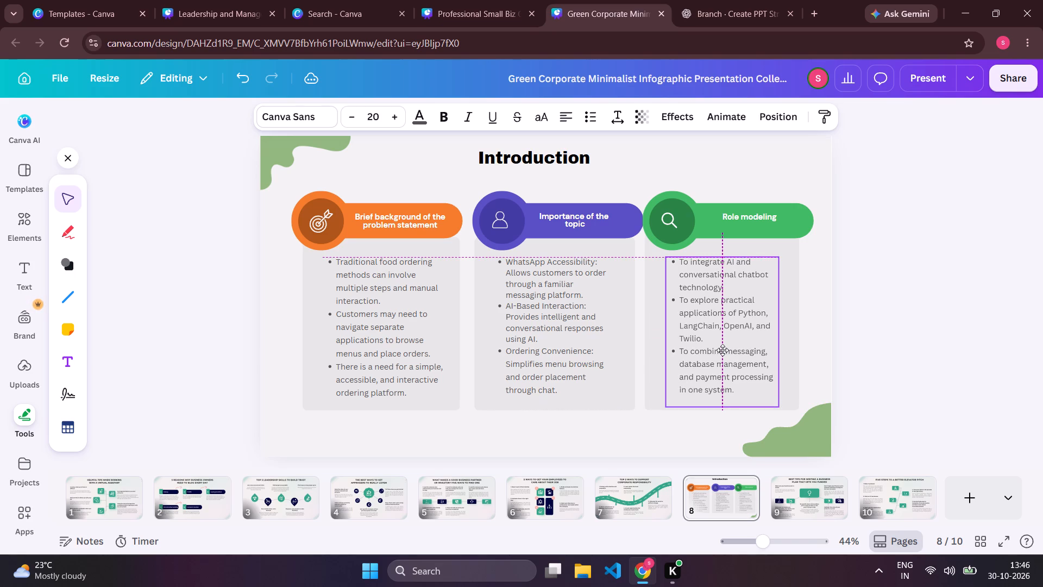
pyautogui.moveTo(722, 350); pyautogui.dragTo(720, 350)
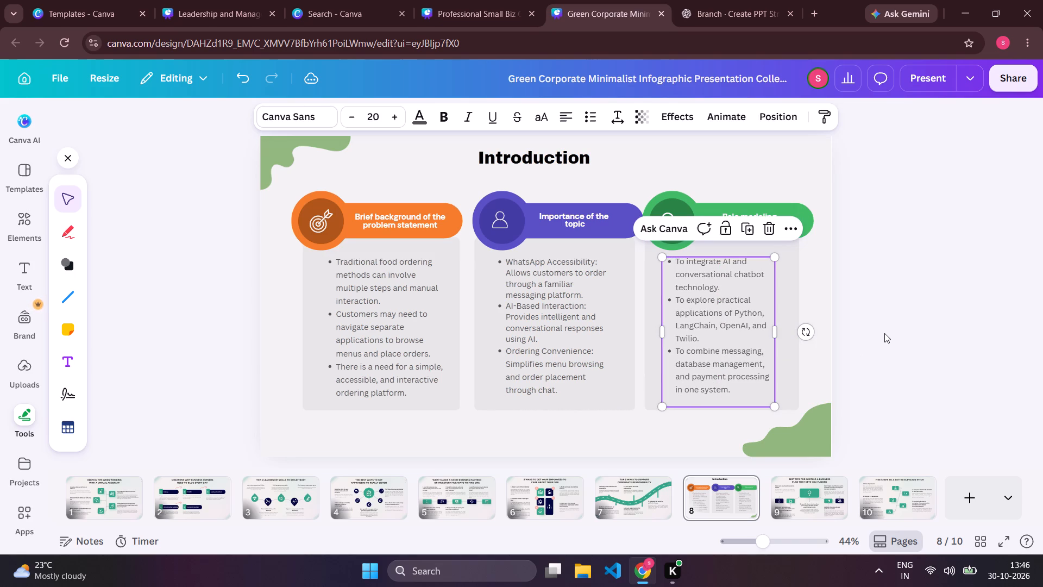
pyautogui.click(752, 333)
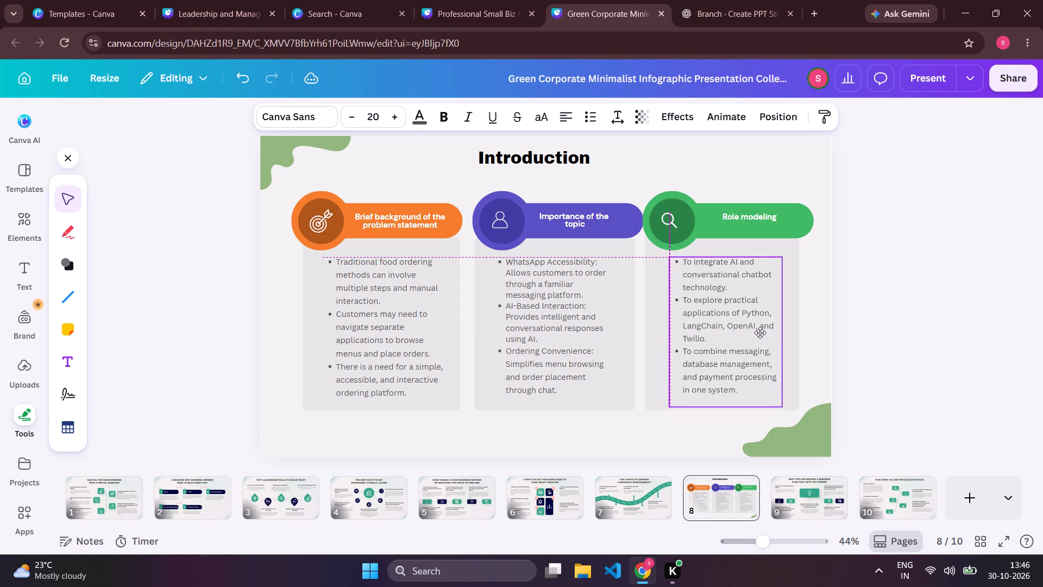
pyautogui.click(751, 334)
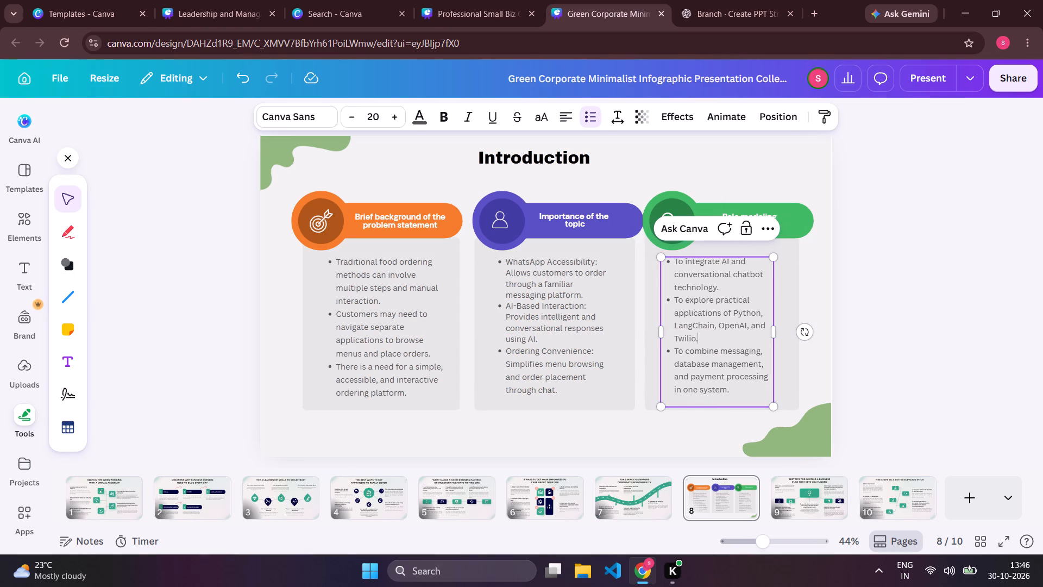
pyautogui.moveTo(709, 331); pyautogui.dragTo(721, 334)
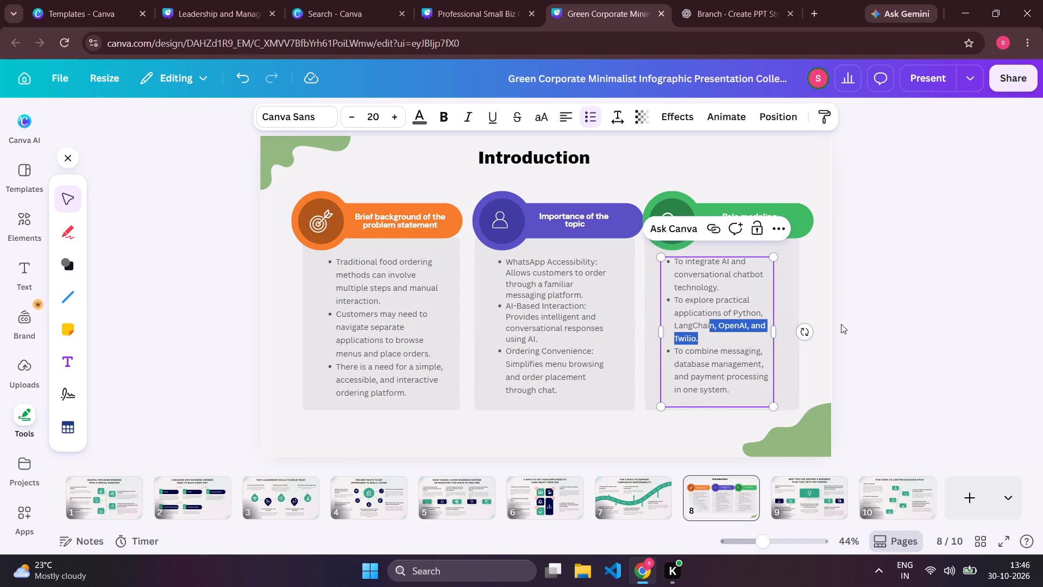
pyautogui.click(859, 308)
pyautogui.click(731, 328)
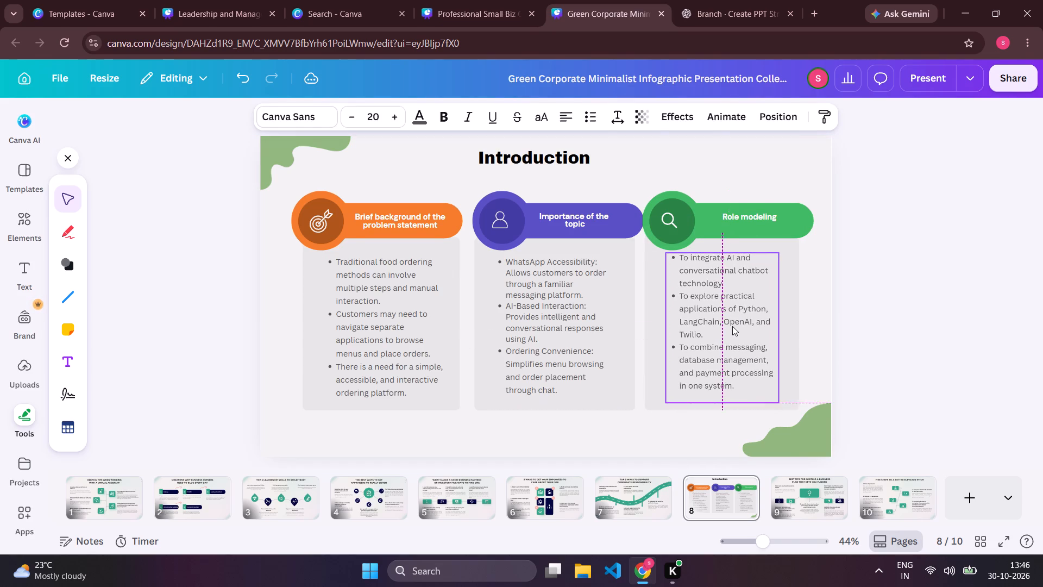
pyautogui.moveTo(732, 326); pyautogui.dragTo(739, 327)
pyautogui.click(739, 327)
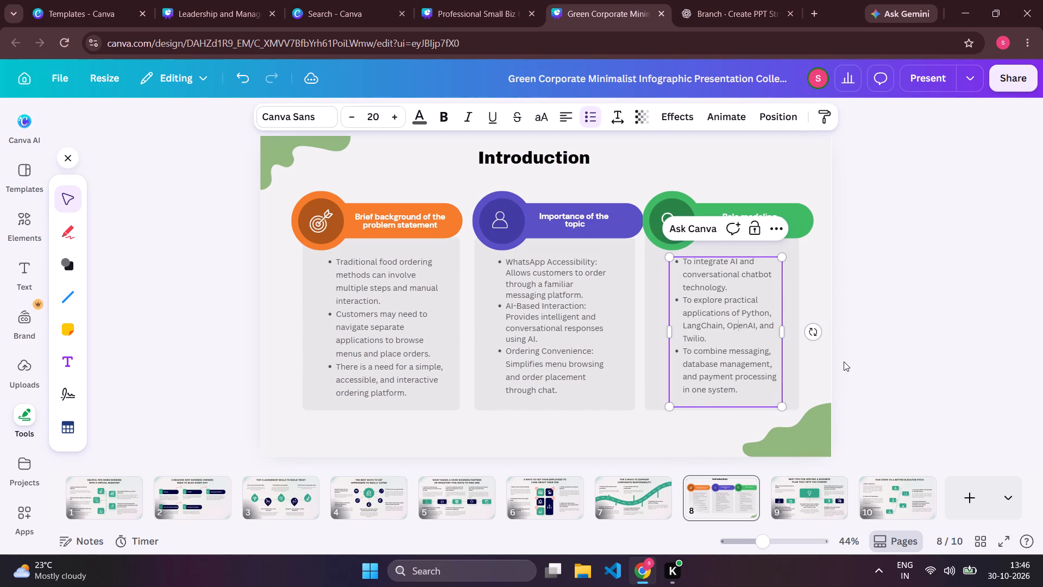
pyautogui.click(852, 345)
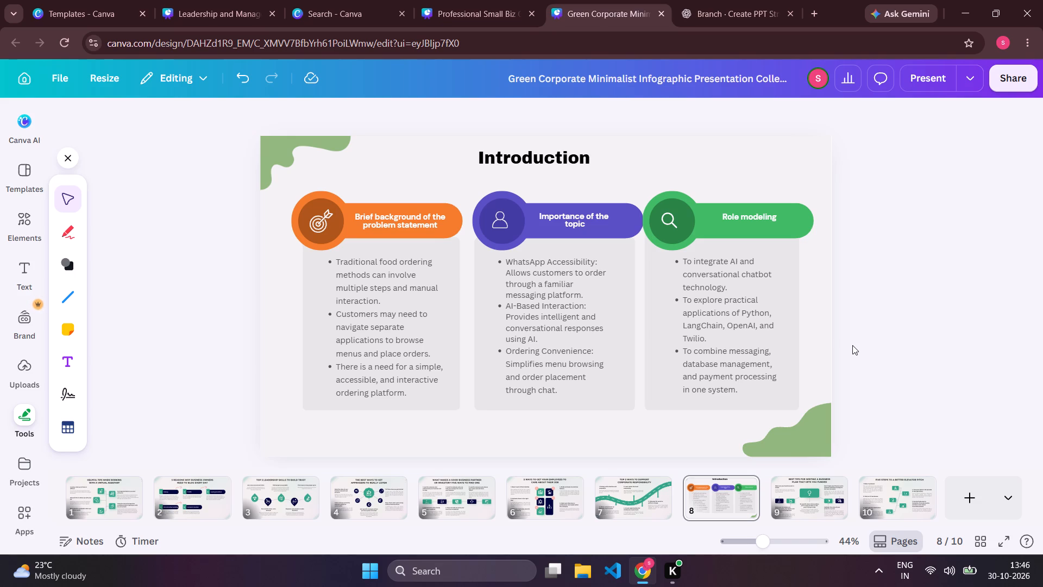
# Increase the Introduction title's font size to 46.
pyautogui.click(555, 151)
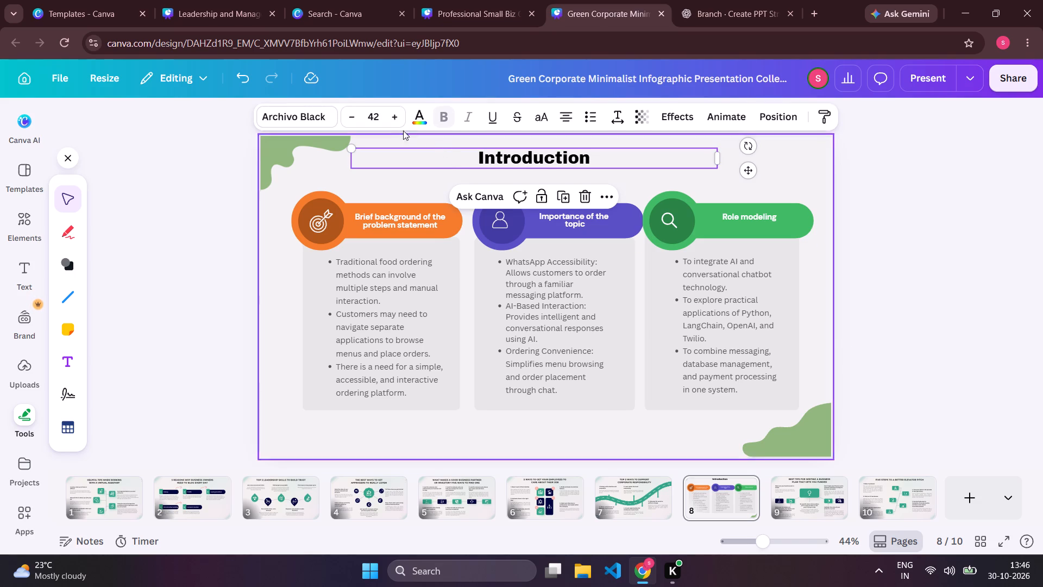
pyautogui.click(395, 116)
pyautogui.click(395, 116)
pyautogui.doubleClick(395, 116)
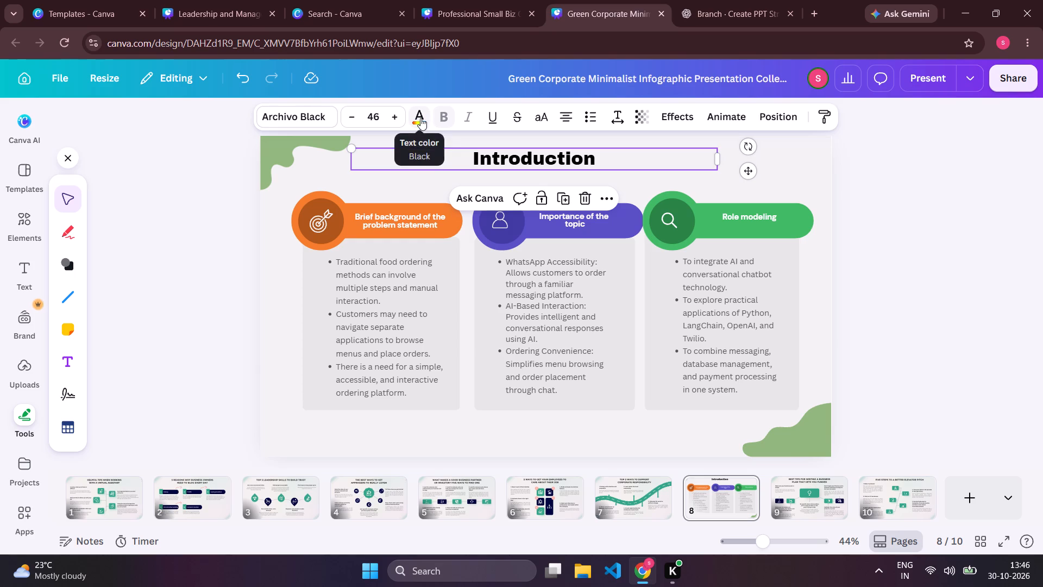
# Try brown (#ad5518) on the Introduction title, and set its text color to the dark blue default solid color.
pyautogui.click(420, 121)
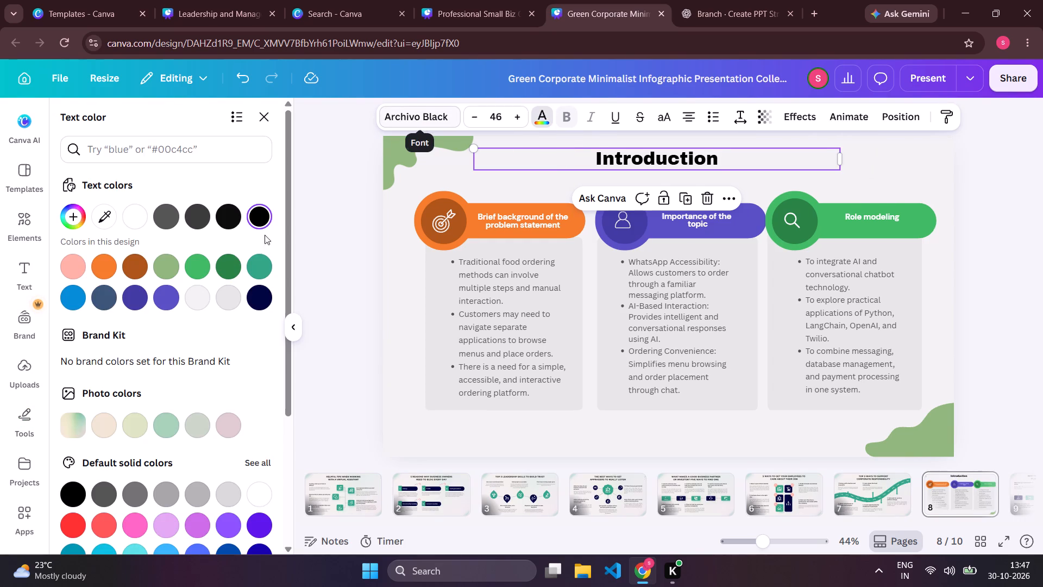
pyautogui.click(131, 265)
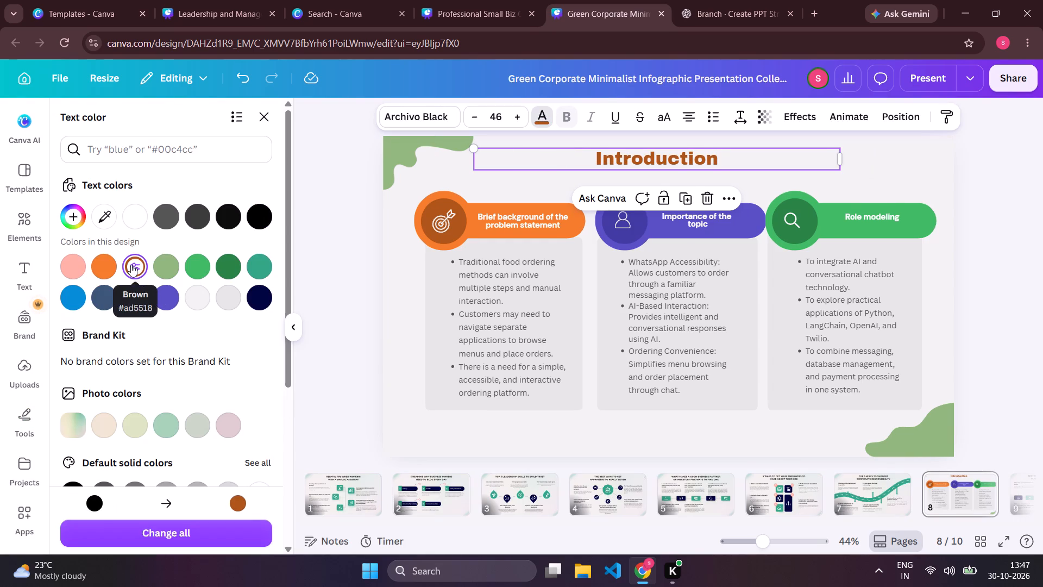
pyautogui.scroll(-3, 138, 360)
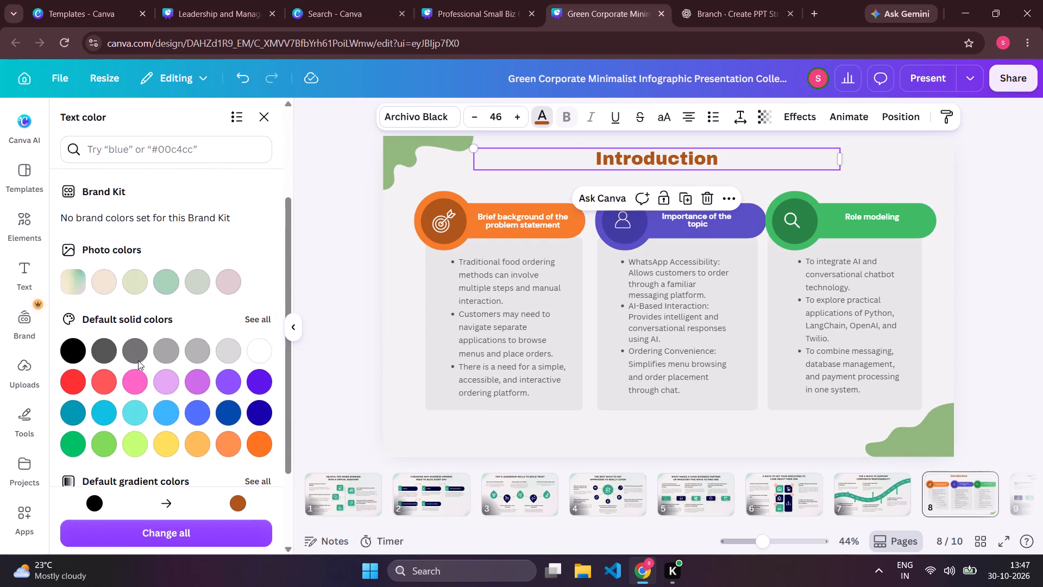
pyautogui.click(256, 405)
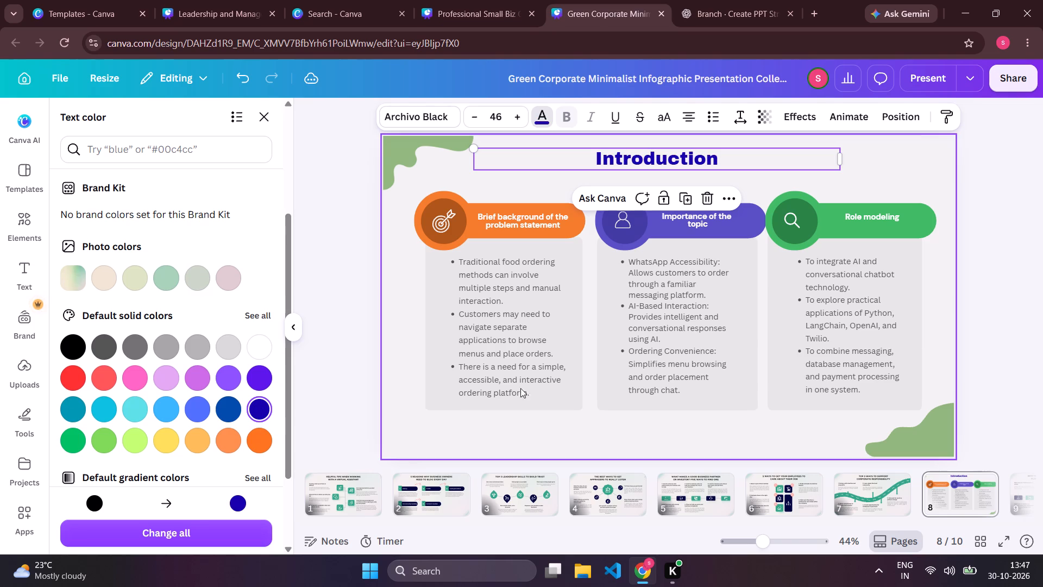
pyautogui.click(234, 503)
pyautogui.click(451, 432)
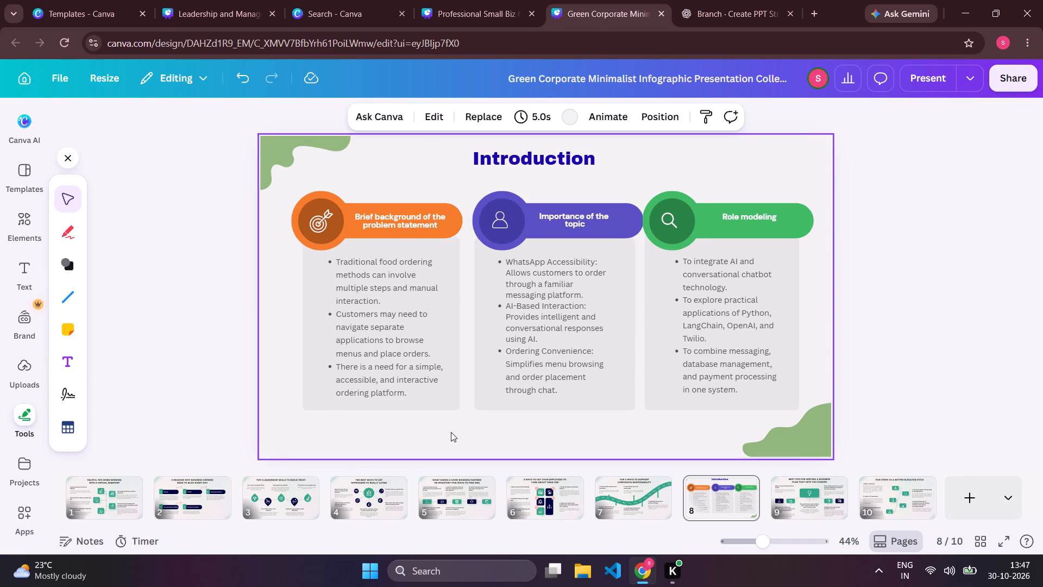
# Move the Introduction title slightly lower, keeping its horizontal position.
pyautogui.click(554, 155)
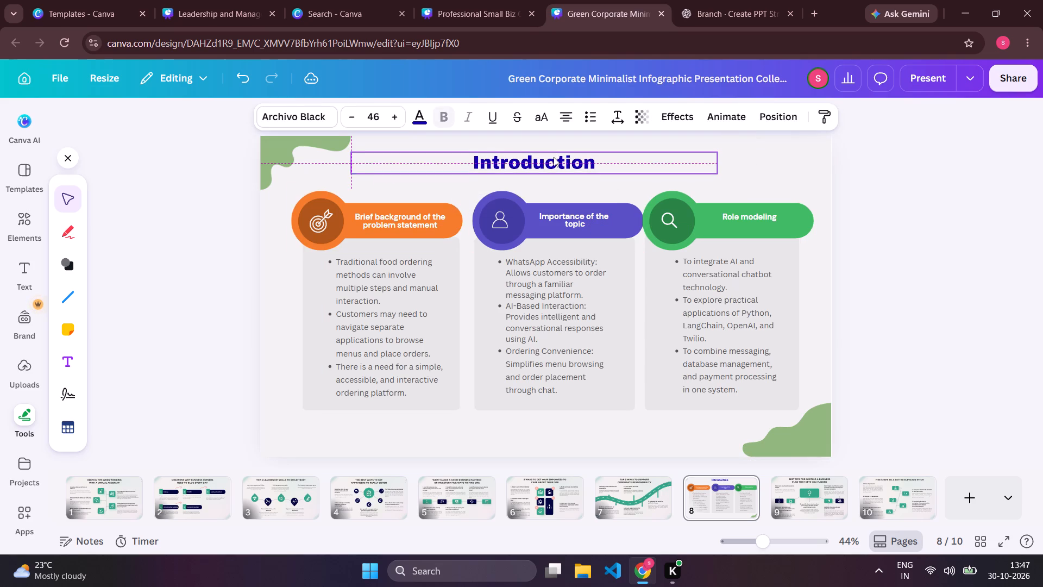
pyautogui.click(787, 170)
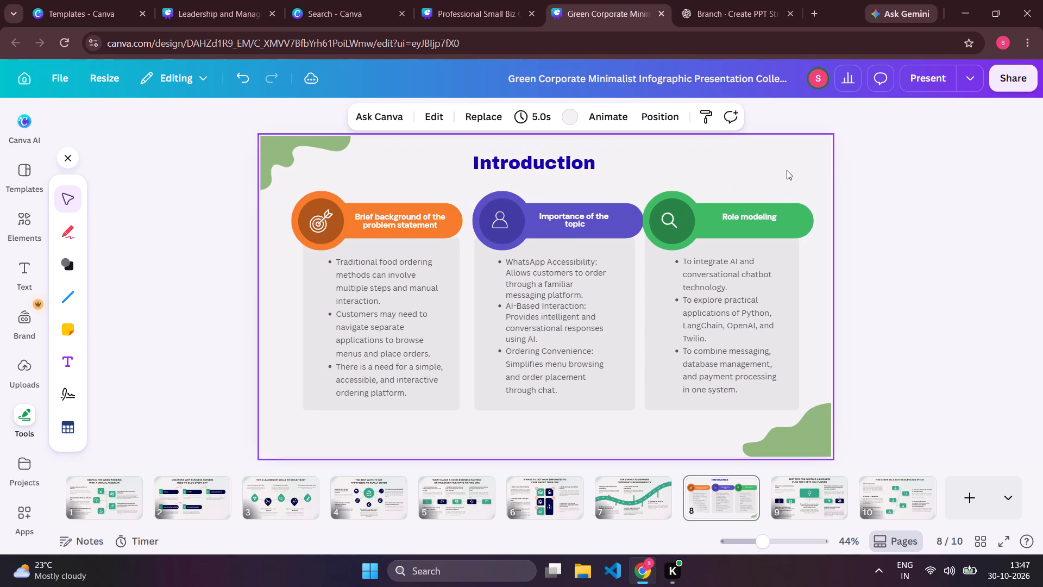
# Start replacing the green card's "Role modeling" heading, switching to the ChatGPT conversation for the slide's wording.
pyautogui.click(781, 216)
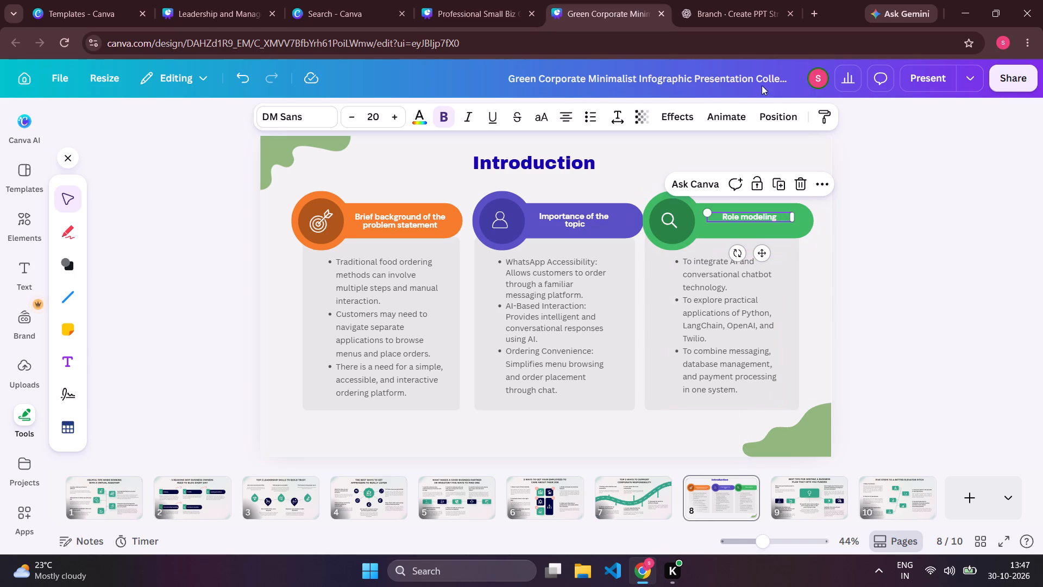
pyautogui.click(727, 14)
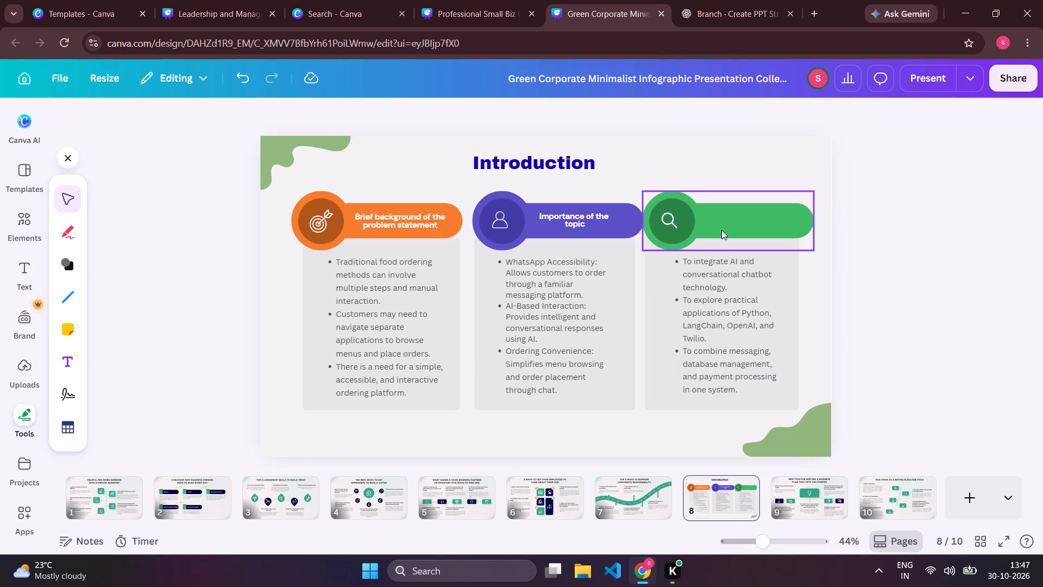
# Undo the deletion of the "Role modeling" heading on the green card.
pyautogui.hotkey('ctrl', 'z')
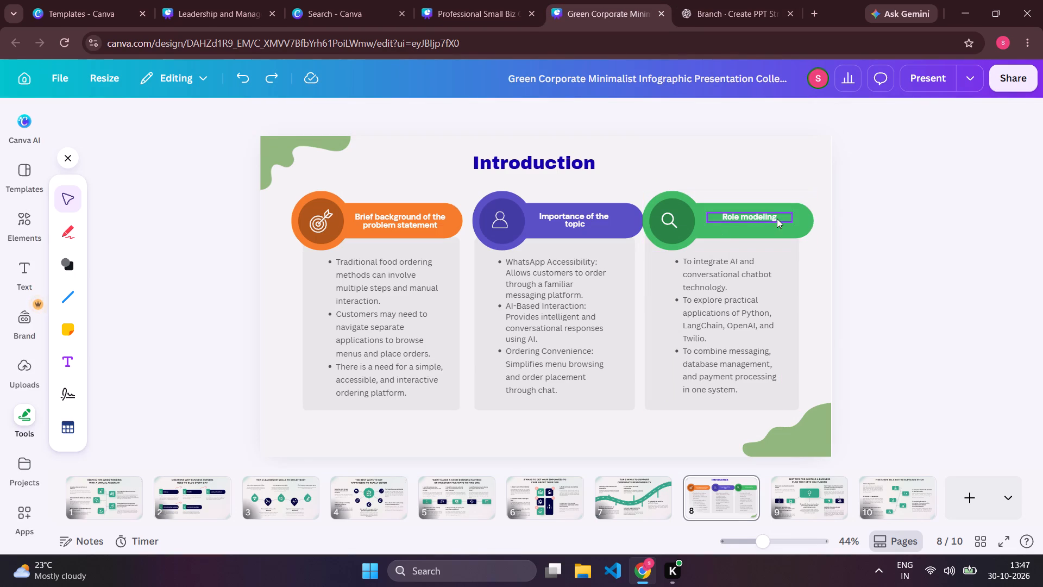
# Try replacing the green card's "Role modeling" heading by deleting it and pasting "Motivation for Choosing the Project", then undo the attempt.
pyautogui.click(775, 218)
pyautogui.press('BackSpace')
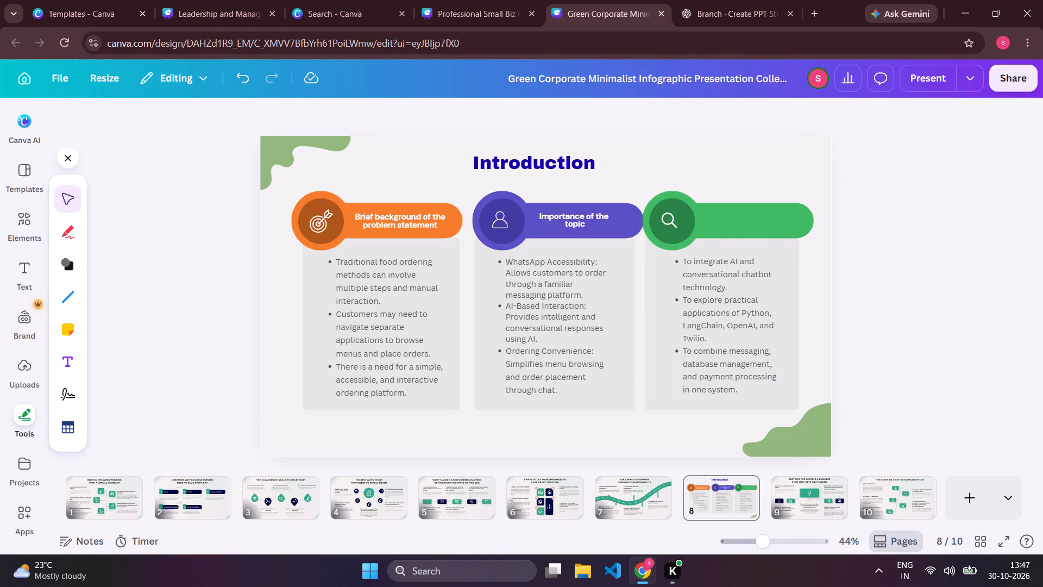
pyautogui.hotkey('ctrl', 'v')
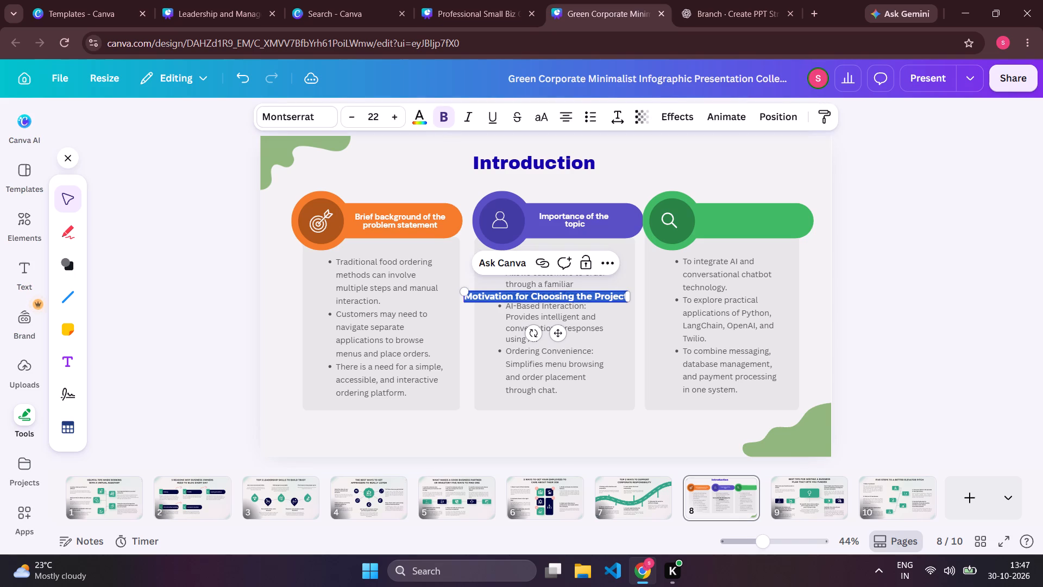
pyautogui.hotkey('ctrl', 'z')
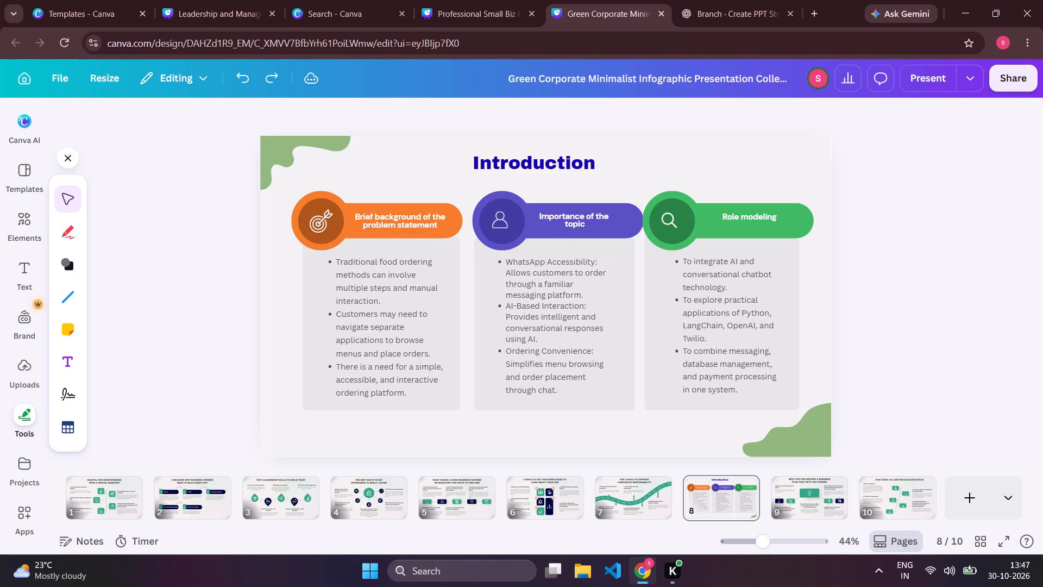
# Replace the green card's heading "Role modeling" with the copied text "Motivation for Choosing the Project".
pyautogui.doubleClick(759, 217)
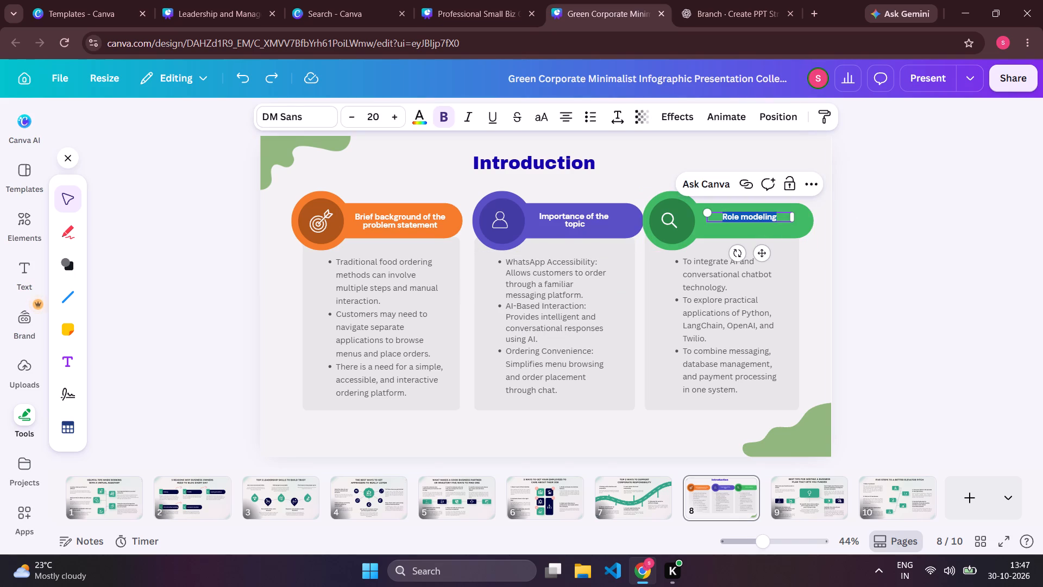
pyautogui.press('BackSpace')
pyautogui.hotkey('ctrl', 'v')
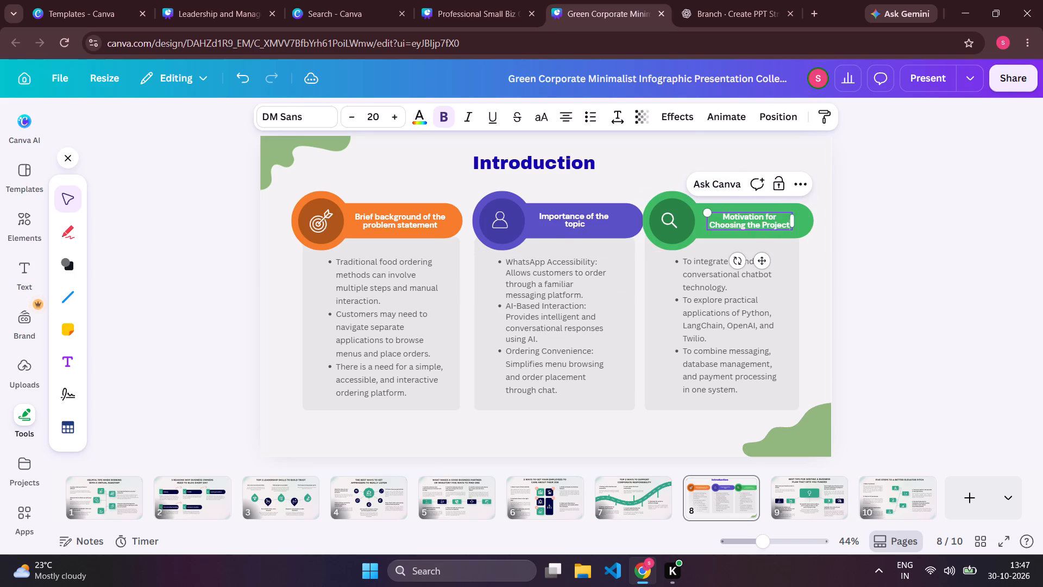
pyautogui.moveTo(749, 224); pyautogui.dragTo(744, 224)
pyautogui.moveTo(744, 224); pyautogui.dragTo(742, 224)
pyautogui.click(991, 272)
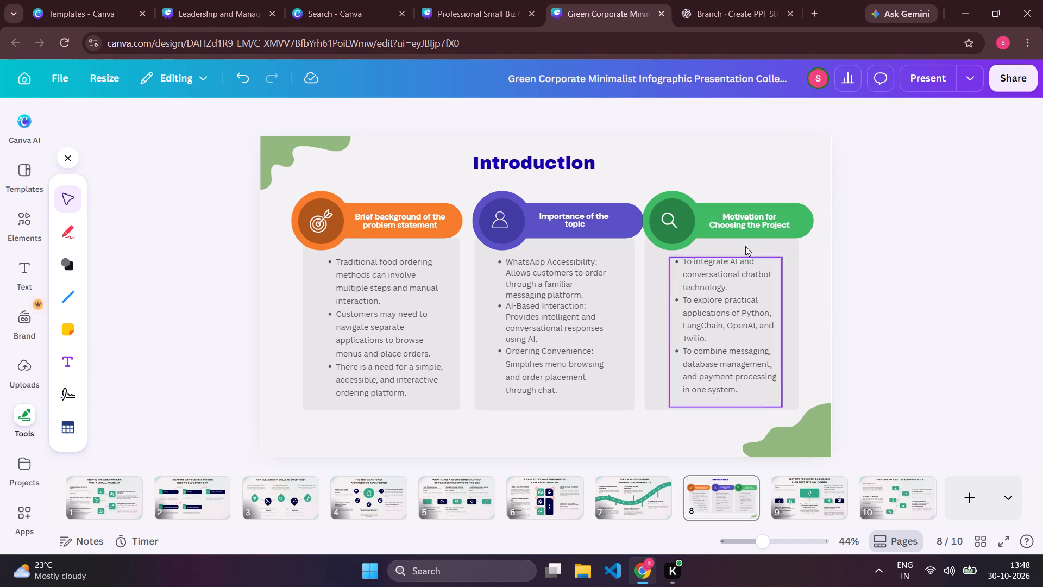
# Nudge the green card's heading "Motivation for Choosing the Project" slightly to the left within its green banner.
pyautogui.click(743, 226)
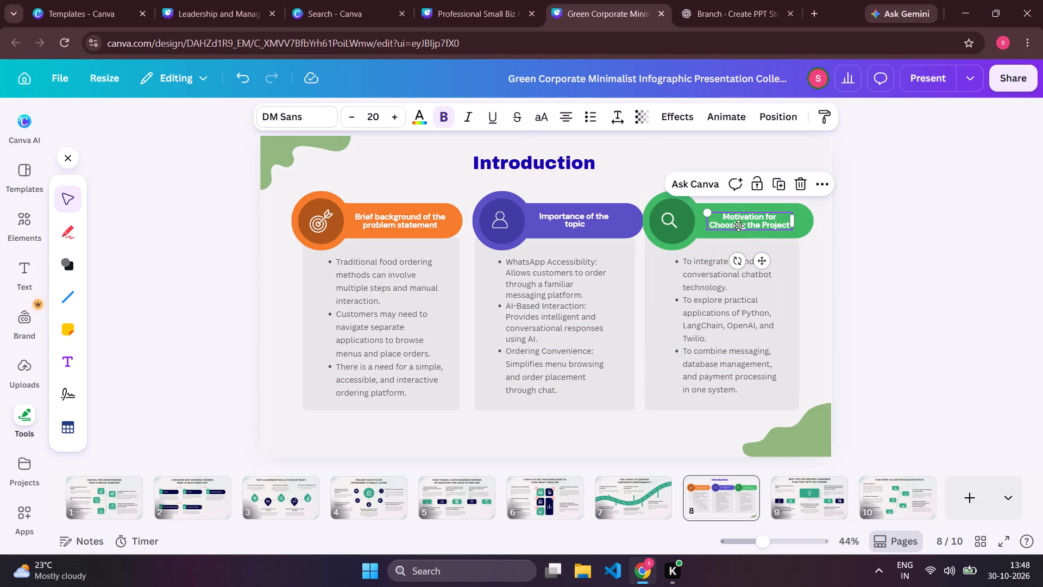
pyautogui.click(888, 285)
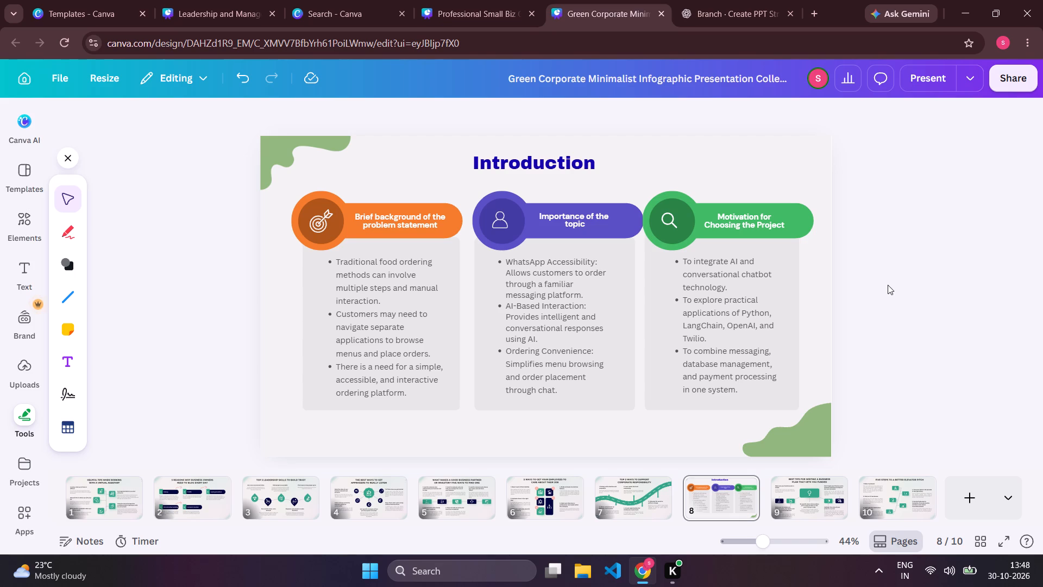
pyautogui.click(370, 224)
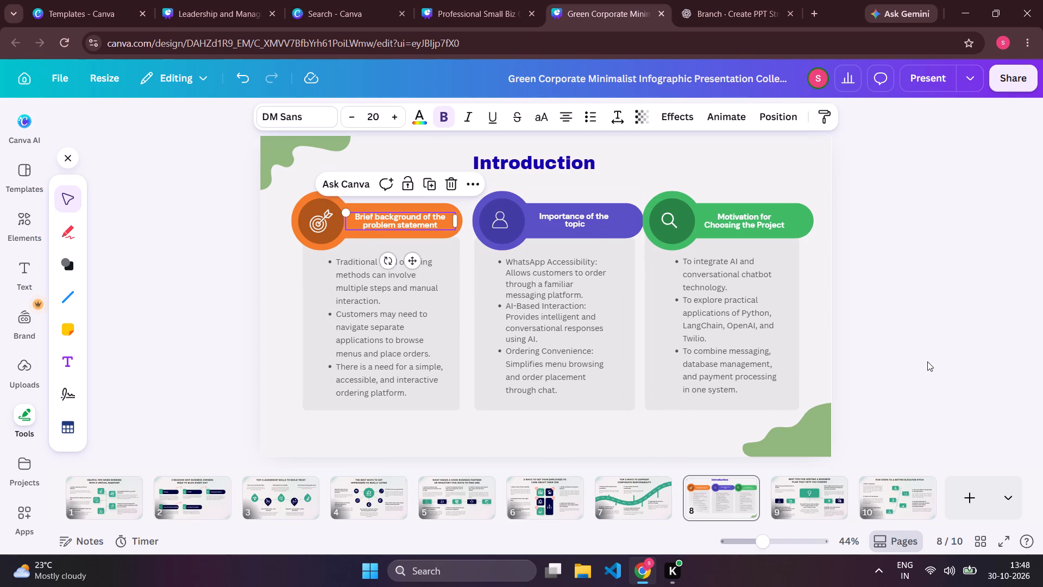
pyautogui.click(927, 361)
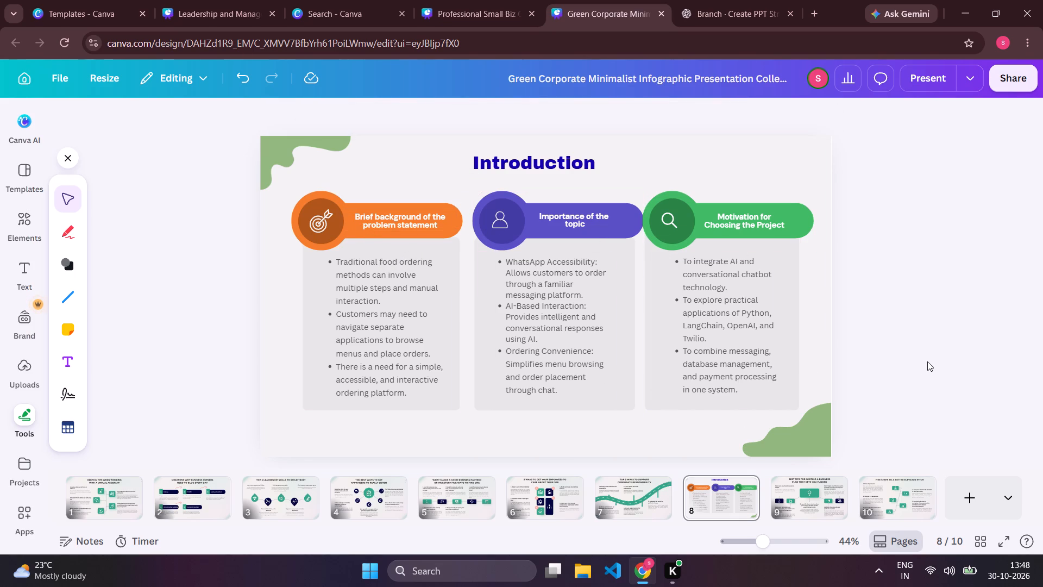
# Nudge the green card's bulleted body text slightly to the left within its grey box.
pyautogui.click(742, 382)
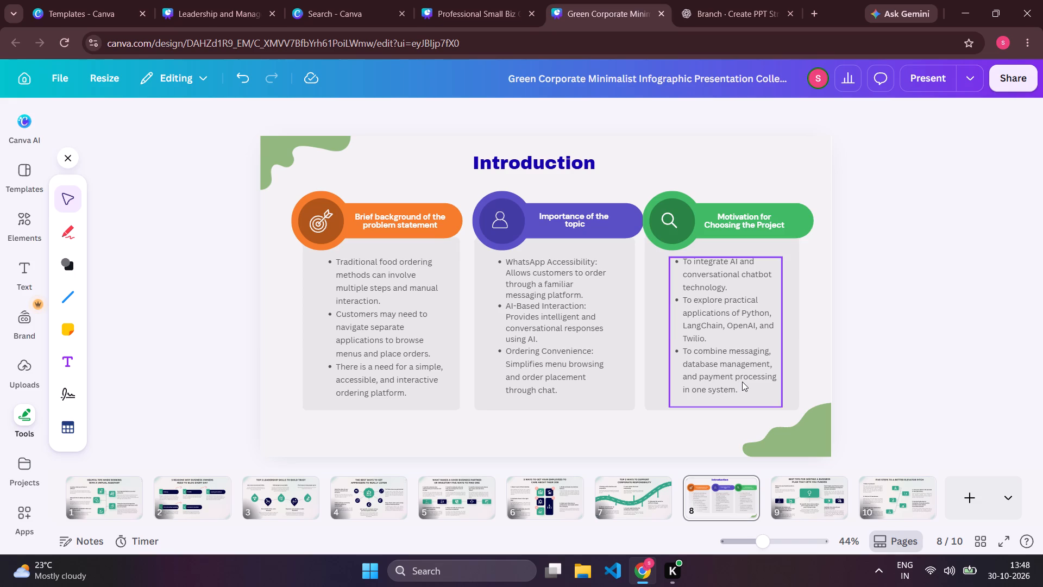
pyautogui.click(894, 305)
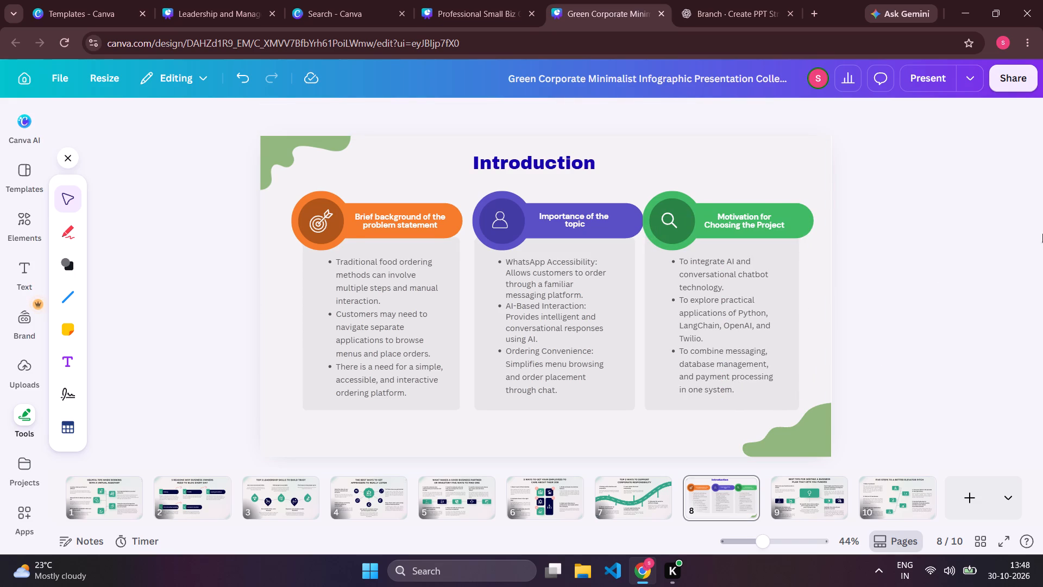
# Set the design's link access to Zodvinex's team and copy the share link.
pyautogui.click(1007, 72)
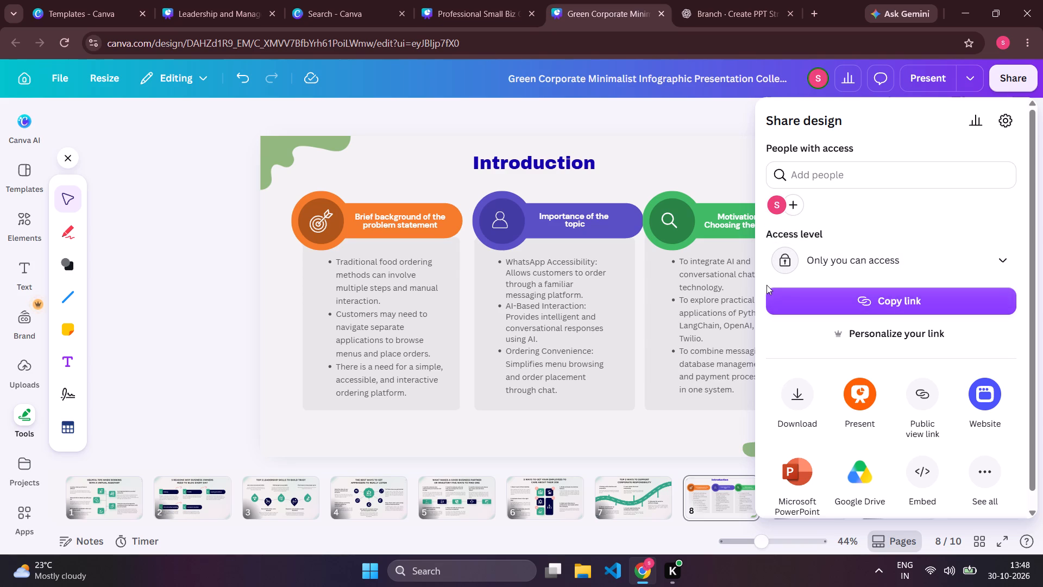
pyautogui.click(827, 256)
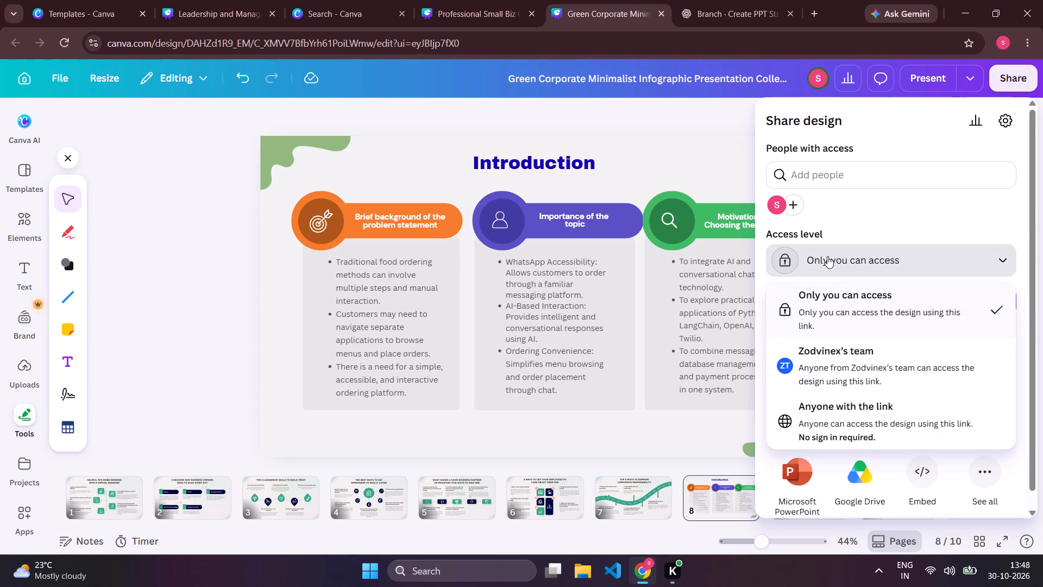
pyautogui.click(819, 364)
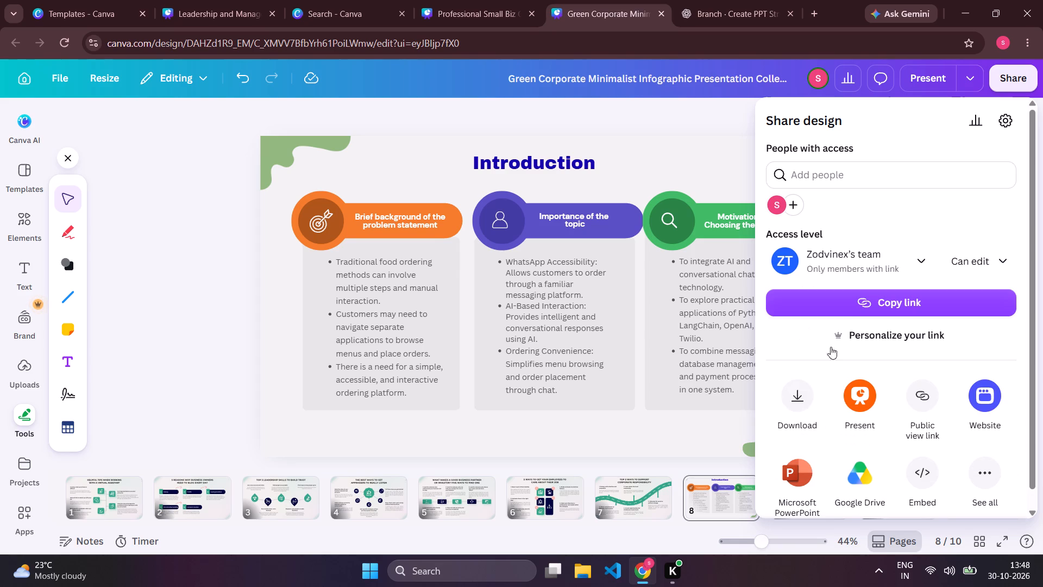
pyautogui.click(860, 299)
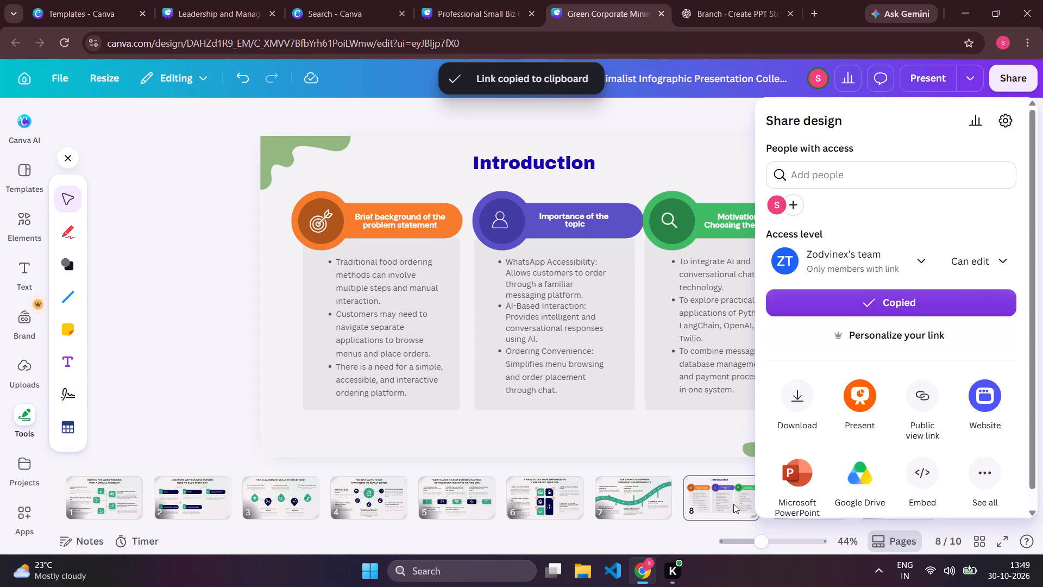
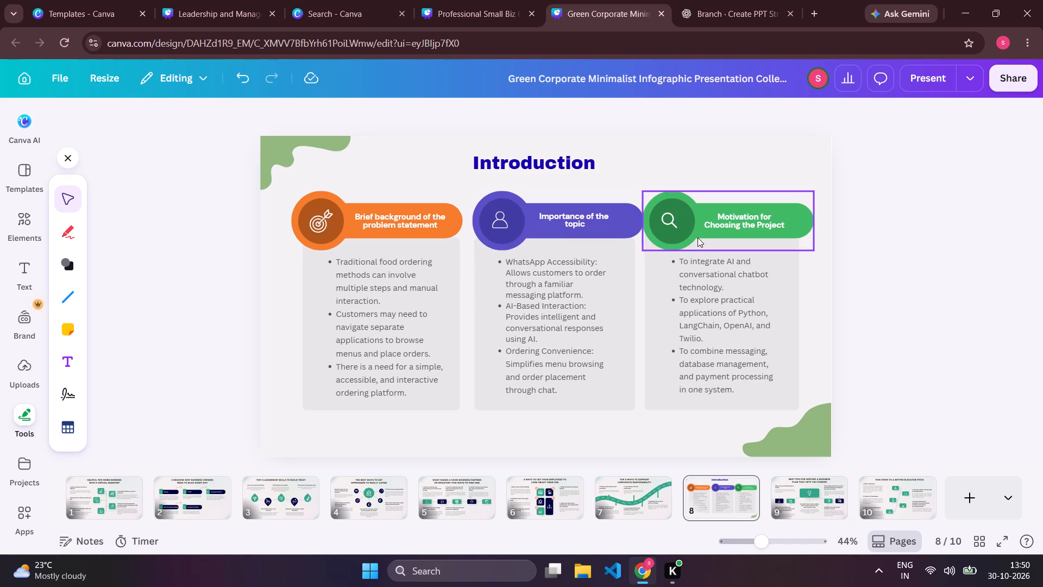
# Set the Y position of the "Brief background of the problem statement" heading text to 255 px.
pyautogui.click(357, 267)
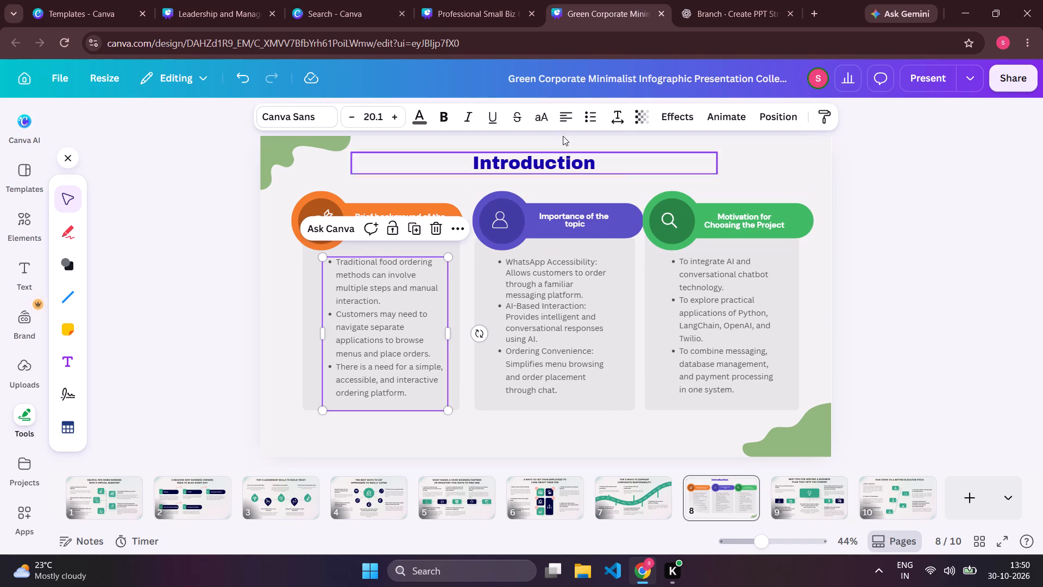
pyautogui.click(395, 214)
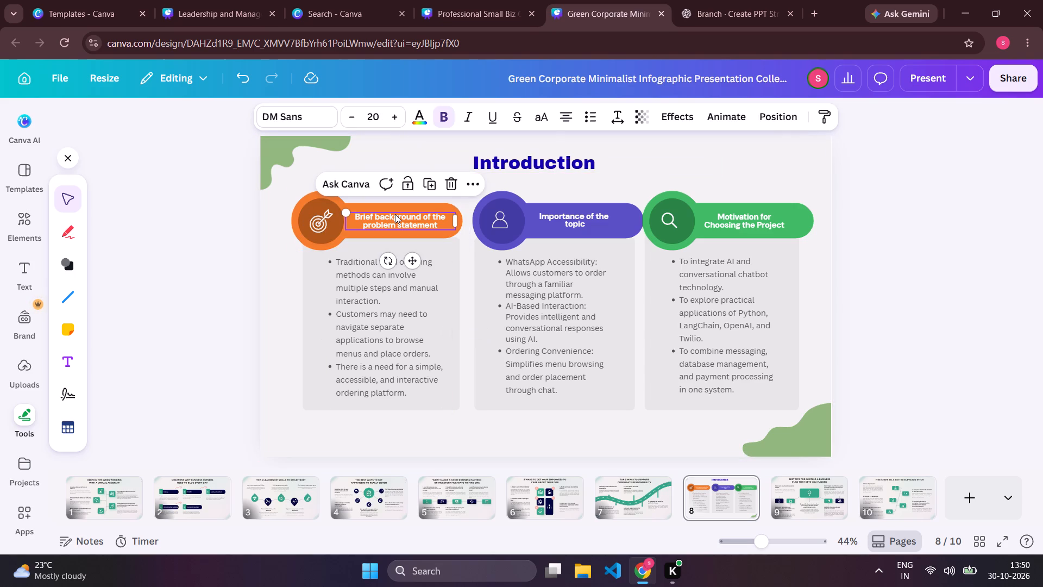
pyautogui.click(566, 217)
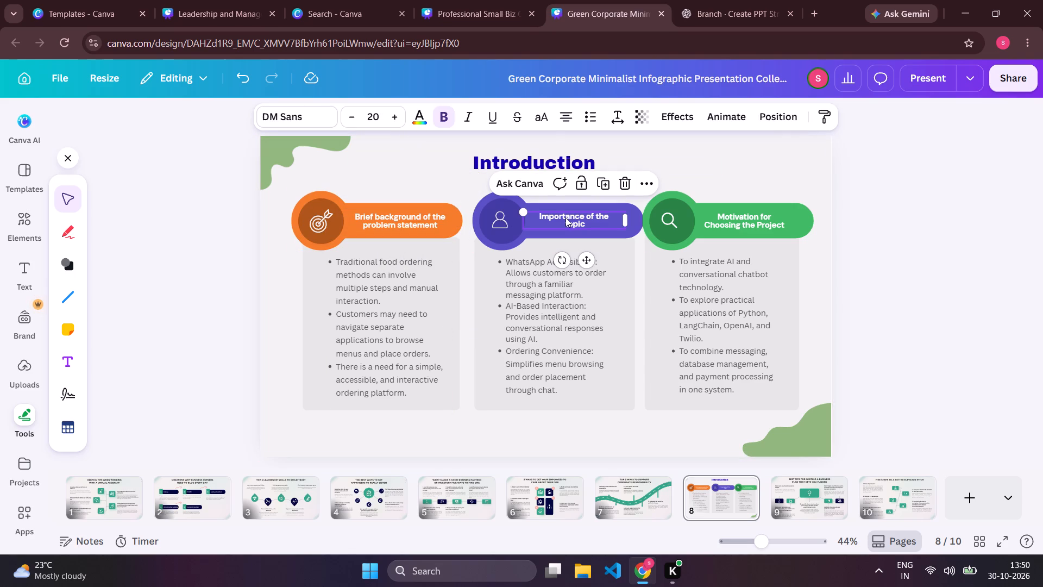
pyautogui.click(782, 111)
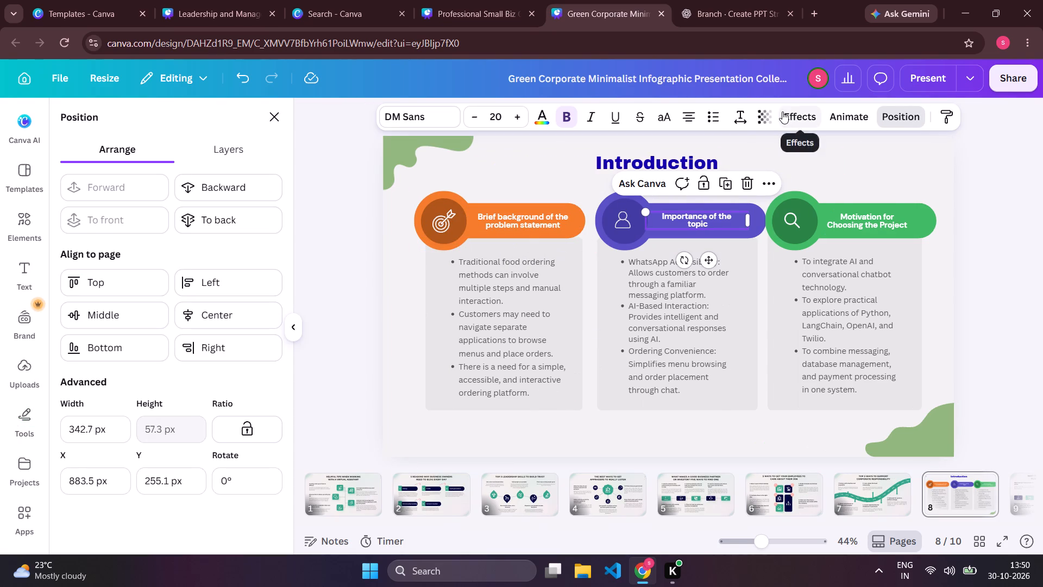
pyautogui.click(511, 221)
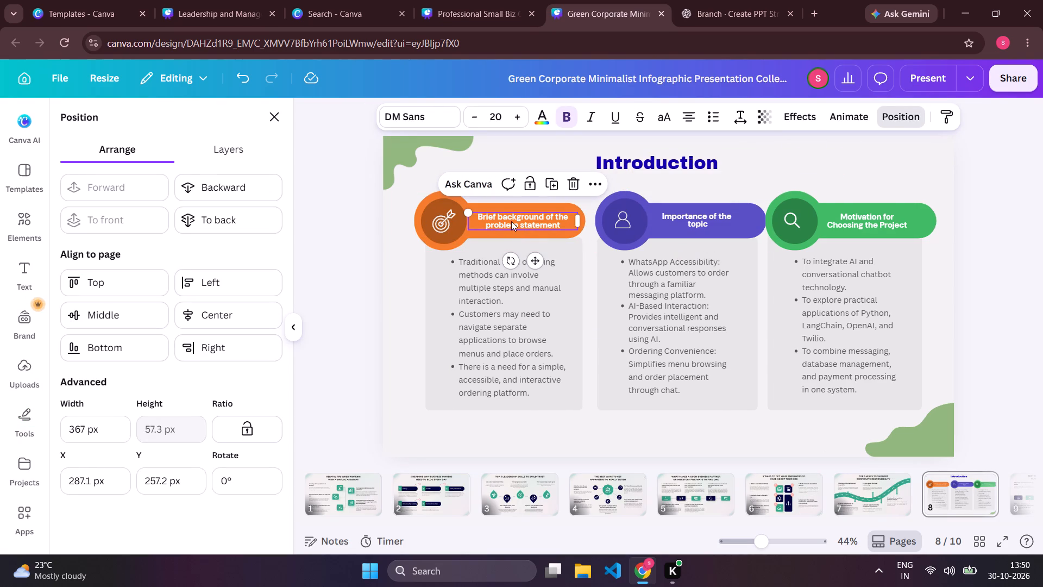
pyautogui.click(682, 214)
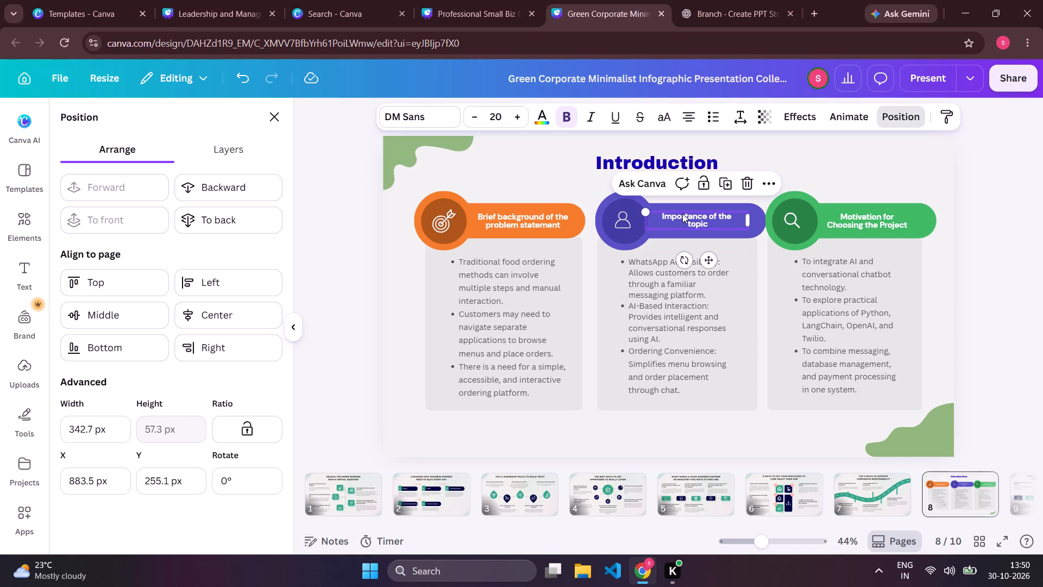
pyautogui.click(526, 221)
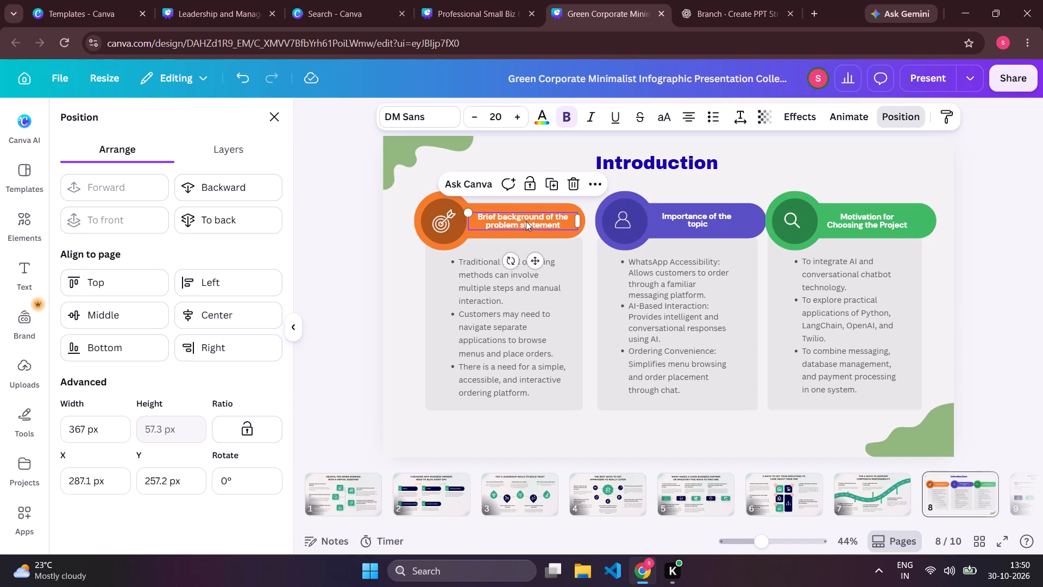
pyautogui.click(173, 479)
pyautogui.doubleClick(173, 479)
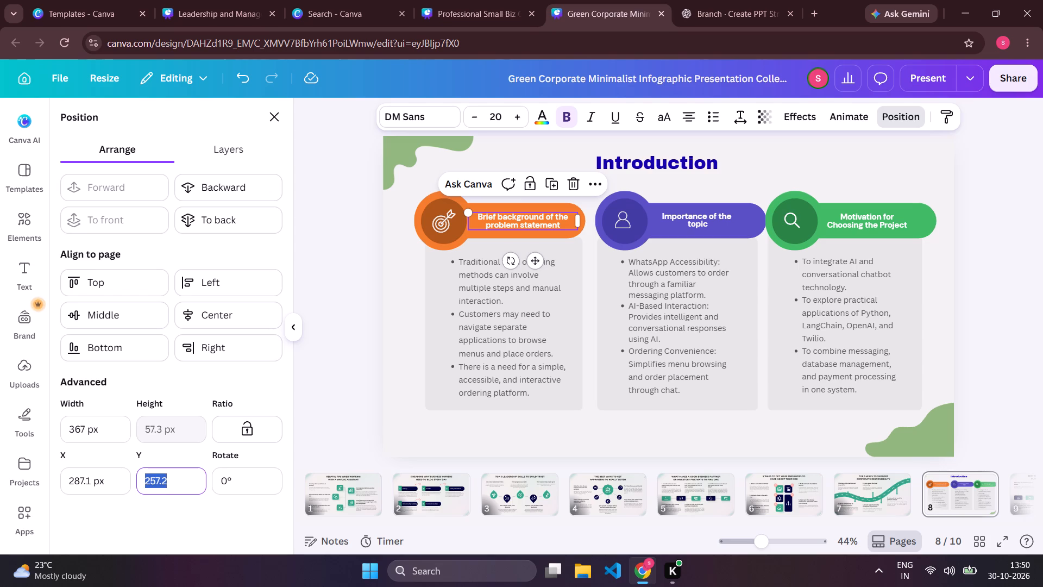
pyautogui.write('255')
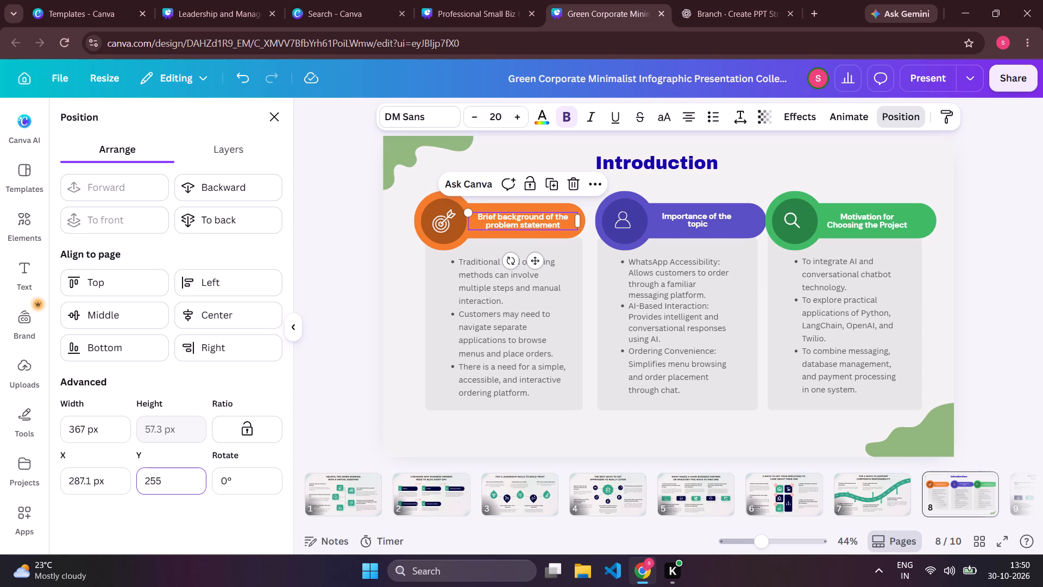
pyautogui.press('Return')
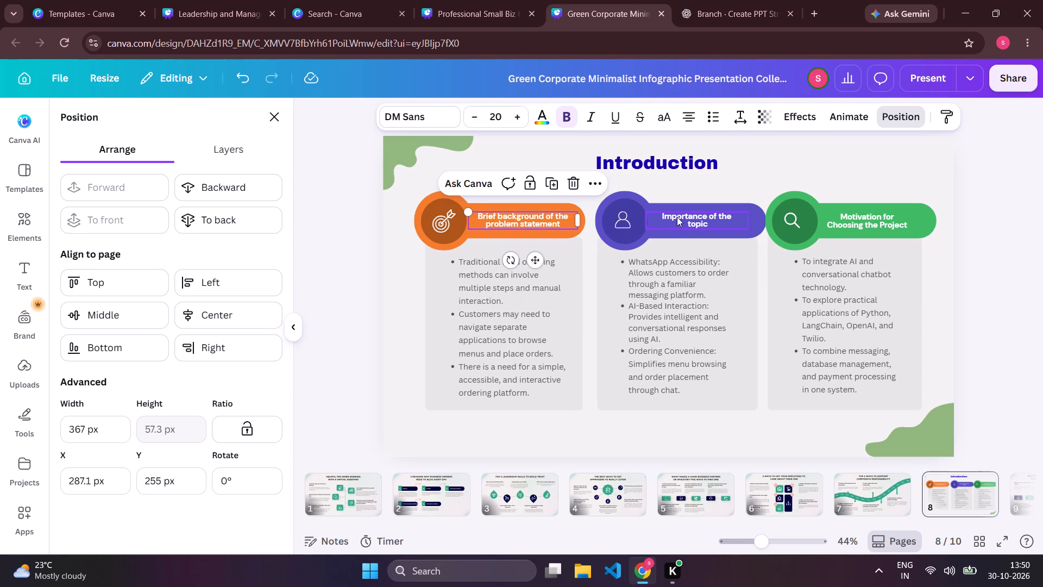
# Set the Y position of the "Importance of the topic" heading text to 255 px.
pyautogui.click(677, 217)
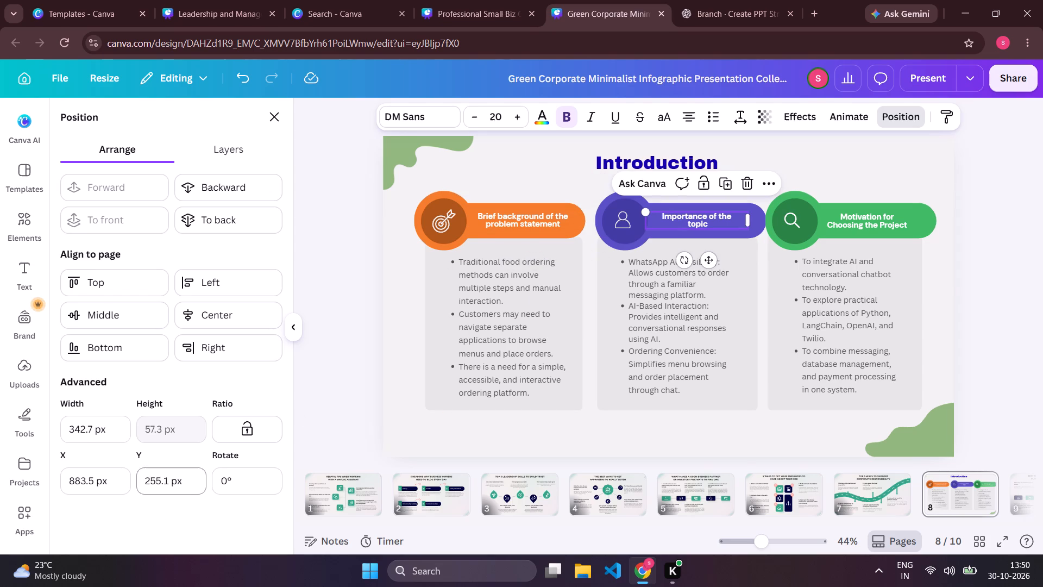
pyautogui.doubleClick(164, 485)
pyautogui.write('255')
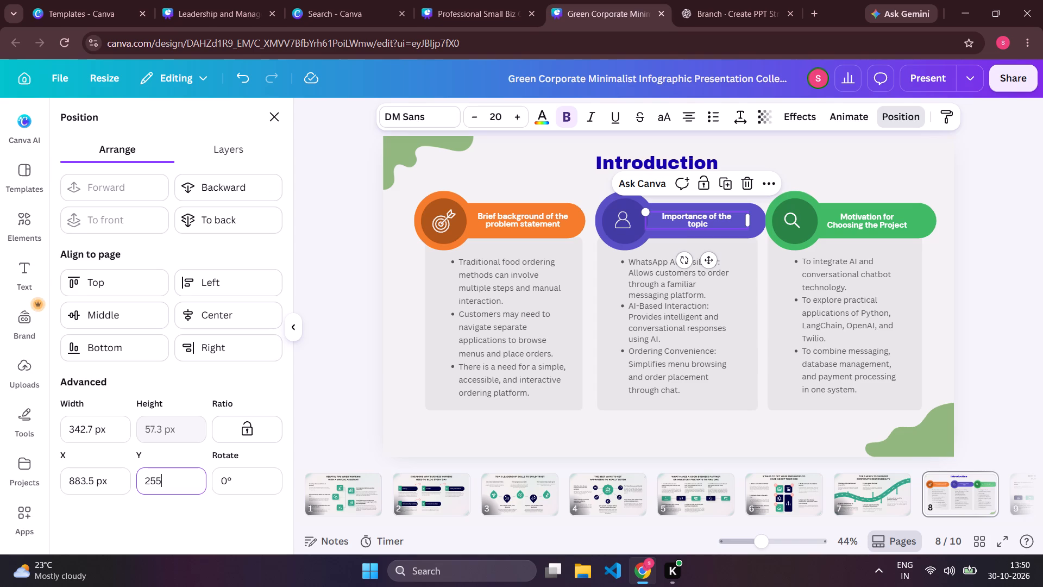
pyautogui.press('Return')
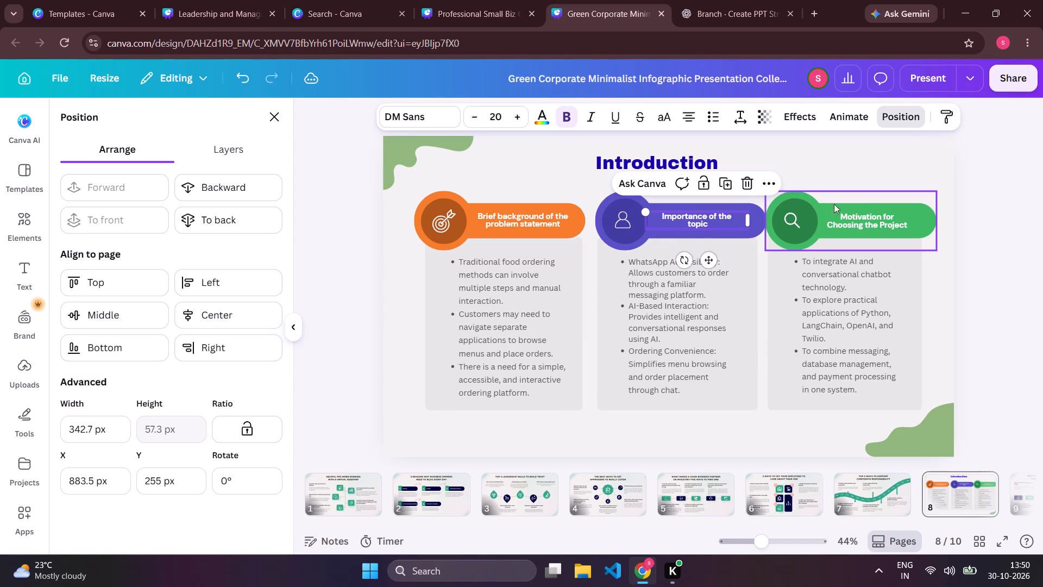
# Set the Y position of the "Motivation for Choosing the Project" heading text to 255 px.
pyautogui.click(865, 216)
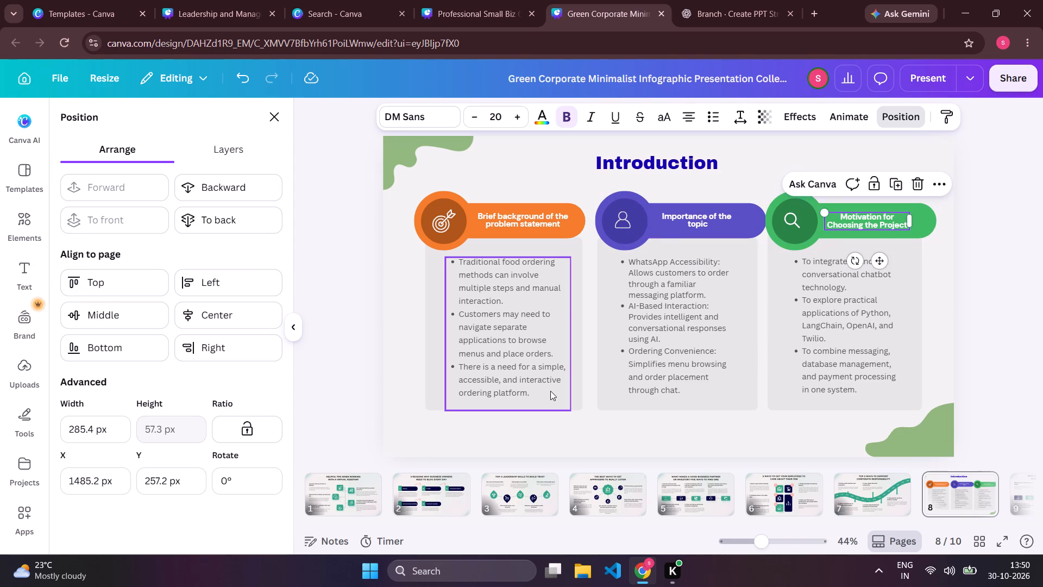
pyautogui.click(182, 480)
pyautogui.doubleClick(182, 480)
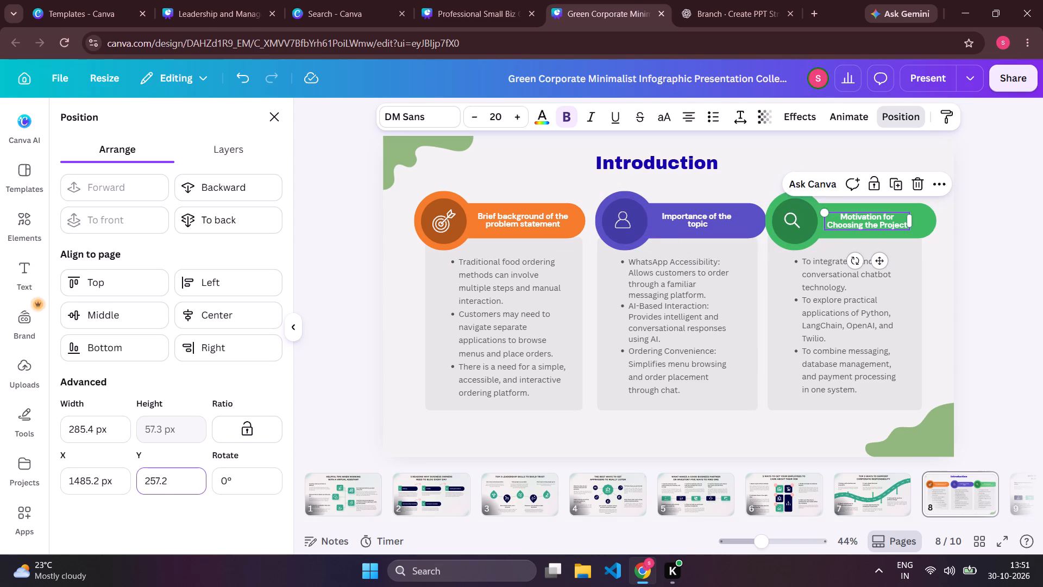
pyautogui.write('250')
pyautogui.press('BackSpace')
pyautogui.press('5')
pyautogui.press('Return')
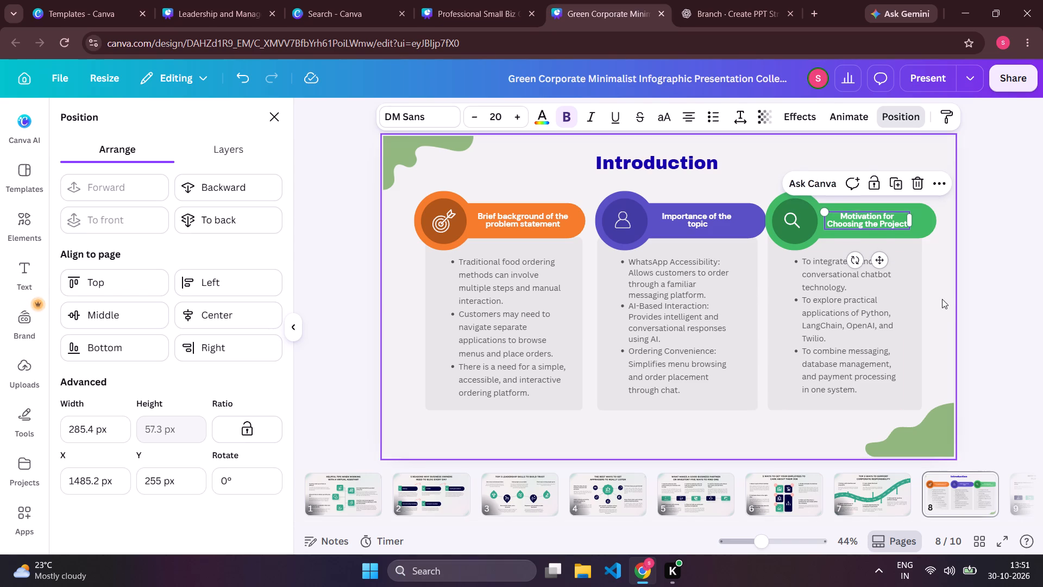
pyautogui.click(799, 439)
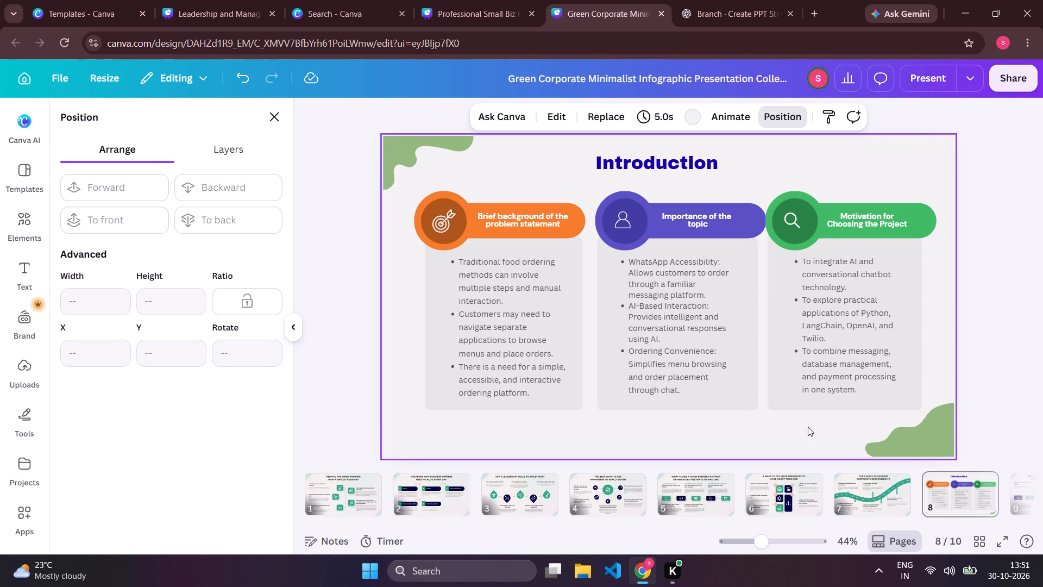
# Move the whole orange "Brief background of the problem statement" column toward the slide's left edge, with its banner at about X 51 px.
pyautogui.click(714, 235)
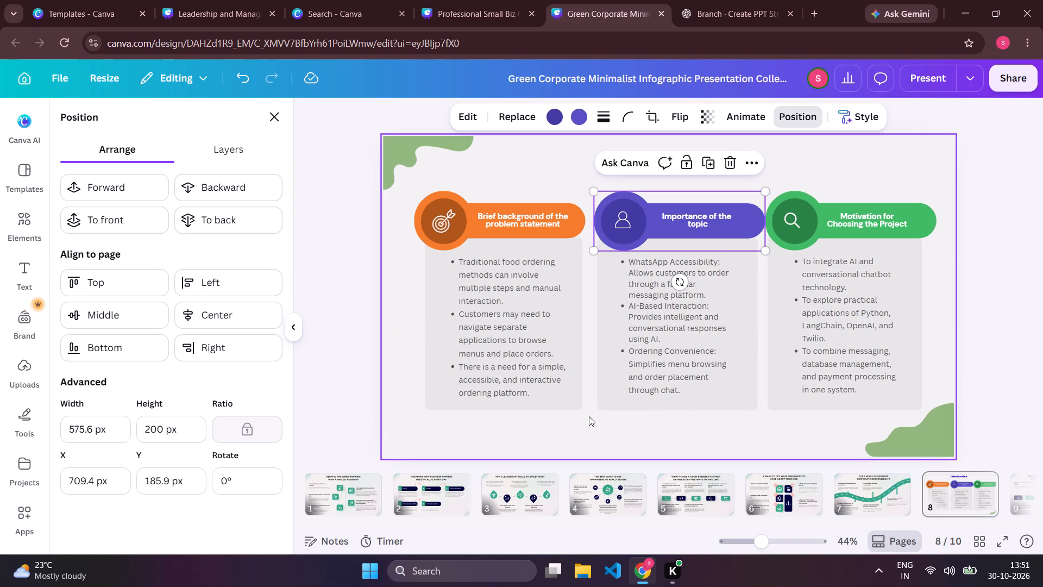
pyautogui.moveTo(589, 416); pyautogui.dragTo(408, 196)
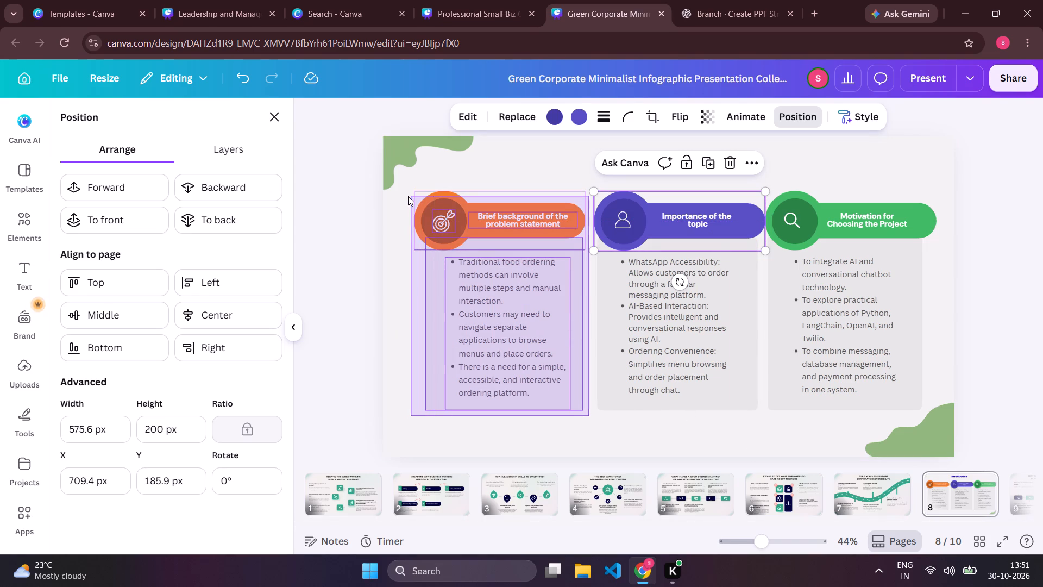
pyautogui.moveTo(408, 196); pyautogui.dragTo(407, 192)
pyautogui.moveTo(490, 219); pyautogui.dragTo(479, 219)
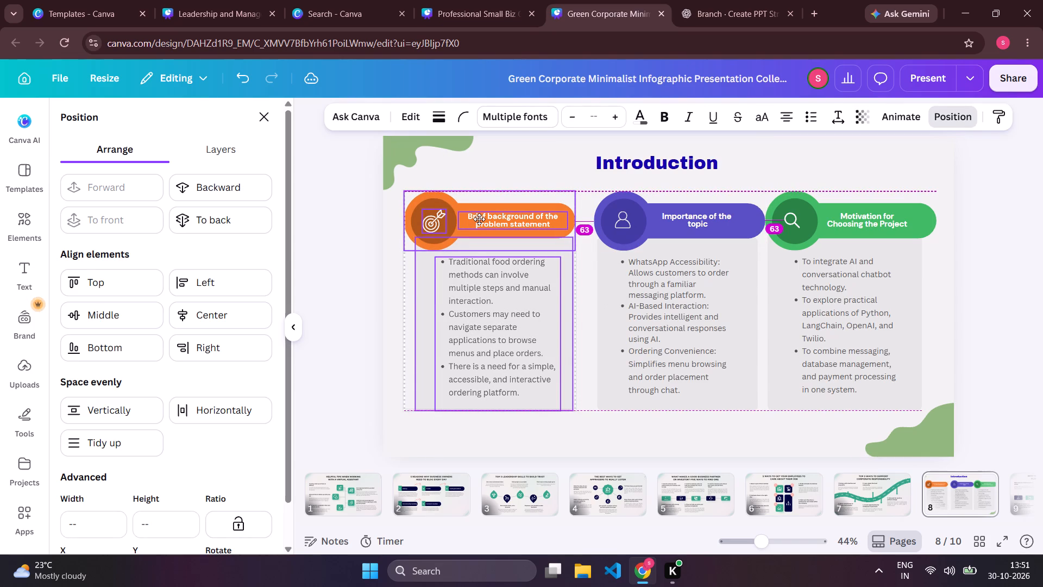
pyautogui.moveTo(479, 219); pyautogui.dragTo(469, 219)
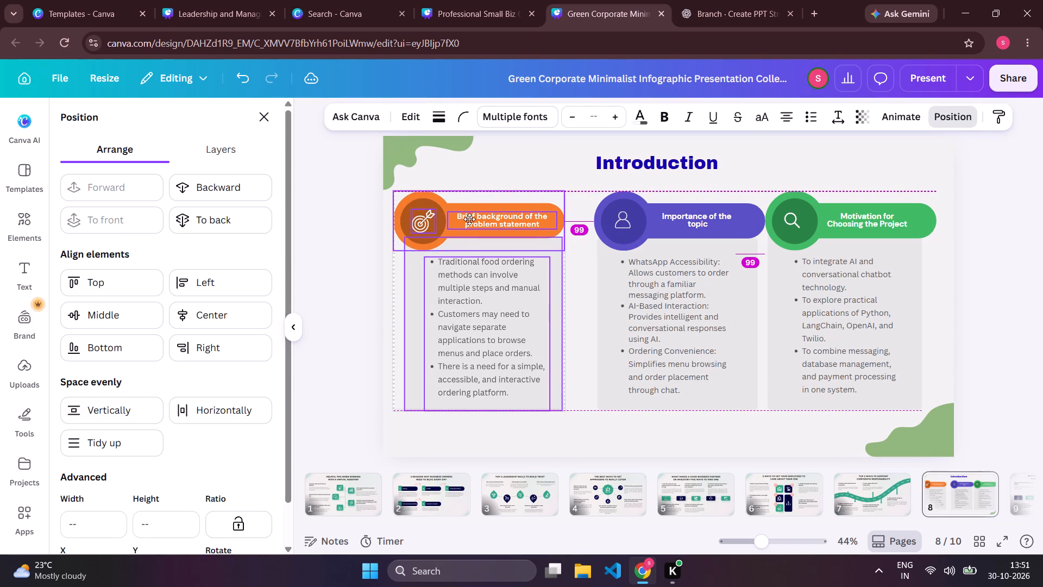
pyautogui.moveTo(469, 219); pyautogui.dragTo(474, 219)
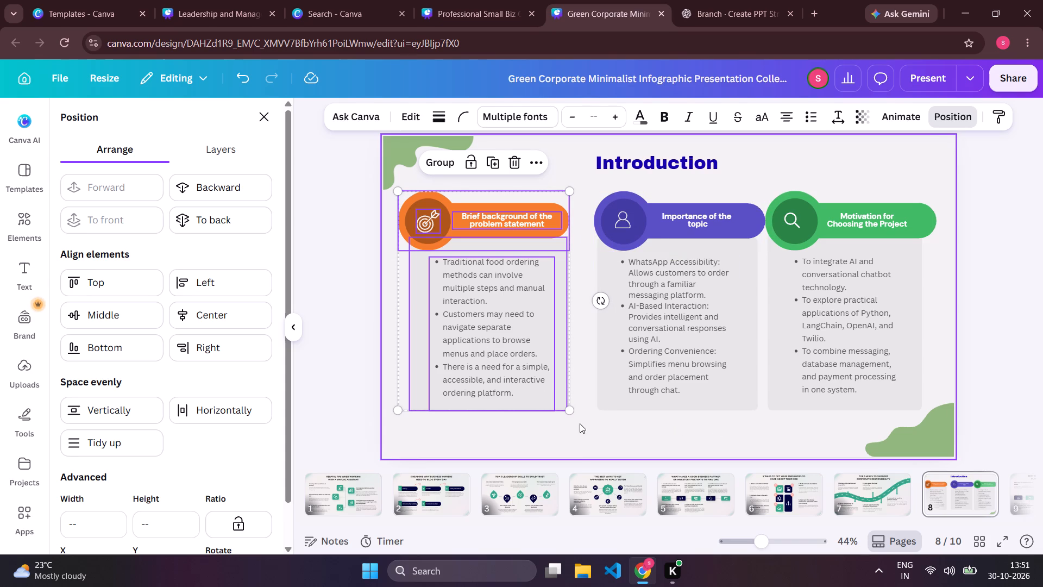
pyautogui.scroll(-3, 197, 352)
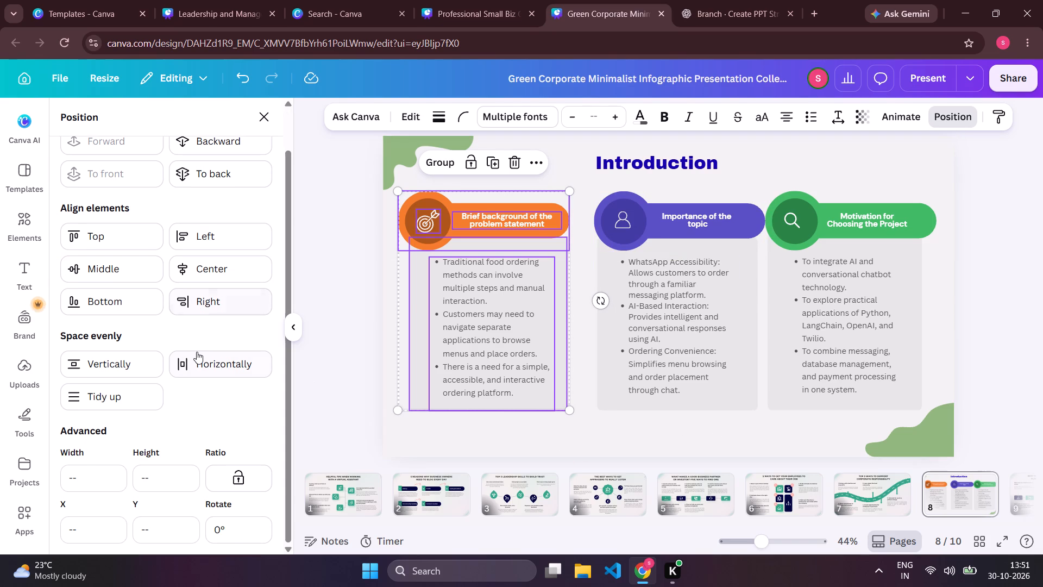
pyautogui.scroll(-1, 197, 352)
pyautogui.click(449, 426)
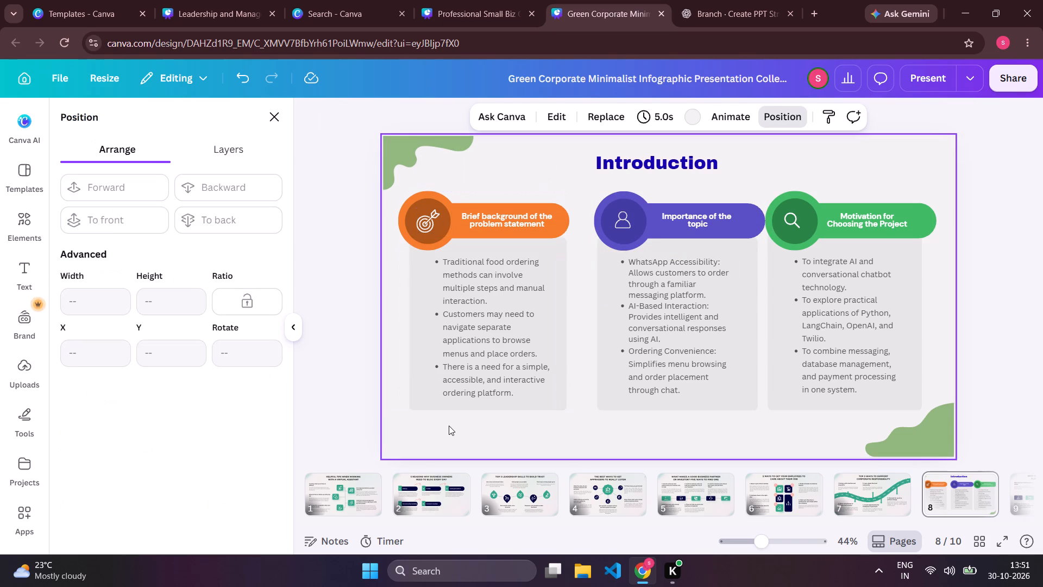
pyautogui.click(406, 228)
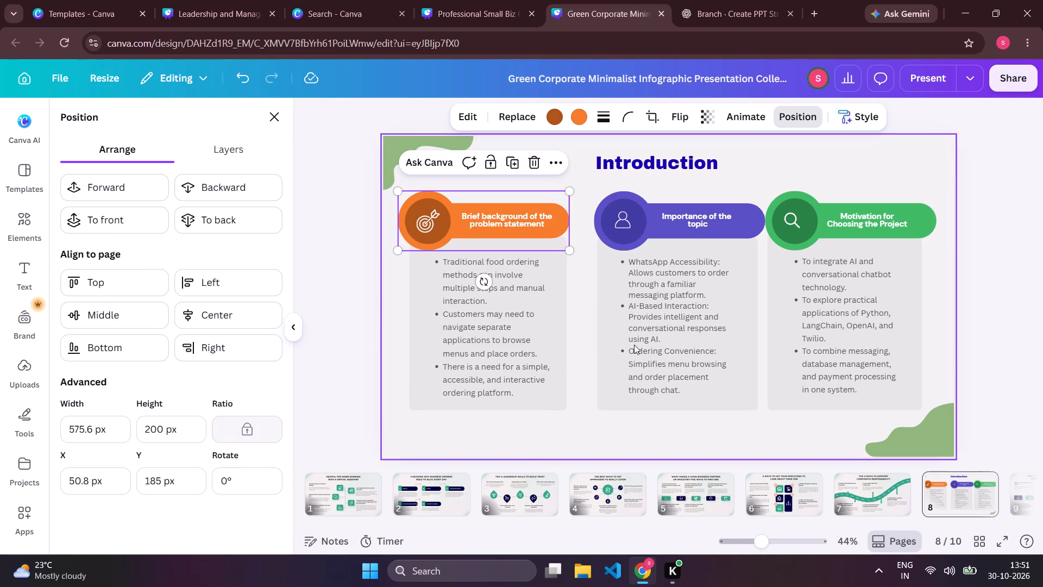
# Shift the whole green "Motivation for Choosing the Project" column slightly upward.
pyautogui.moveTo(930, 395); pyautogui.dragTo(764, 195)
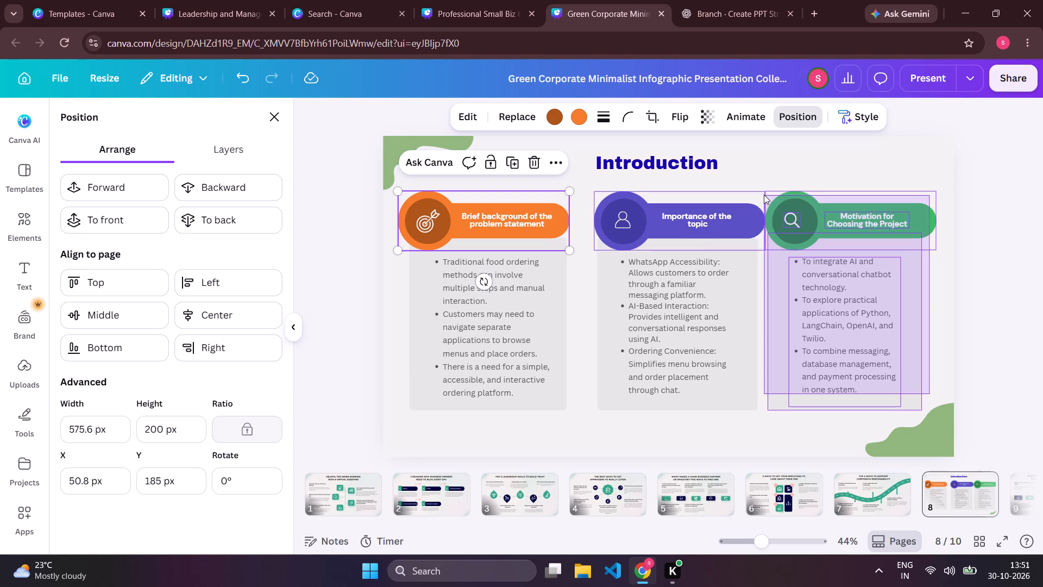
pyautogui.moveTo(764, 195); pyautogui.dragTo(769, 187)
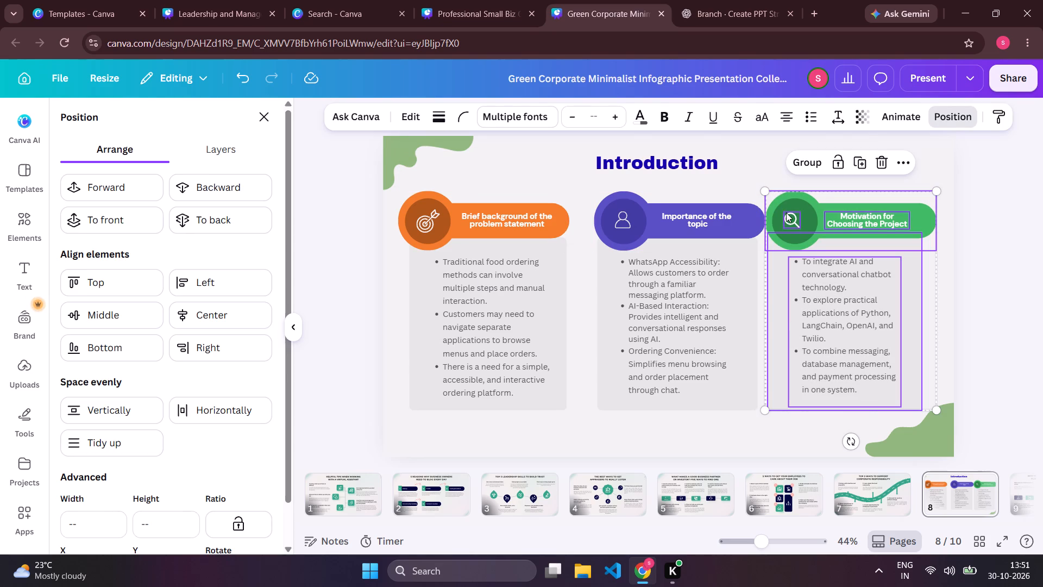
pyautogui.click(790, 205)
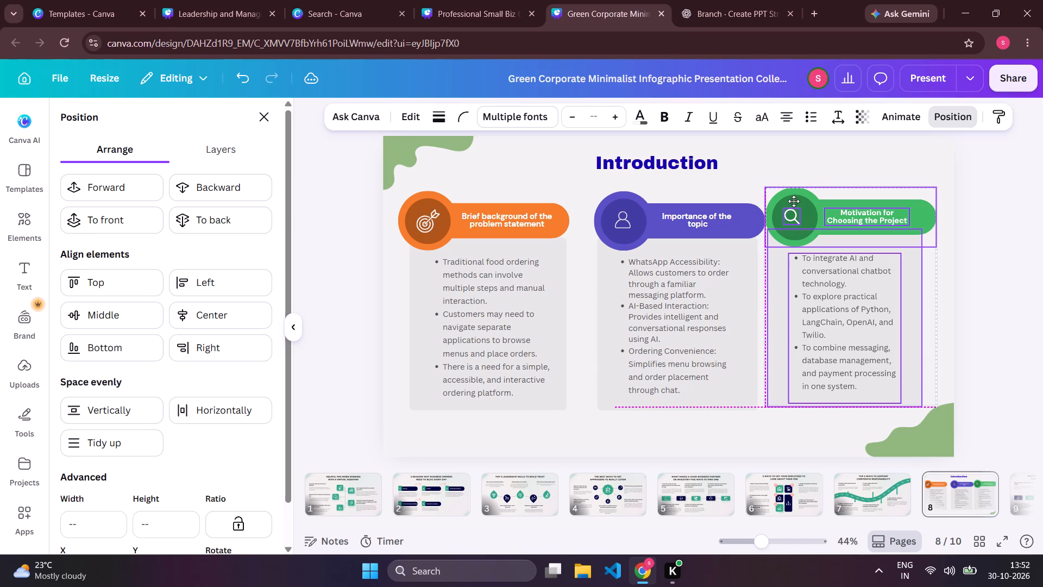
pyautogui.click(659, 429)
# Move the whole purple "Importance of the topic" column slightly left so it sits evenly between the orange and green columns.
pyautogui.moveTo(757, 420); pyautogui.dragTo(728, 393)
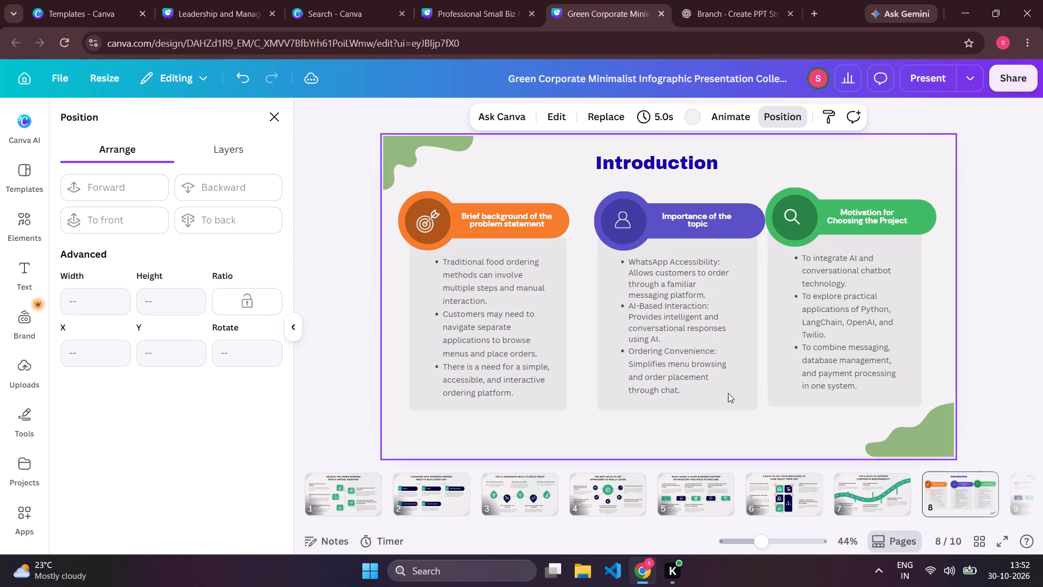
pyautogui.moveTo(728, 393); pyautogui.dragTo(596, 197)
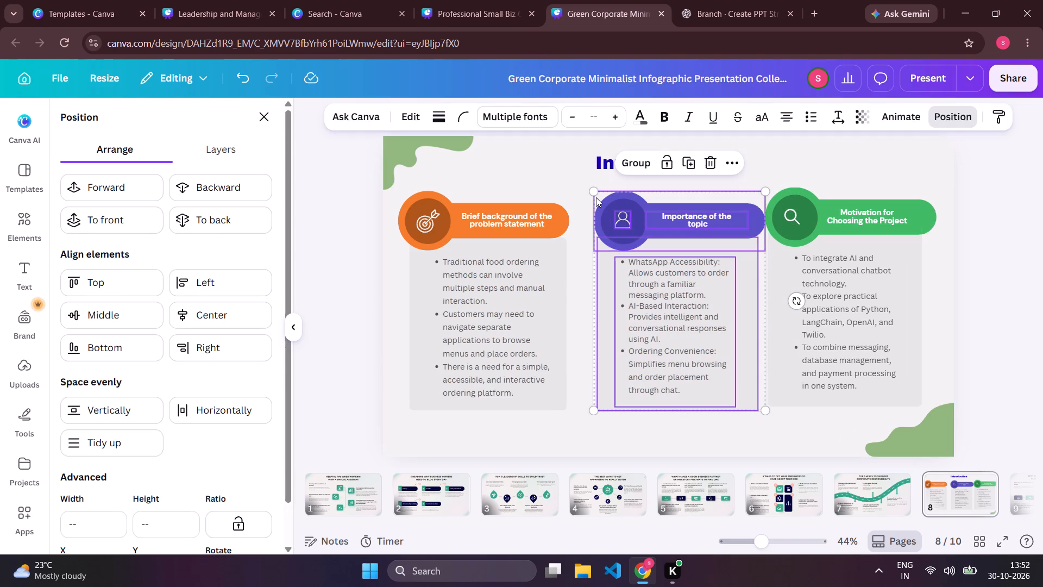
pyautogui.moveTo(596, 197); pyautogui.dragTo(585, 198)
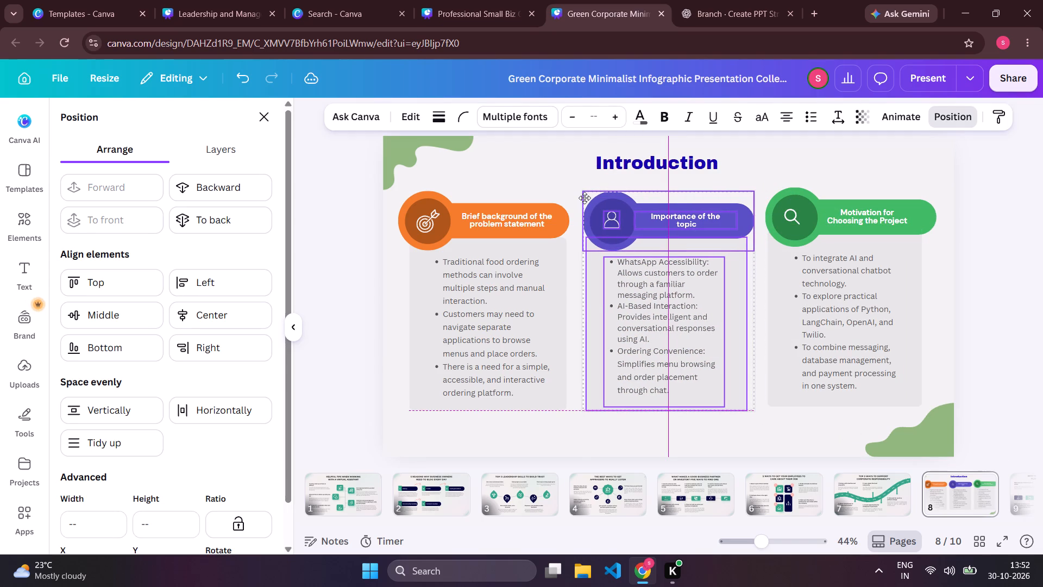
pyautogui.moveTo(585, 198); pyautogui.dragTo(591, 198)
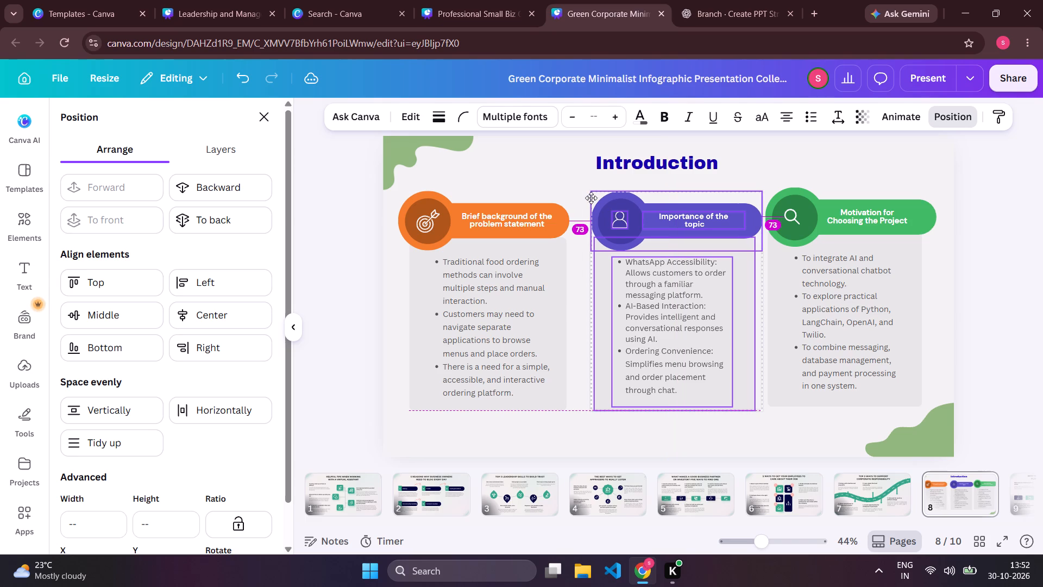
pyautogui.moveTo(591, 198); pyautogui.dragTo(581, 198)
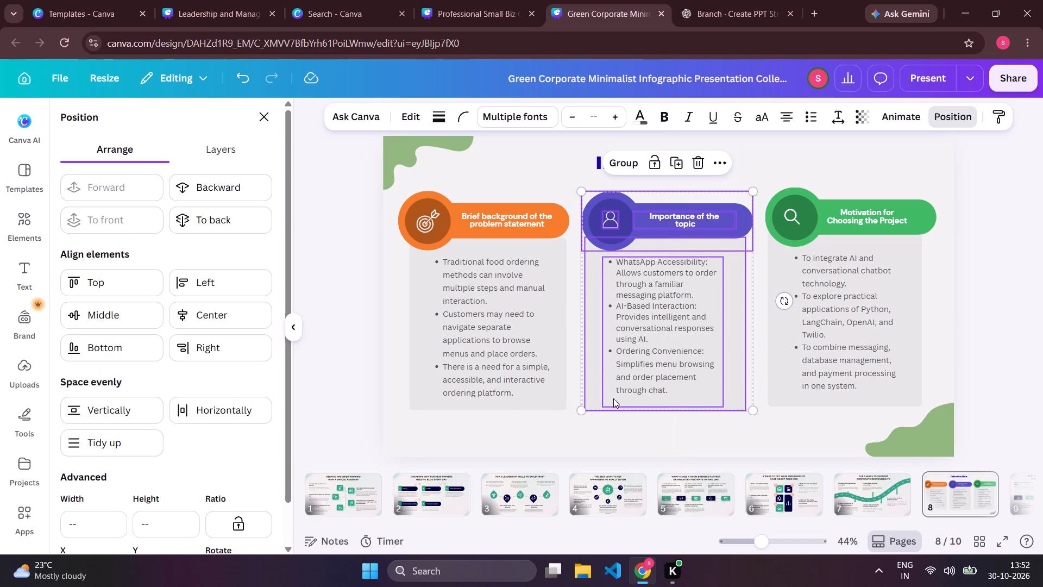
# Extend the grey box under the purple "Importance of the topic" banner upward behind the banner, with its top at about Y 313 px.
pyautogui.click(628, 434)
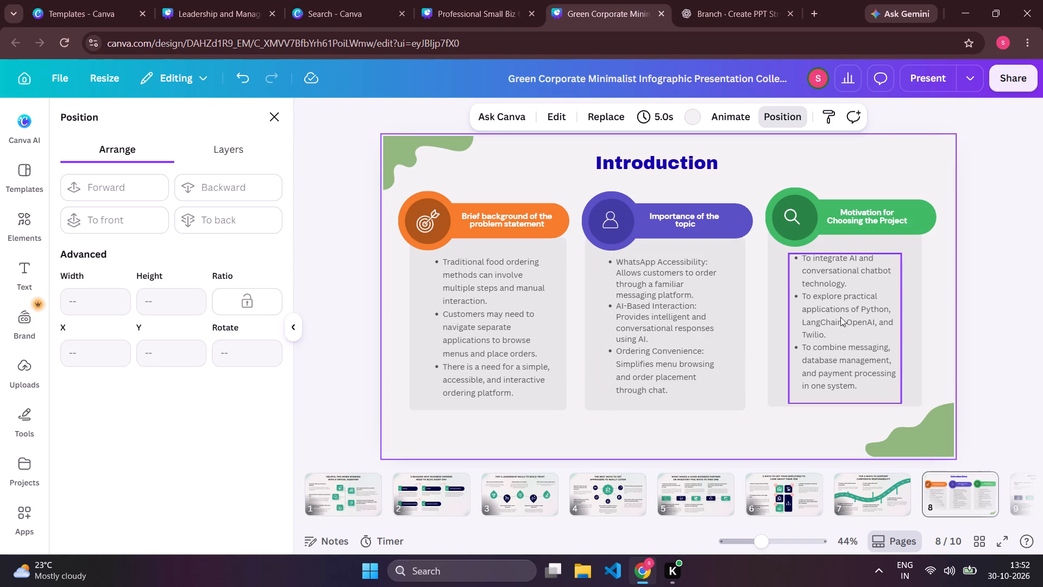
pyautogui.click(742, 268)
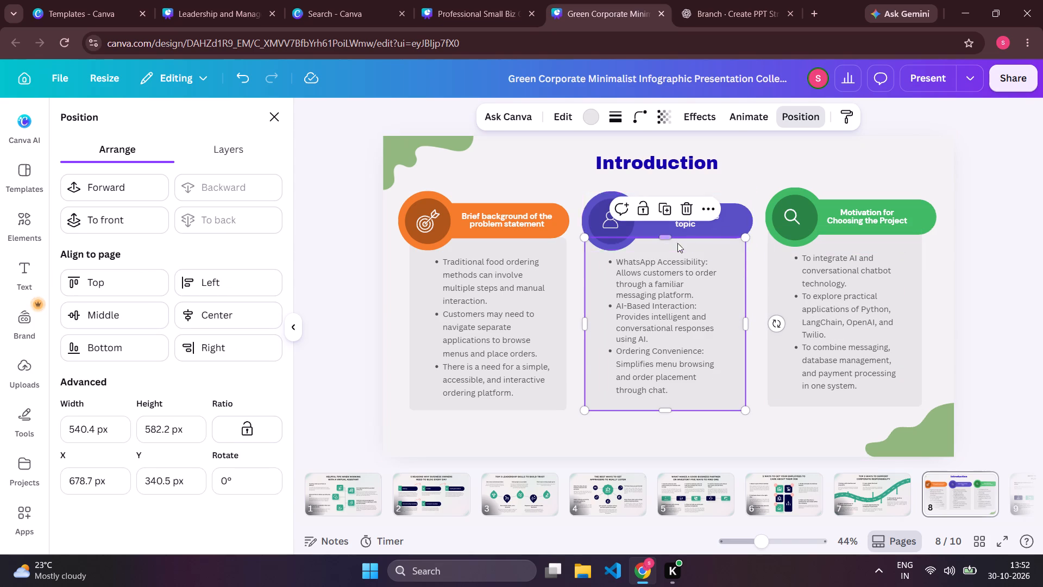
pyautogui.moveTo(667, 237); pyautogui.dragTo(667, 228)
# Extend the grey box under the orange "Brief background of the problem statement" banner upward behind the banner, with its top at about Y 310 px.
pyautogui.click(554, 259)
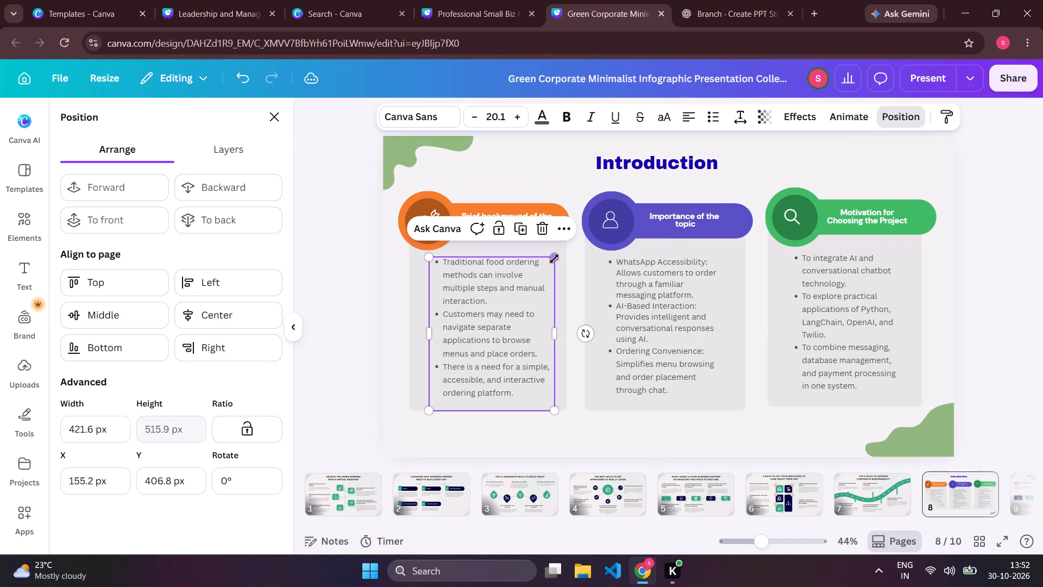
pyautogui.click(562, 264)
pyautogui.click(562, 264)
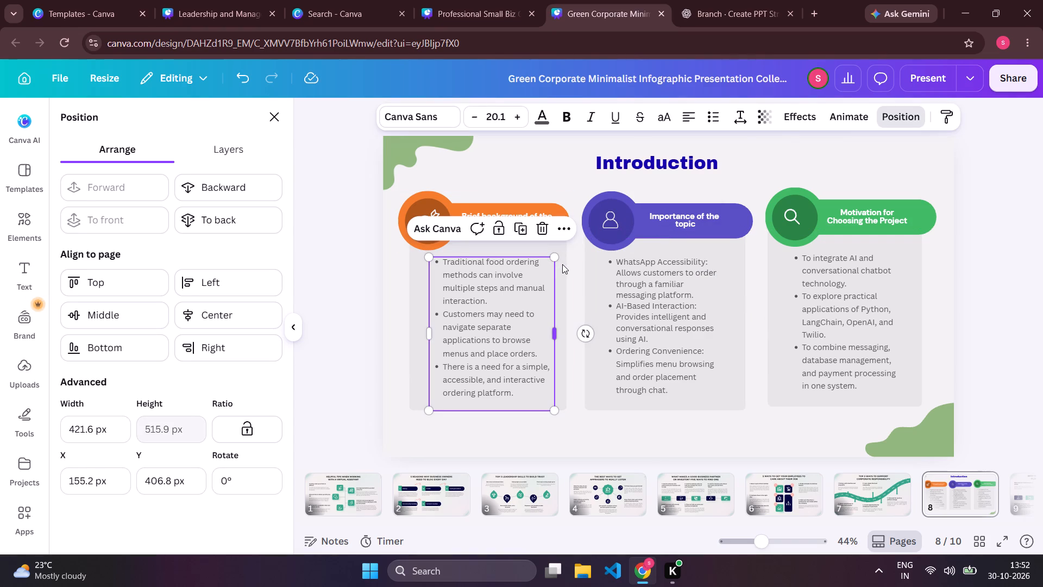
pyautogui.click(533, 252)
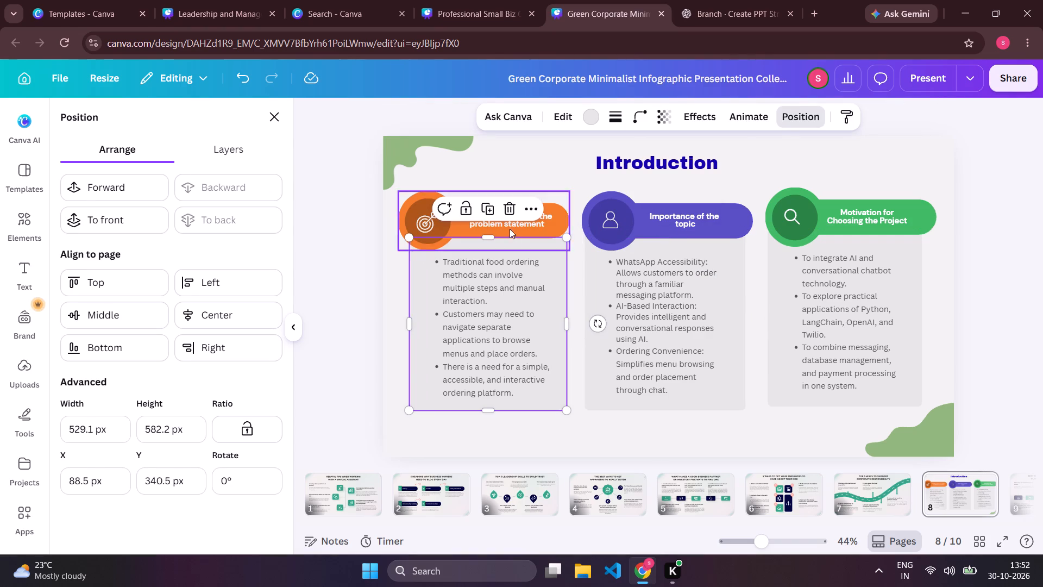
pyautogui.moveTo(482, 238); pyautogui.dragTo(479, 229)
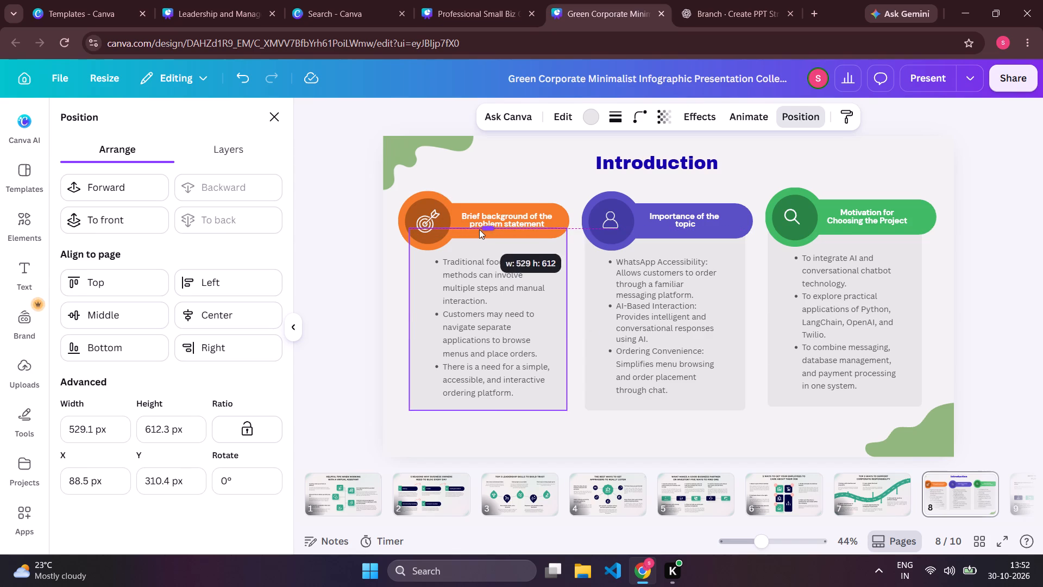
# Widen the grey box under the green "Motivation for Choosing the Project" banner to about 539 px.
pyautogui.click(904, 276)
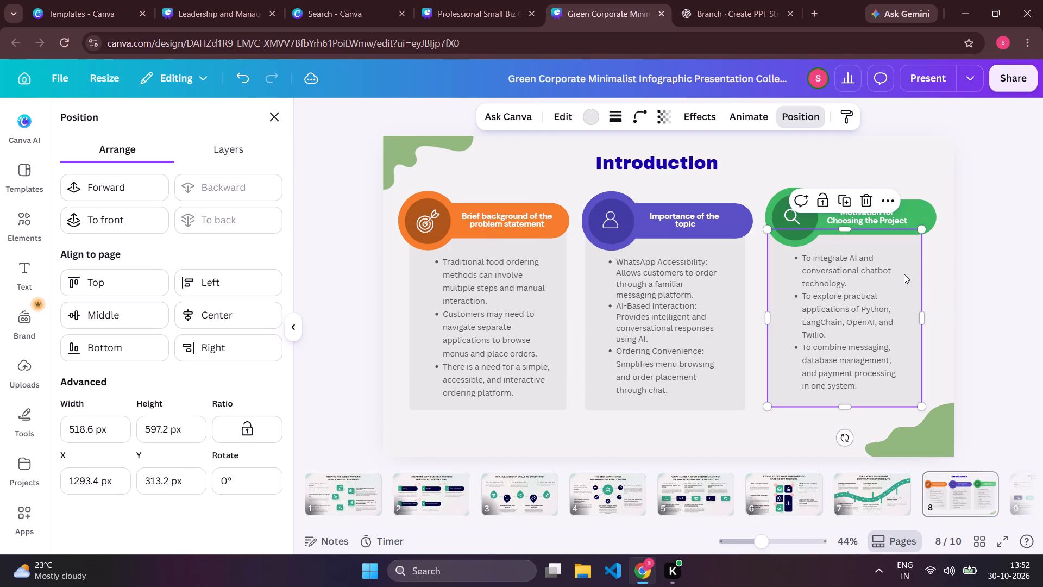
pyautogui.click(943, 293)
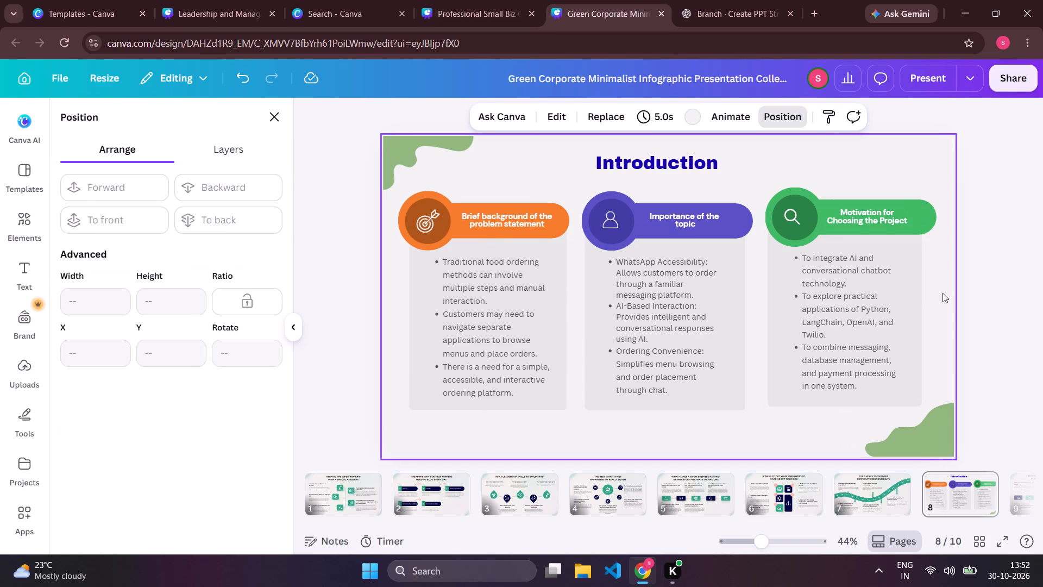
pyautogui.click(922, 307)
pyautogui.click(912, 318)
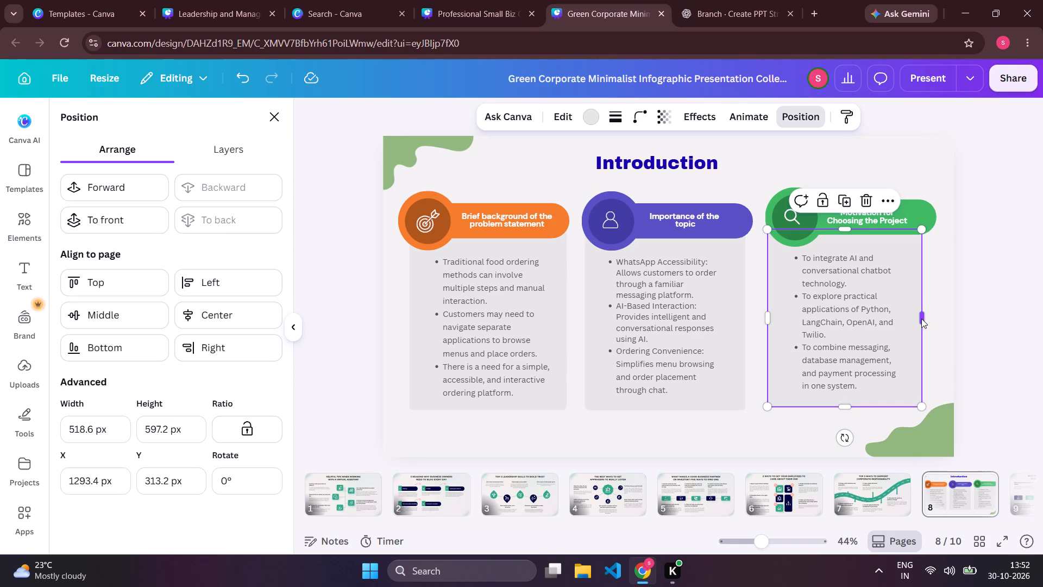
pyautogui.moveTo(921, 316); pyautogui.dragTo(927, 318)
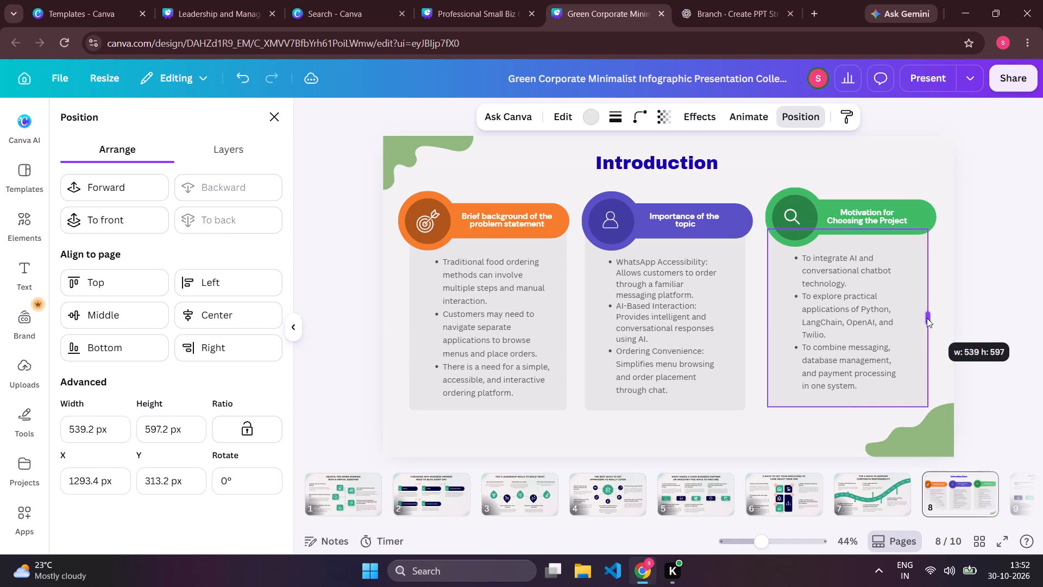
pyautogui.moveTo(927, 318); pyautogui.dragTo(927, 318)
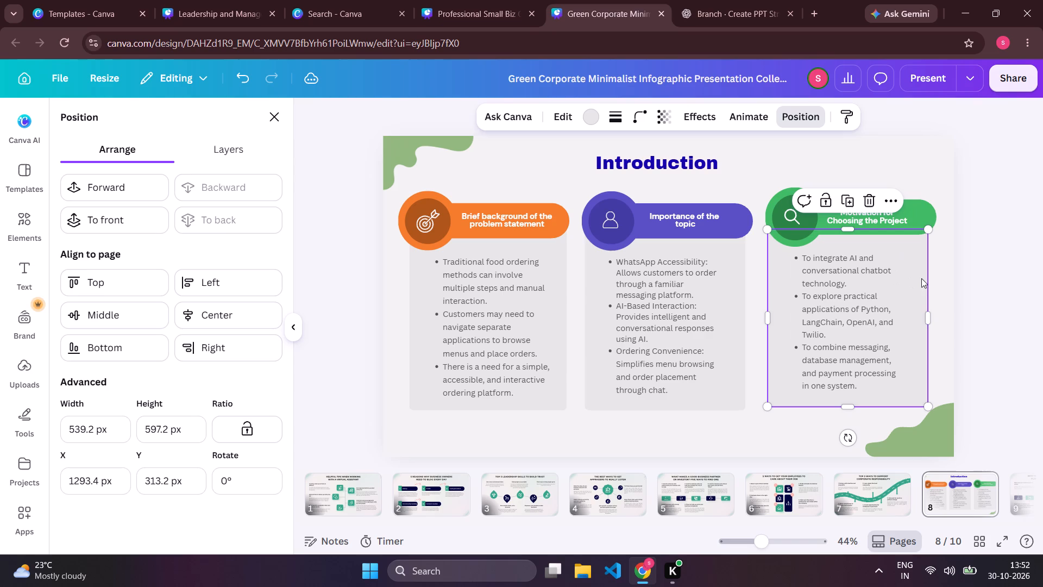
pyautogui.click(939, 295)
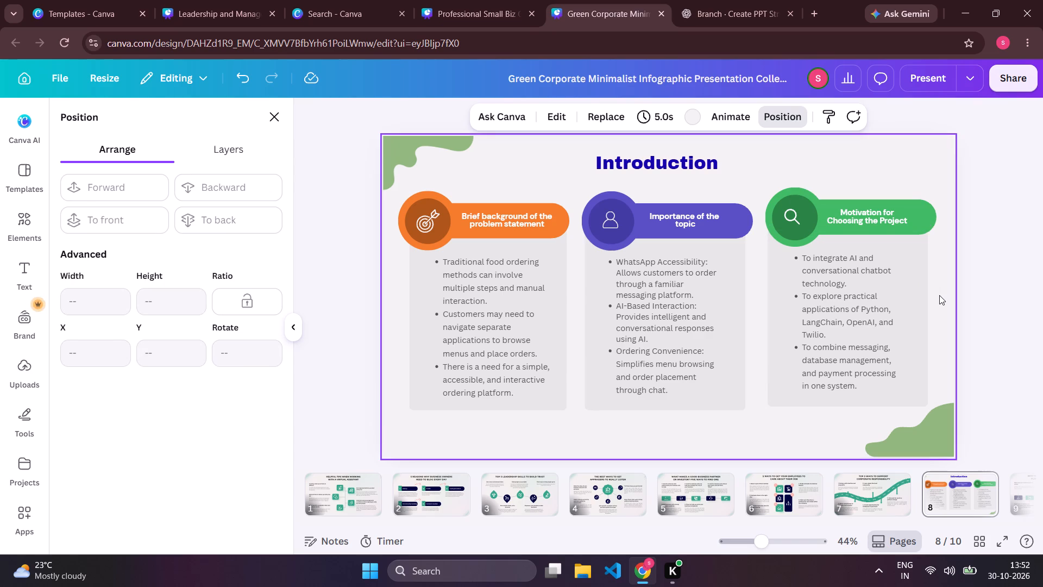
# Set the orange column's grey box to a width of 530 px and a height of 610 px.
pyautogui.click(559, 265)
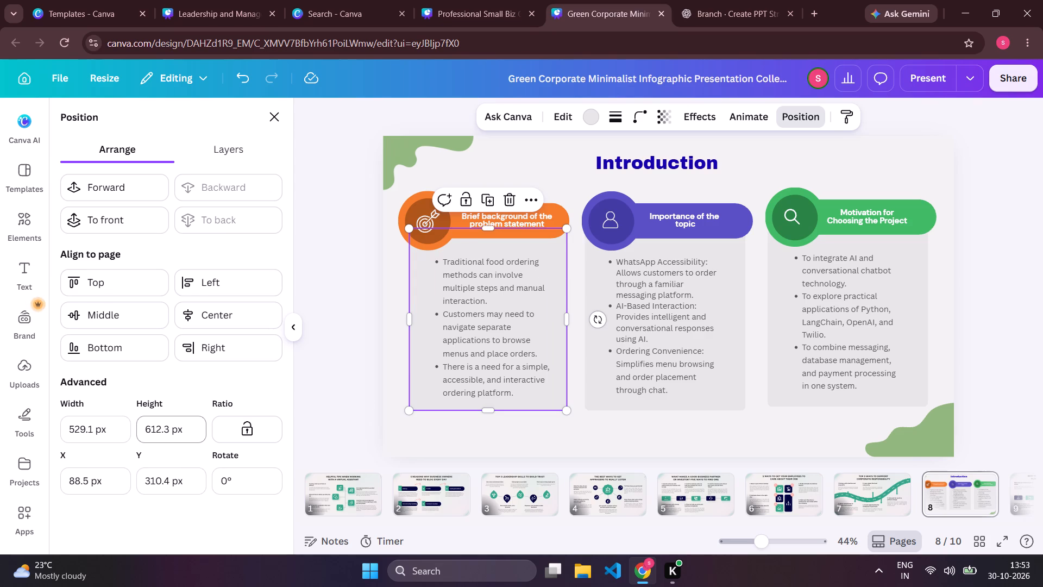
pyautogui.doubleClick(110, 434)
pyautogui.write('530')
pyautogui.press('Return')
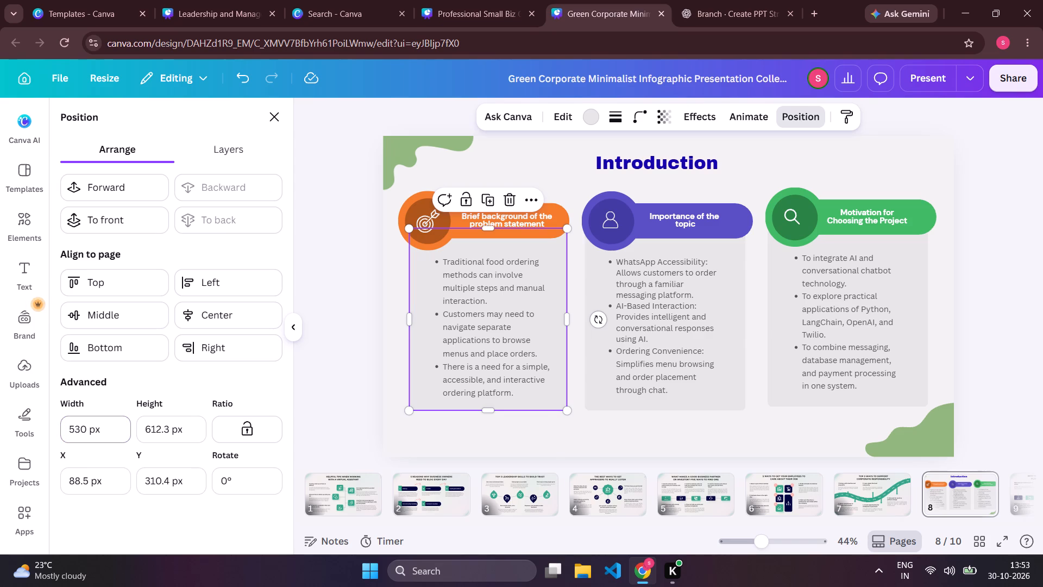
pyautogui.doubleClick(193, 427)
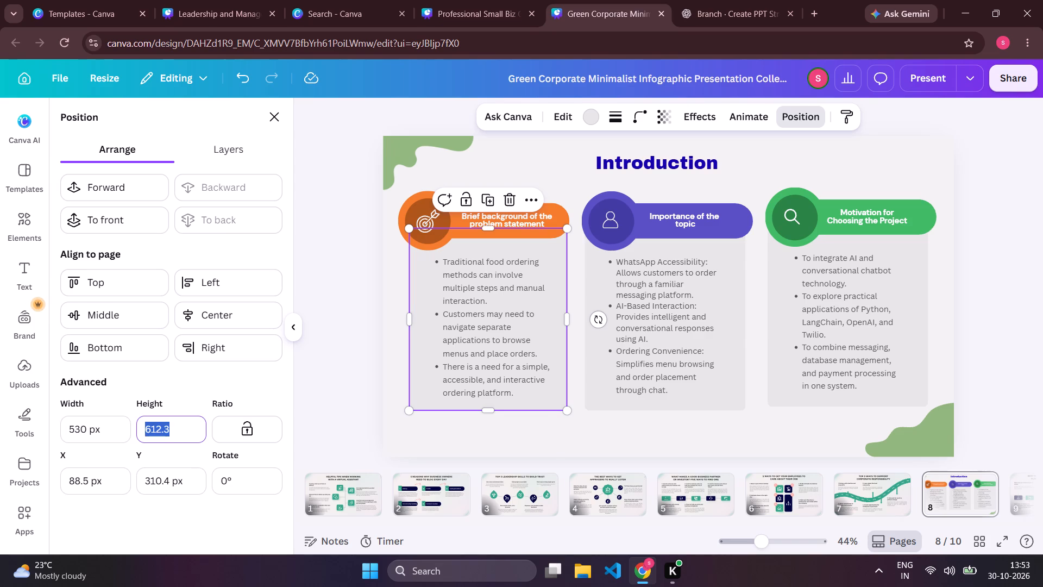
pyautogui.write('10')
pyautogui.press('BackSpace')
pyautogui.press('BackSpace')
pyautogui.write('610')
pyautogui.press('Return')
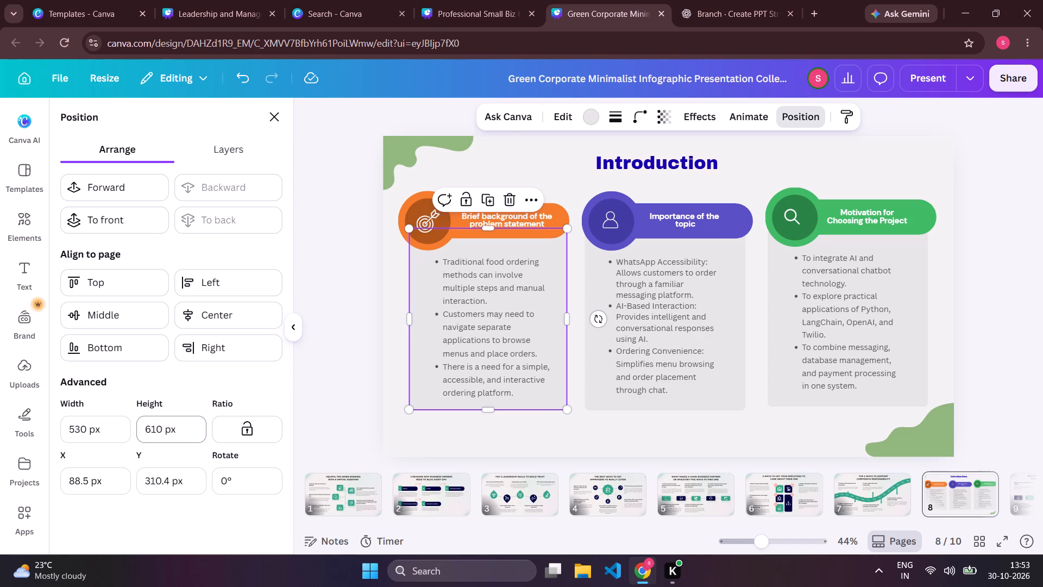
# Set the purple column's grey box to a width of 530 px and a height of 610 px.
pyautogui.click(590, 269)
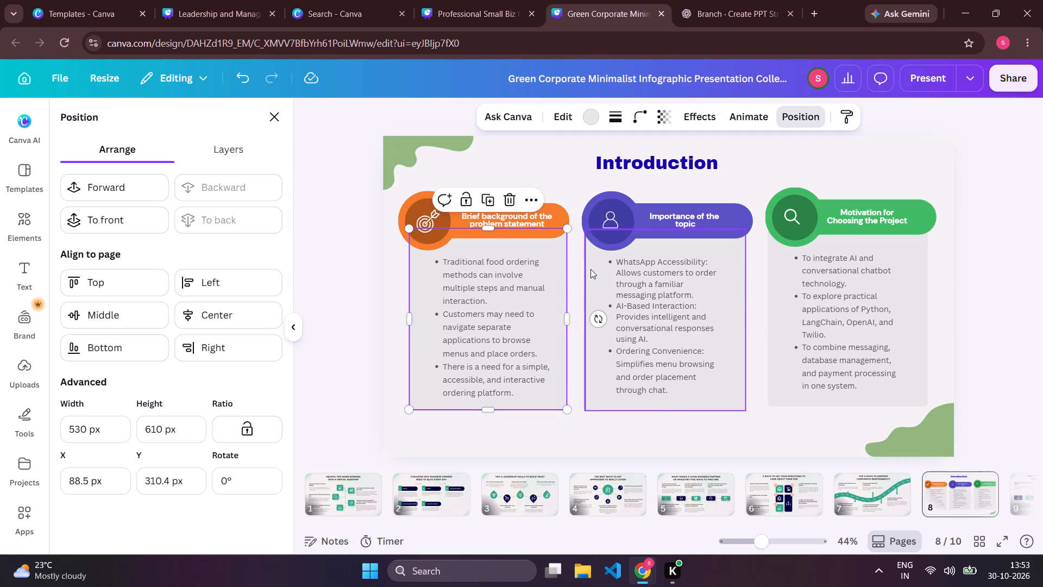
pyautogui.click(101, 430)
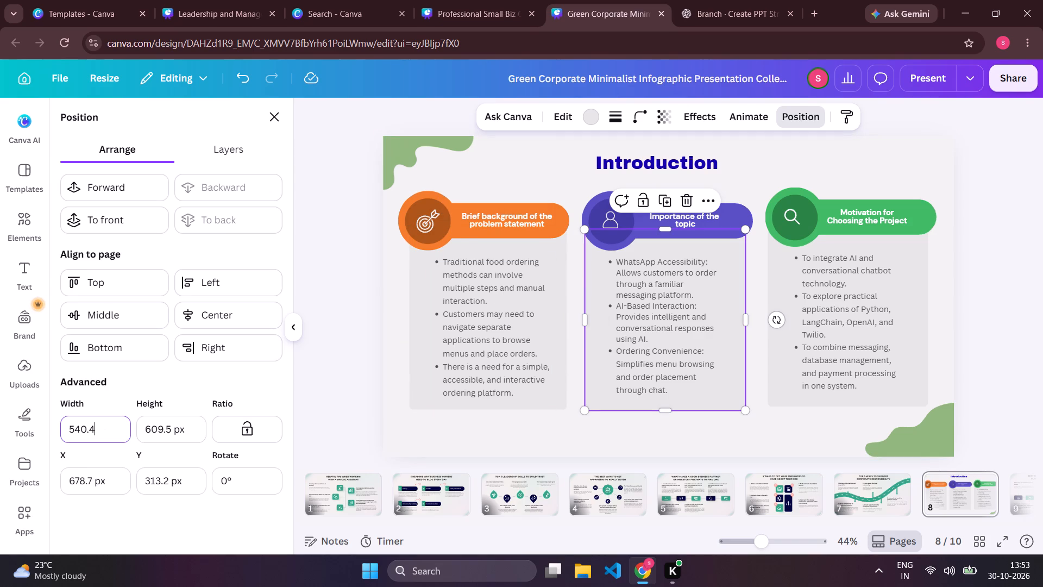
pyautogui.doubleClick(101, 430)
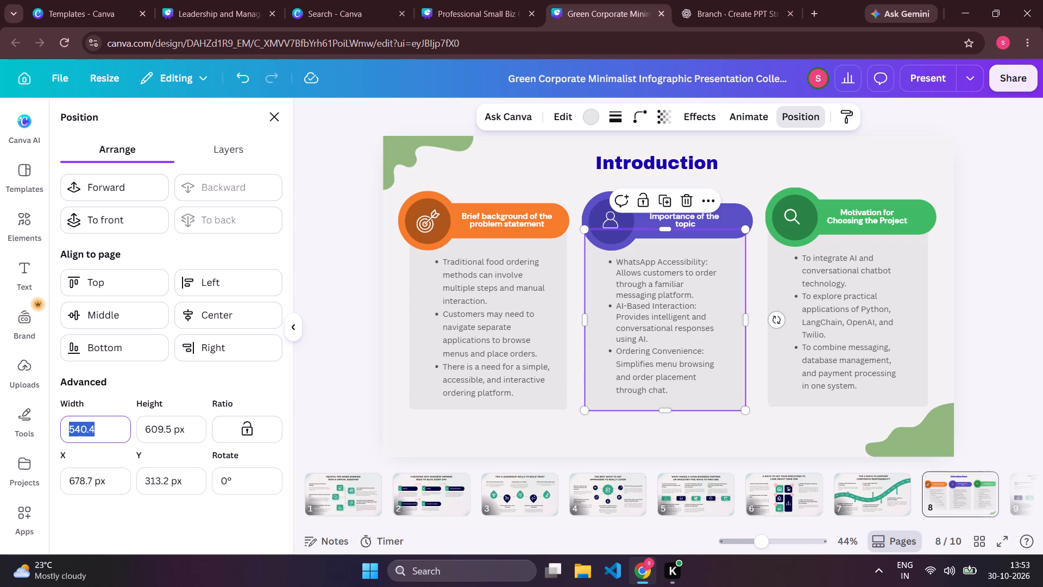
pyautogui.write('530')
pyautogui.press('Return')
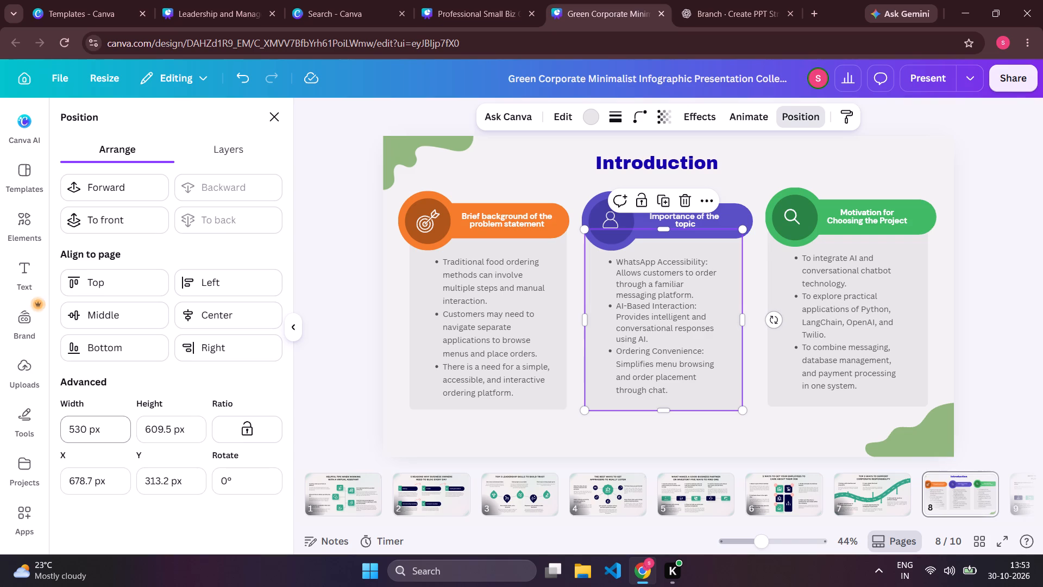
pyautogui.doubleClick(182, 440)
pyautogui.write('610')
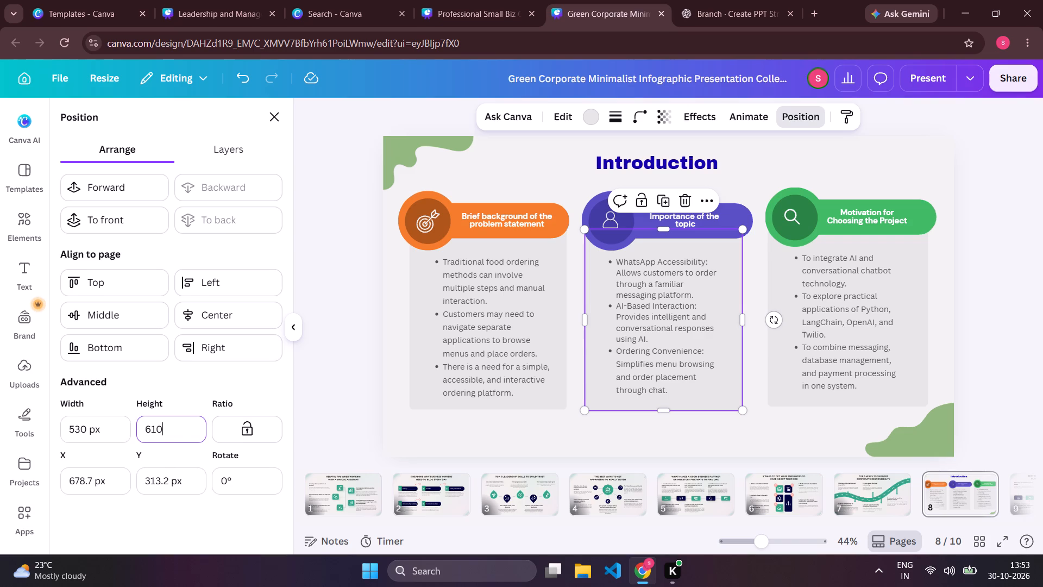
pyautogui.press('Return')
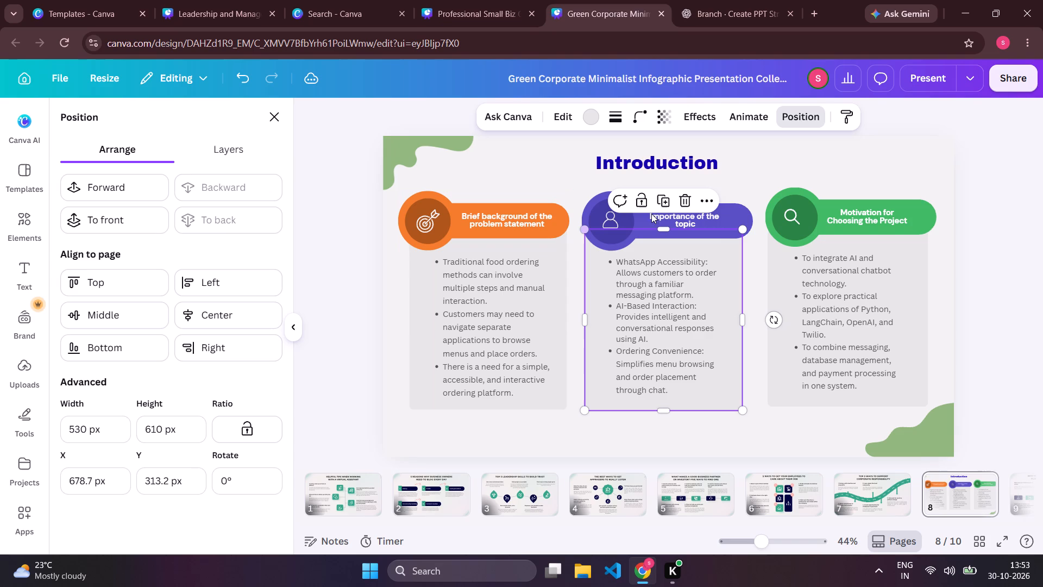
# Set the green column's grey box to a width of 530 px and a height of 610 px.
pyautogui.click(773, 259)
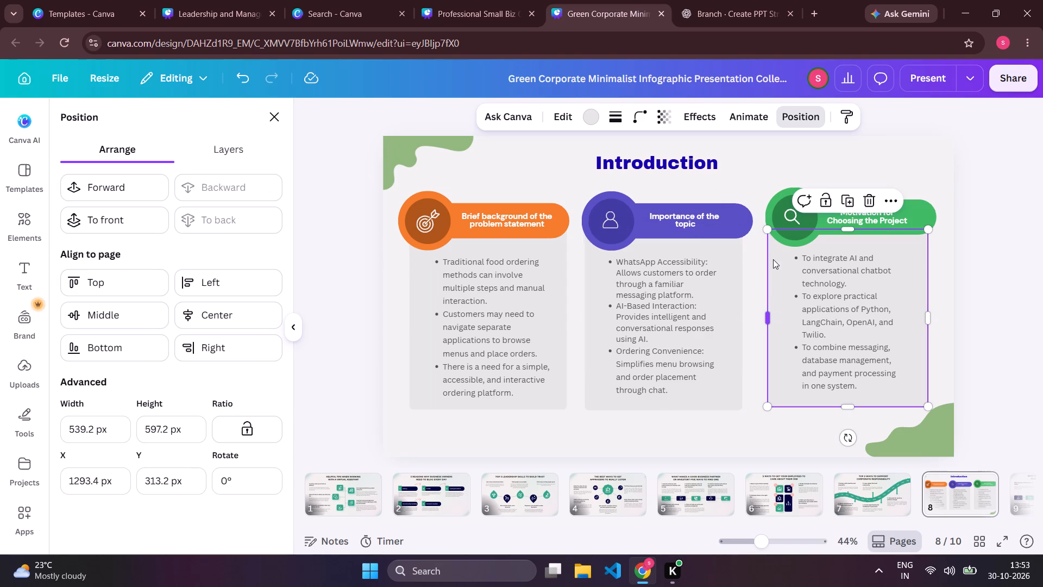
pyautogui.doubleClick(95, 435)
pyautogui.write('530')
pyautogui.press('Return')
pyautogui.click(181, 433)
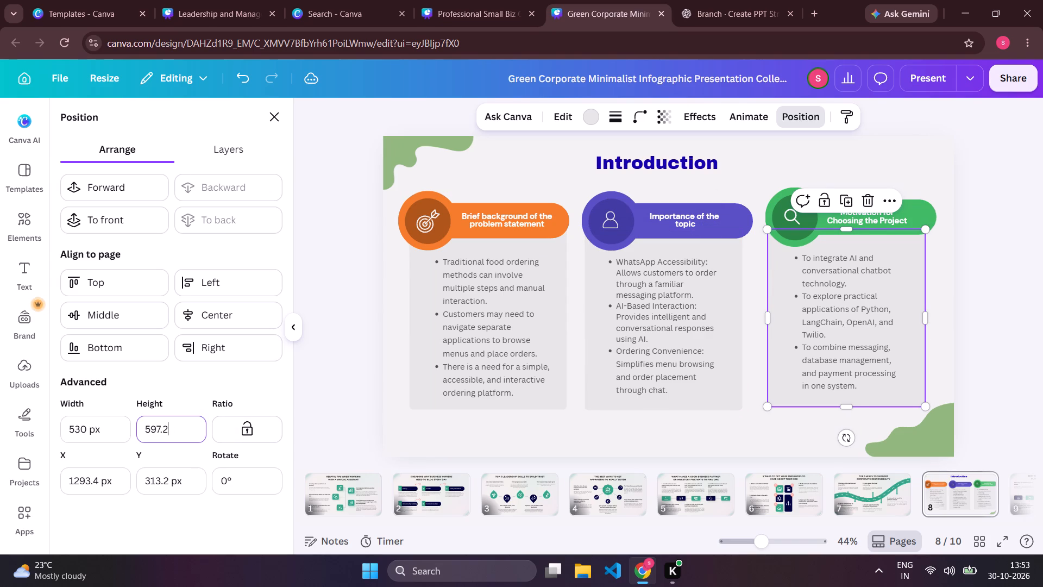
pyautogui.doubleClick(181, 433)
pyautogui.write('10')
pyautogui.press('BackSpace')
pyautogui.press('BackSpace')
pyautogui.write('610')
pyautogui.press('Return')
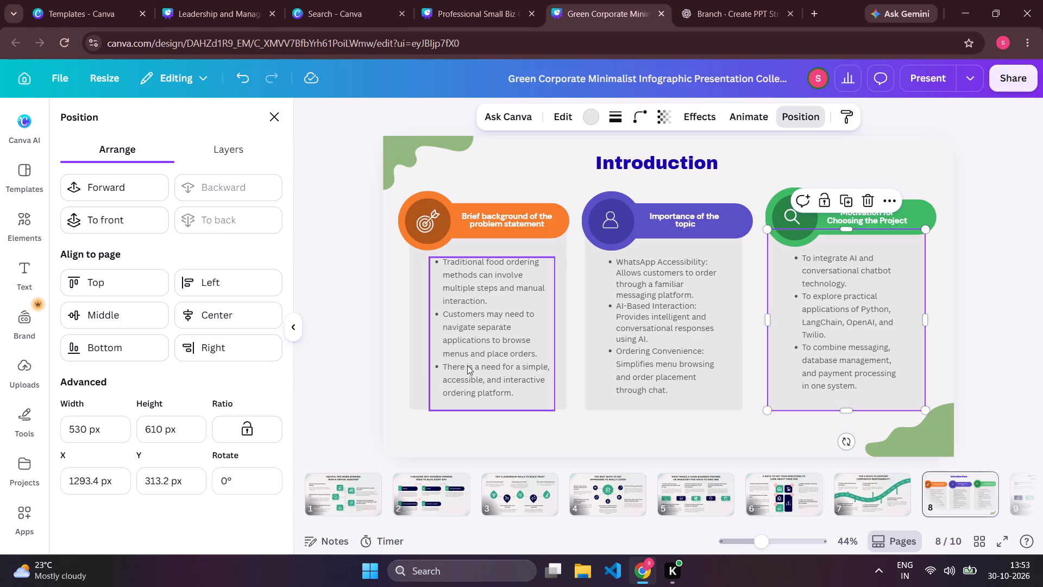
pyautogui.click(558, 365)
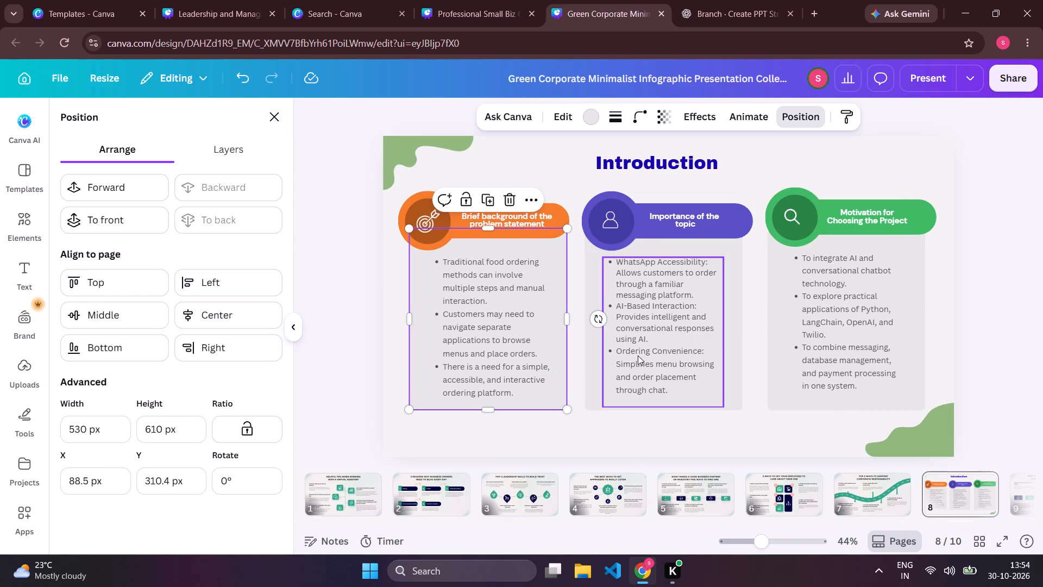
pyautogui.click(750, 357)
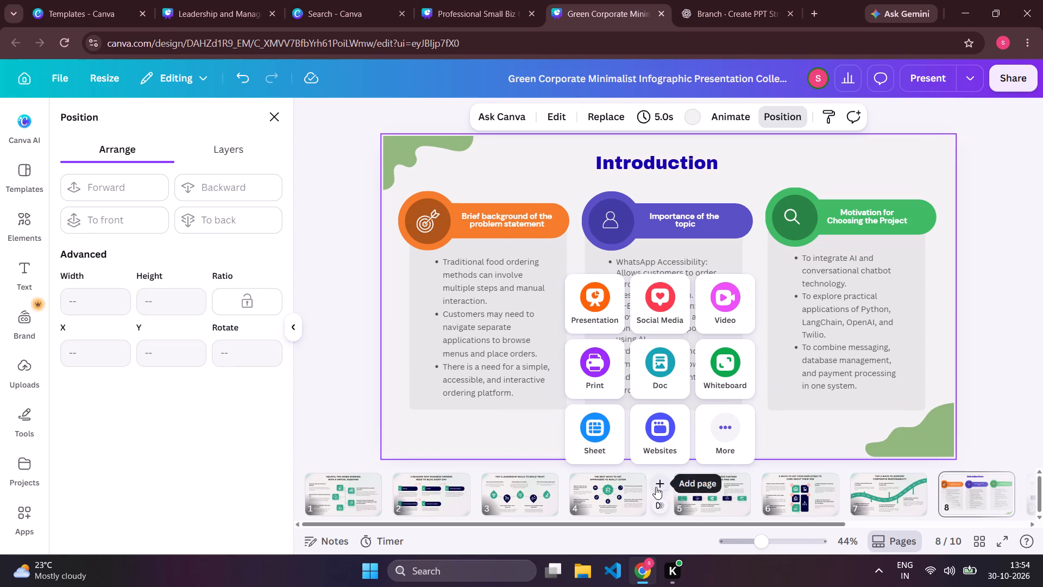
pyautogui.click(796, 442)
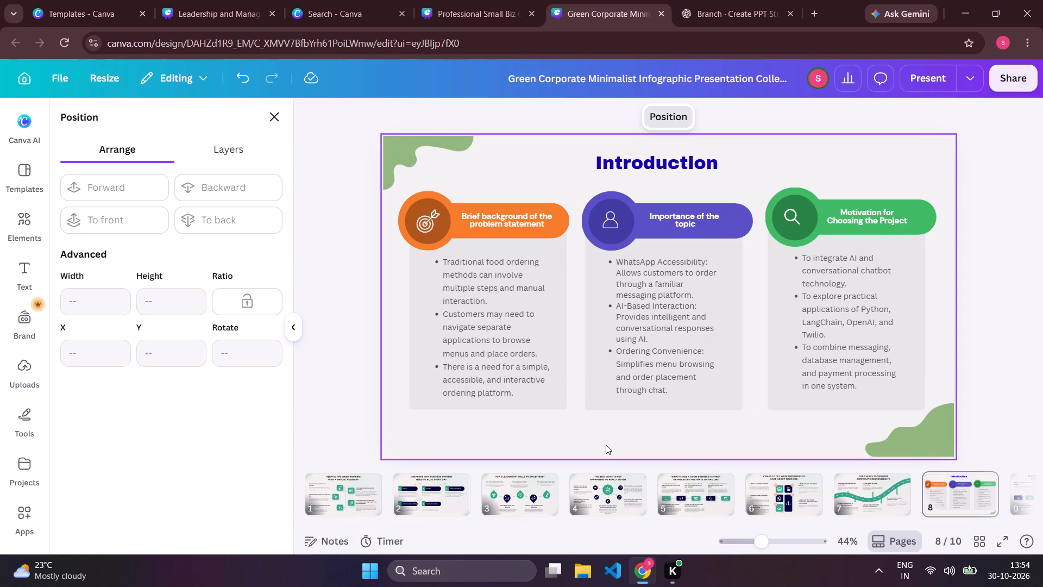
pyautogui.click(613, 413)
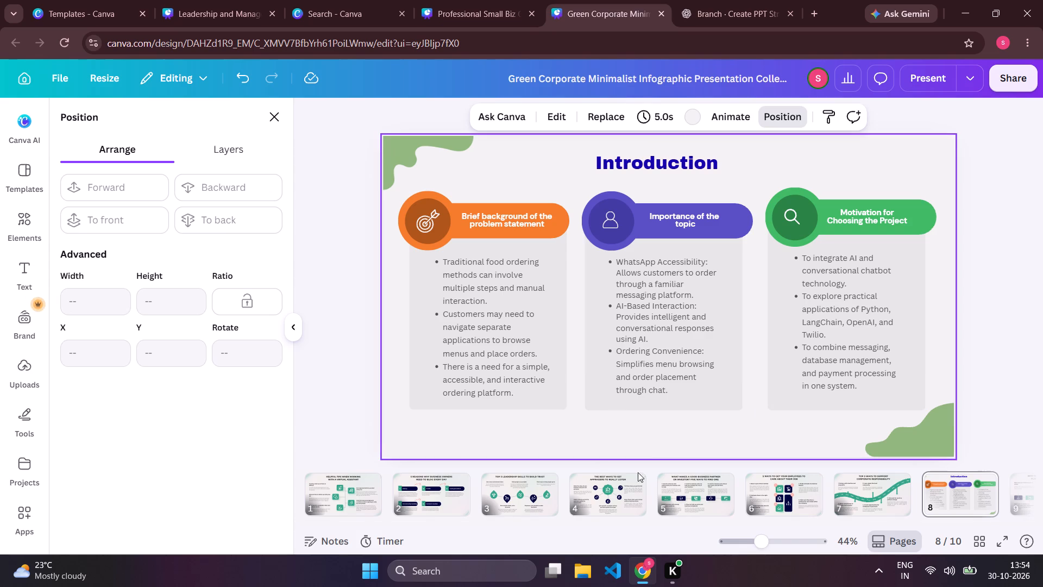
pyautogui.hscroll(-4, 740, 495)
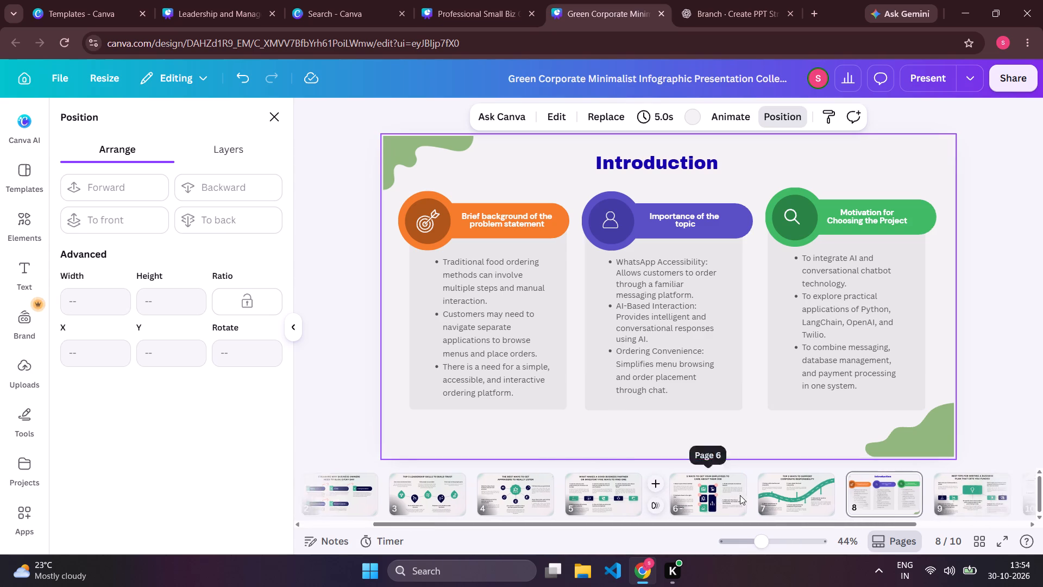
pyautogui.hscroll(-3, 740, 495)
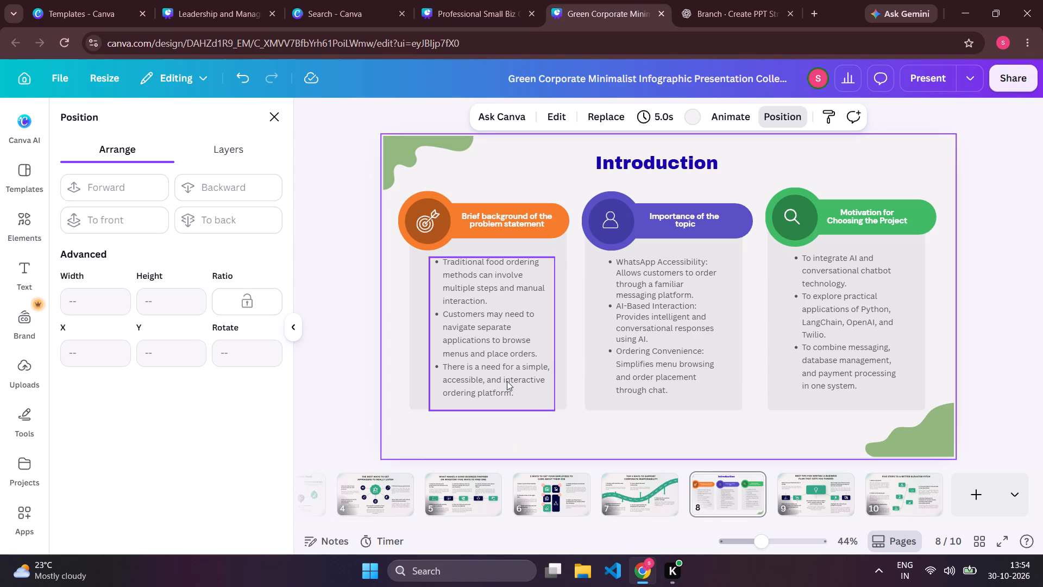
# Recolor the orange column's bullet text to the near-black dark gray #0d0d0d.
pyautogui.click(498, 351)
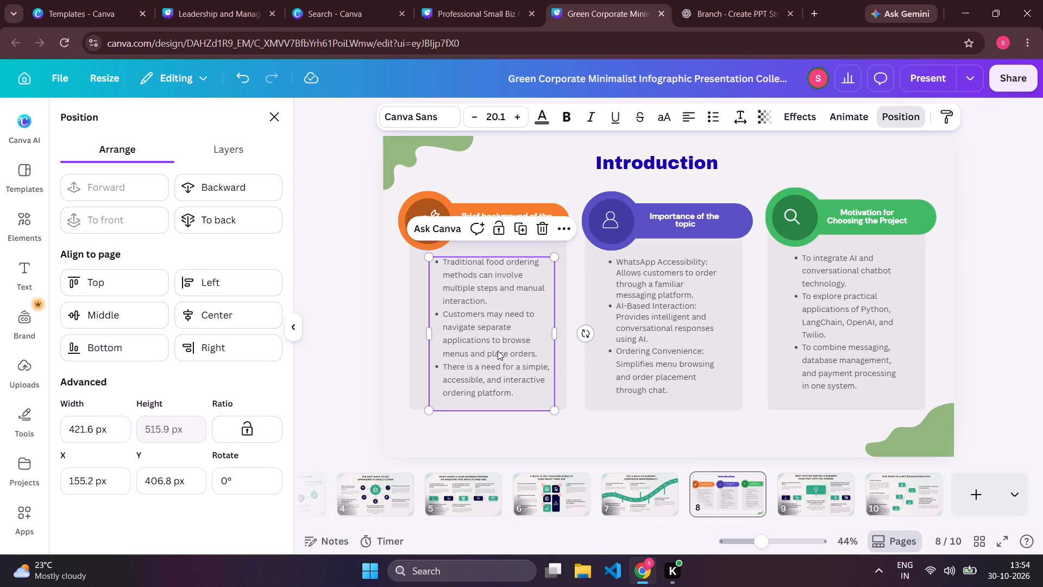
pyautogui.click(539, 121)
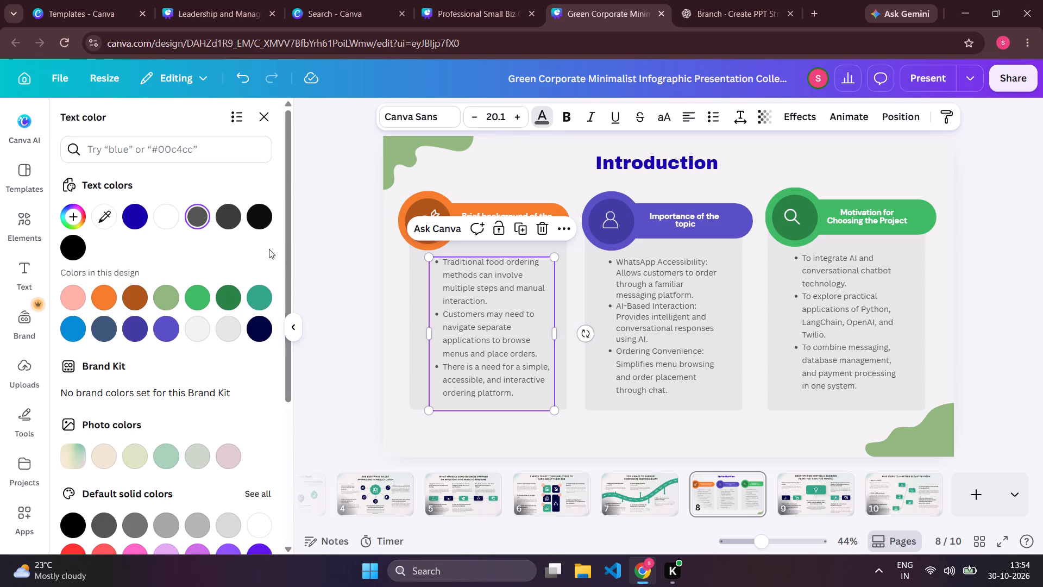
pyautogui.click(263, 221)
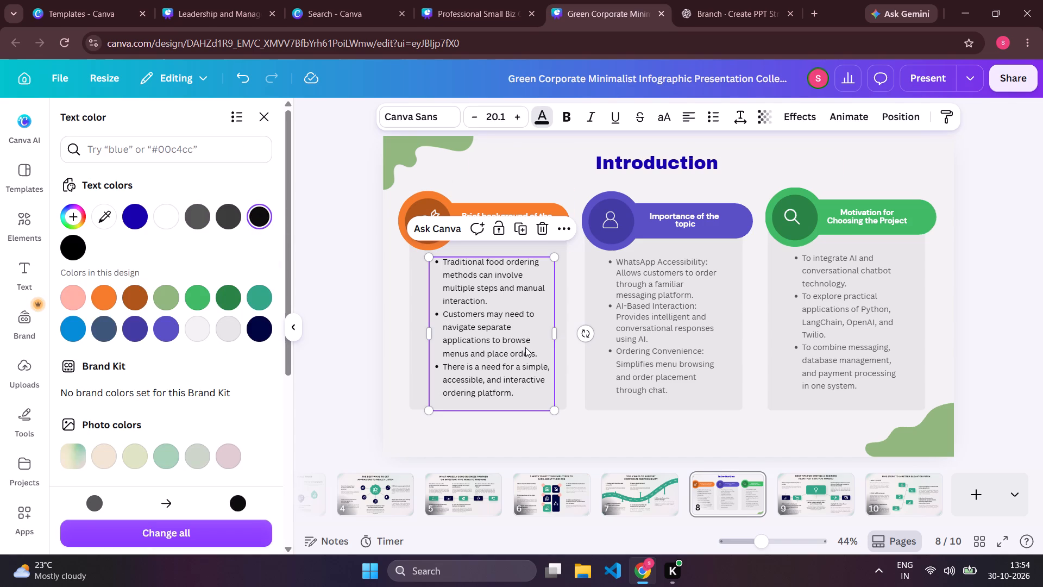
pyautogui.click(228, 218)
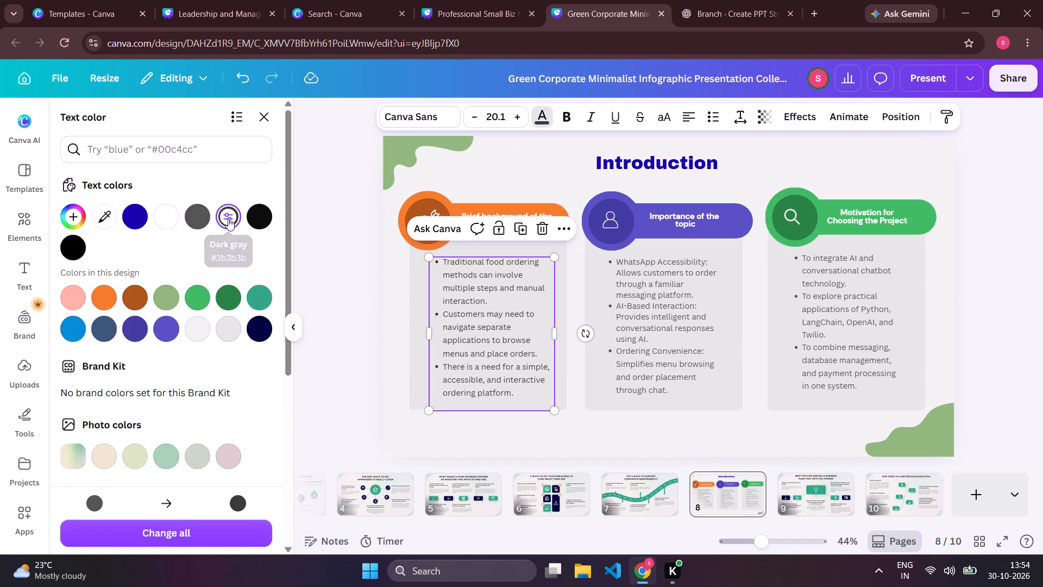
pyautogui.click(265, 217)
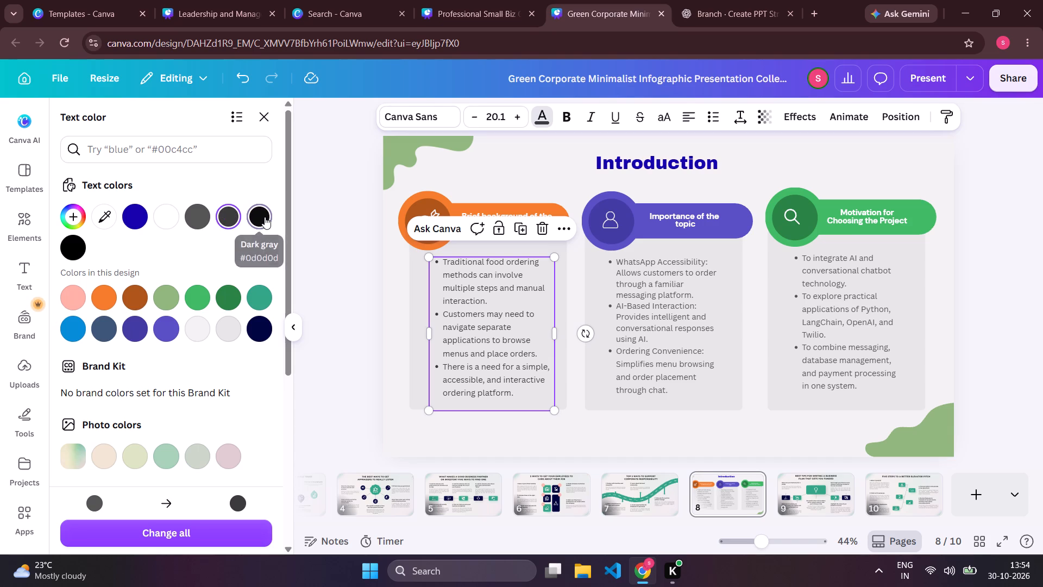
pyautogui.click(481, 301)
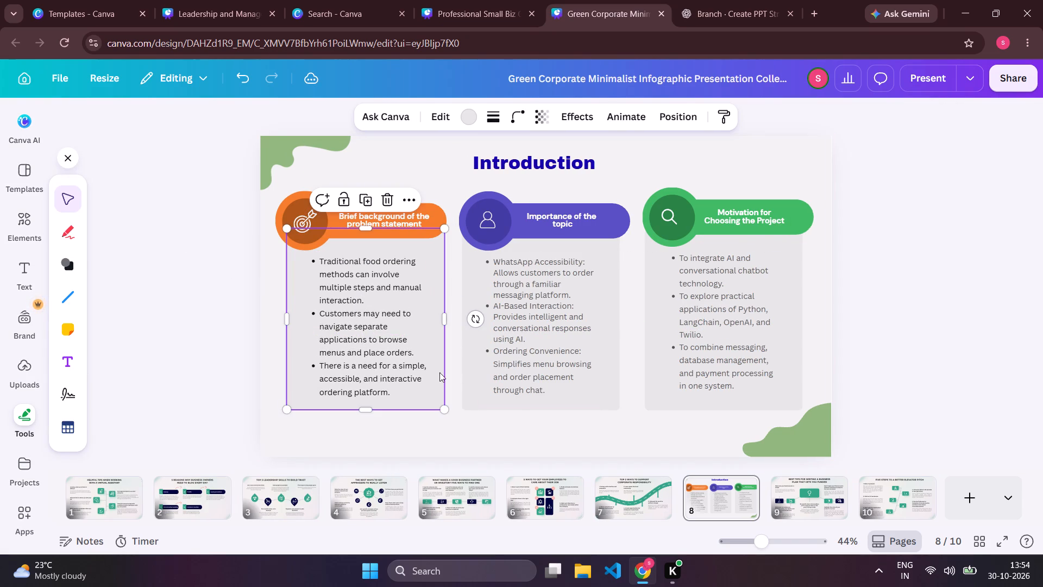
pyautogui.click(459, 421)
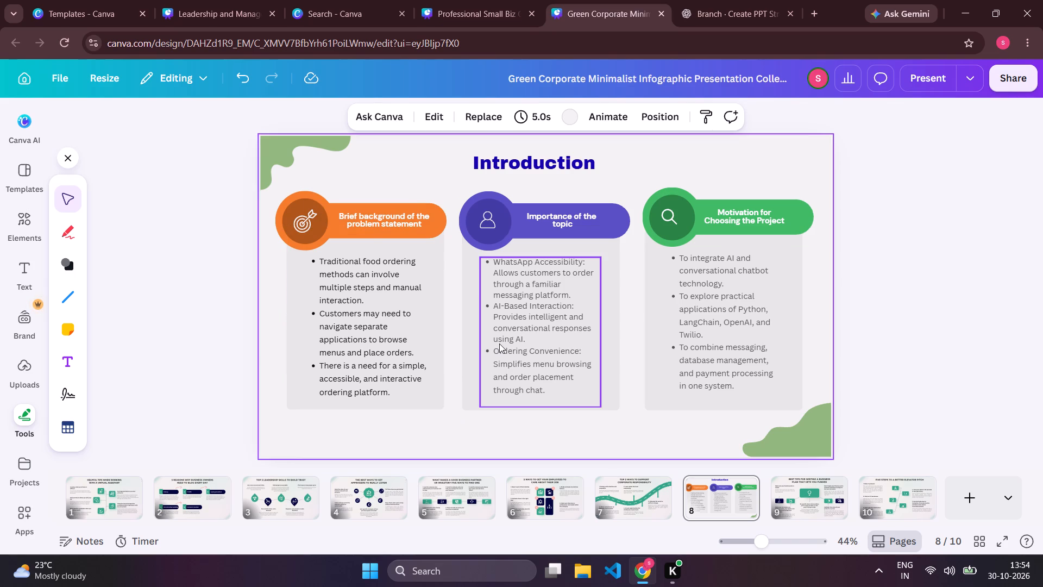
# Recolor the purple column's bullet text to the same dark gray #0d0d0d.
pyautogui.click(499, 344)
pyautogui.click(427, 116)
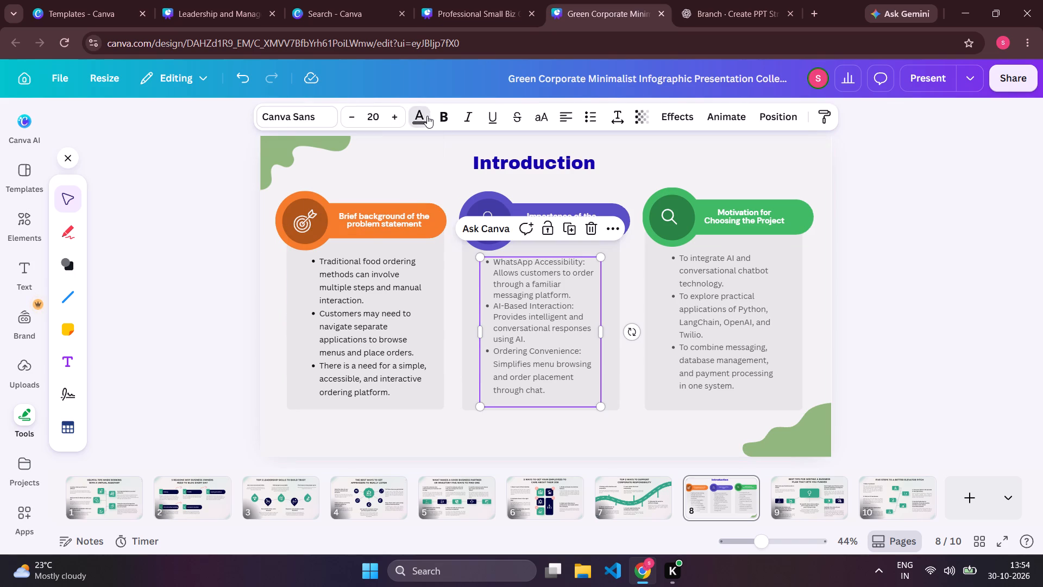
pyautogui.click(255, 223)
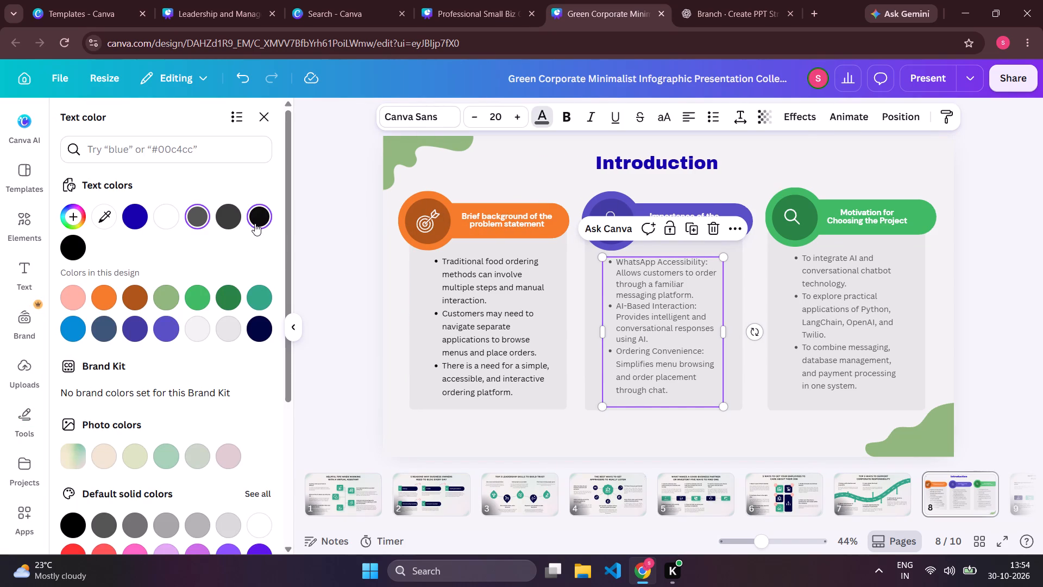
pyautogui.click(634, 318)
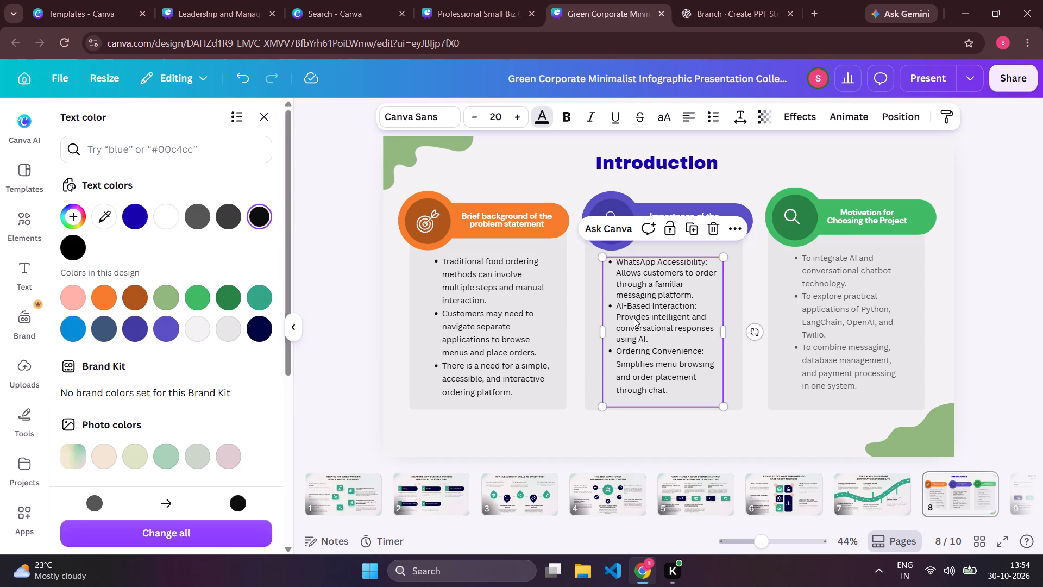
pyautogui.moveTo(634, 318); pyautogui.dragTo(638, 309)
pyautogui.click(651, 458)
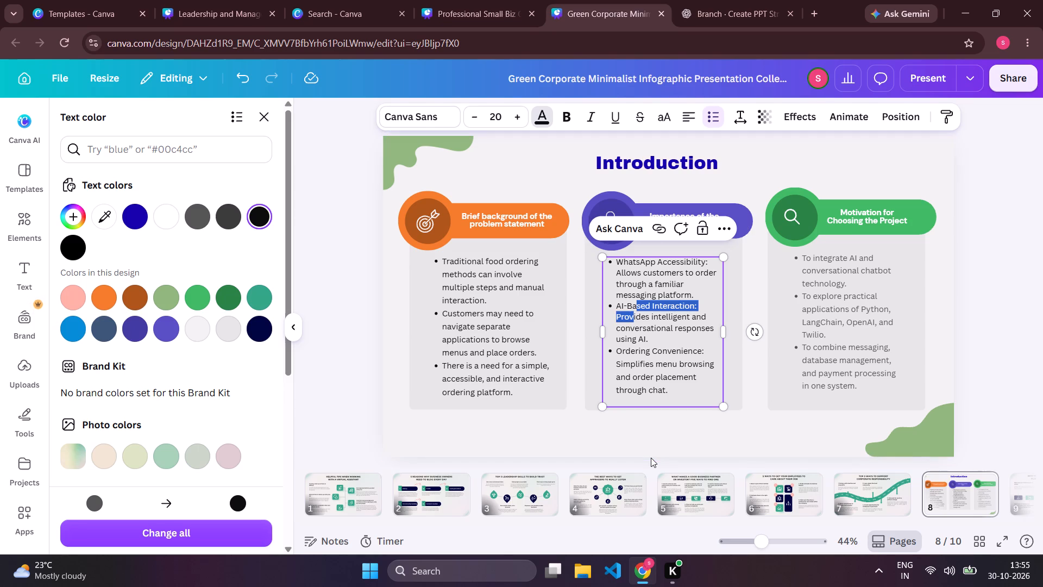
pyautogui.click(552, 437)
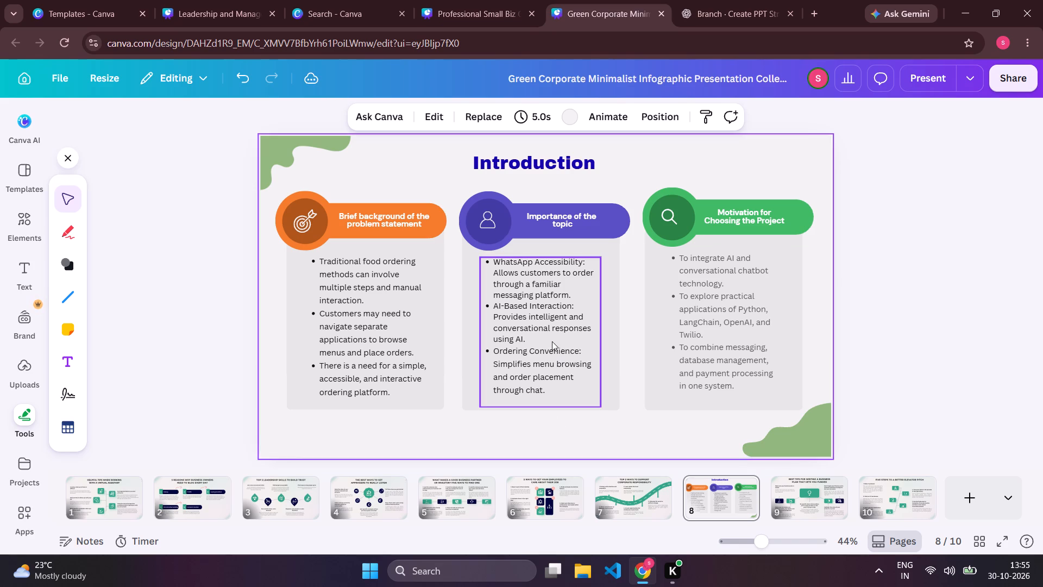
# Move the purple column's bullet text up slightly within its grey box, to a Y position of about 385 px.
pyautogui.moveTo(552, 341); pyautogui.dragTo(552, 334)
# Recolor the green column's bullet text to the same dark gray #0d0d0d.
pyautogui.click(703, 334)
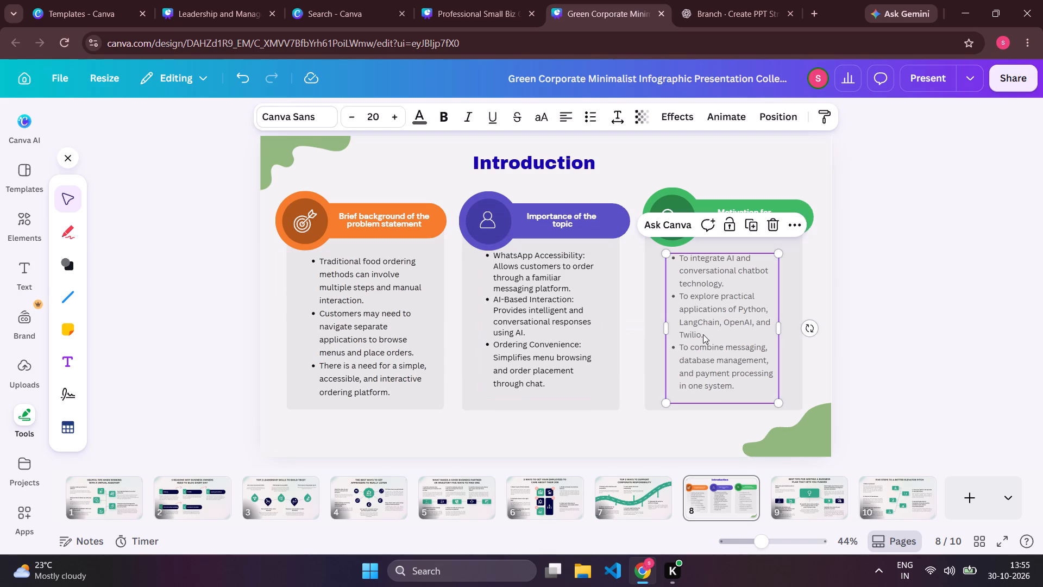
pyautogui.click(419, 112)
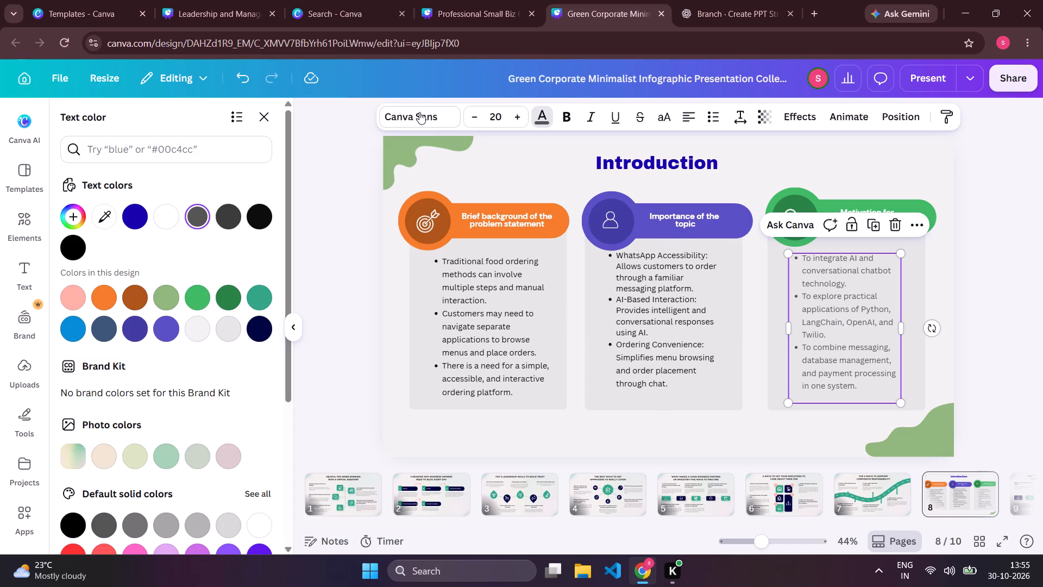
pyautogui.click(270, 210)
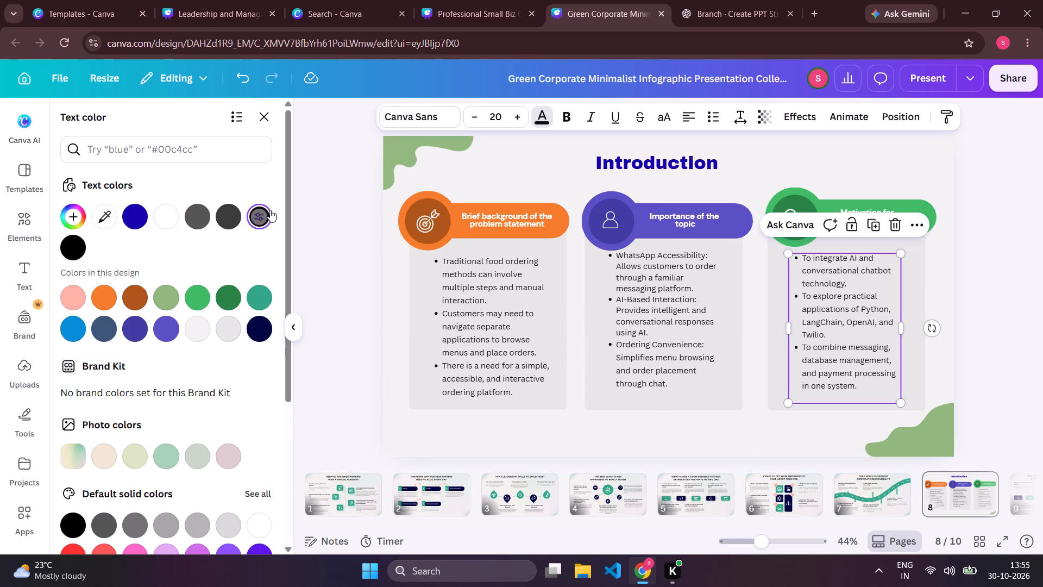
# Move the green column's bullet text up slightly within its grey box.
pyautogui.moveTo(826, 338); pyautogui.dragTo(826, 335)
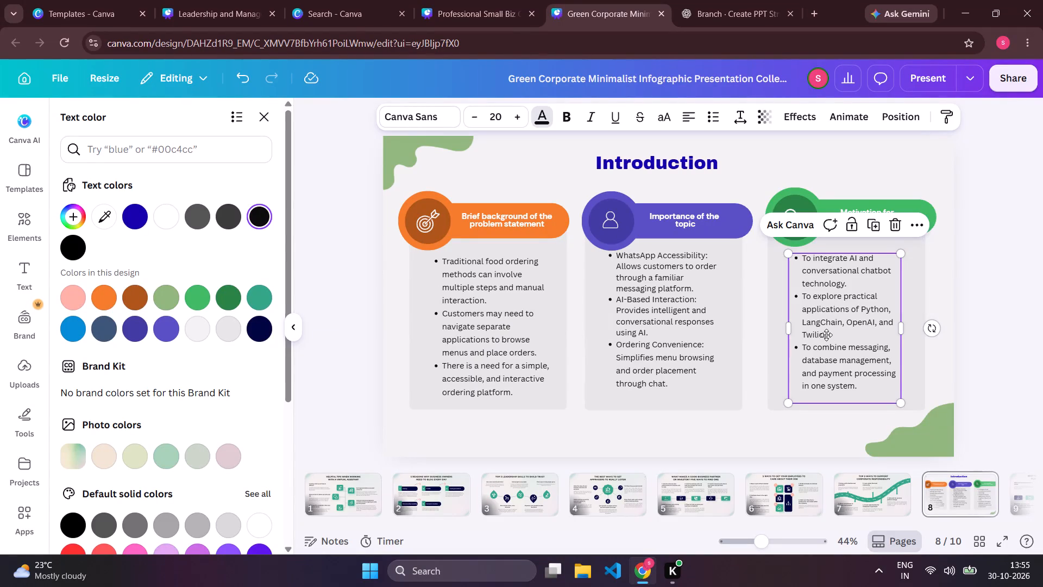
pyautogui.moveTo(826, 335); pyautogui.dragTo(825, 331)
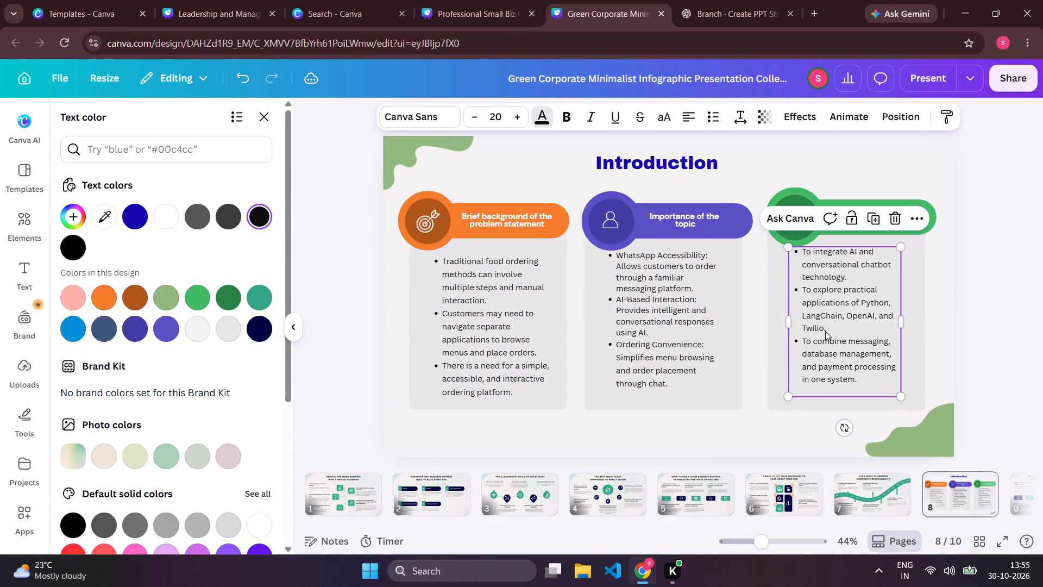
pyautogui.click(744, 423)
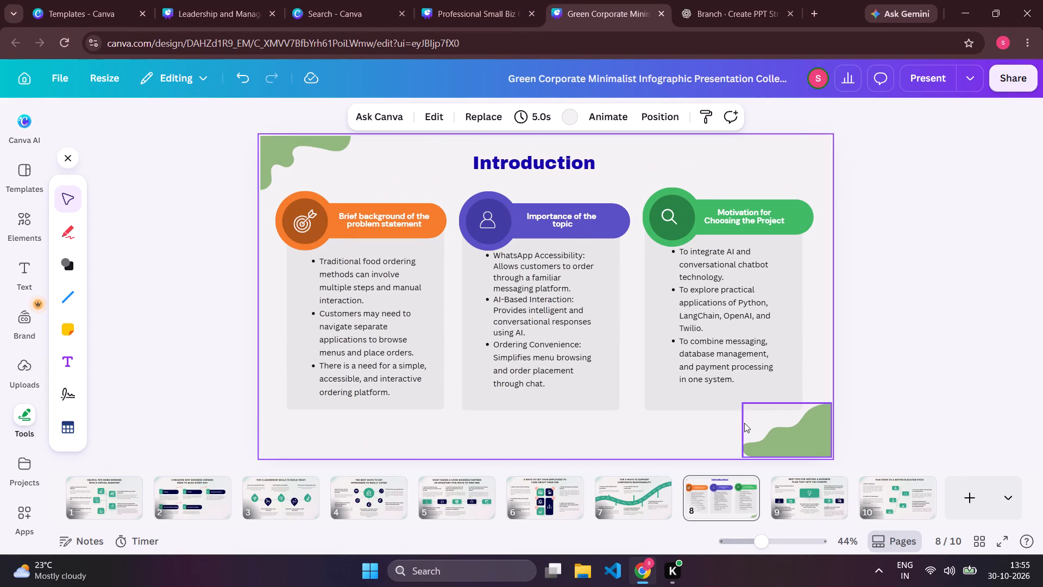
# Set the width of the orange column's bullet text box to 420 px.
pyautogui.click(422, 329)
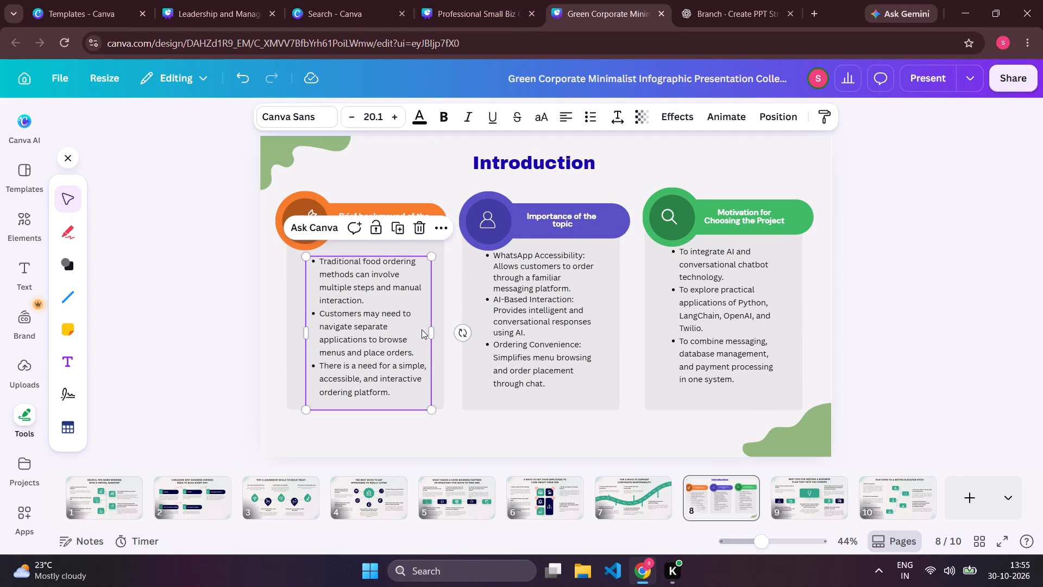
pyautogui.click(771, 117)
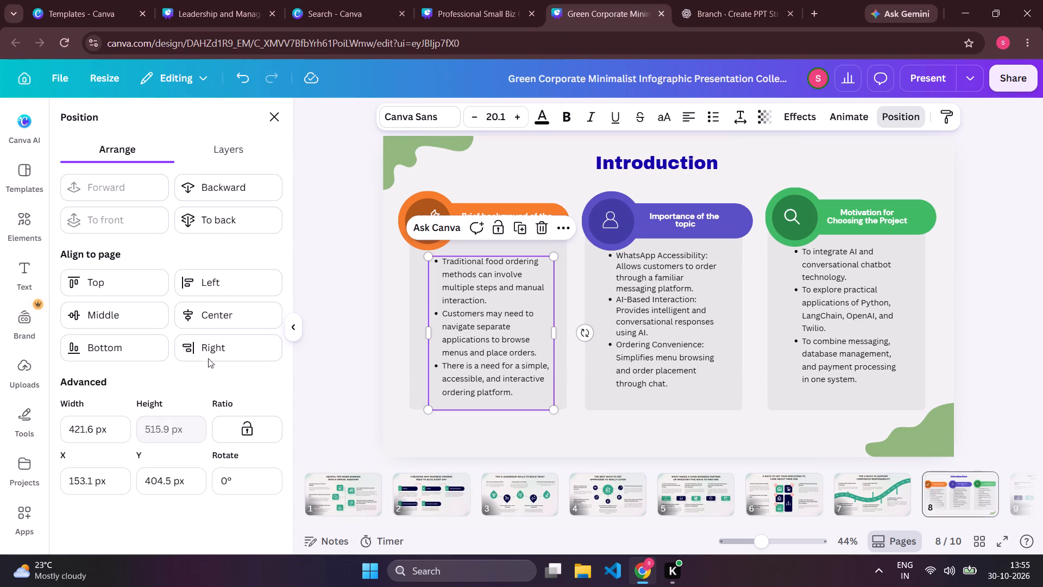
pyautogui.click(115, 438)
pyautogui.doubleClick(115, 438)
pyautogui.write('420')
pyautogui.press('Return')
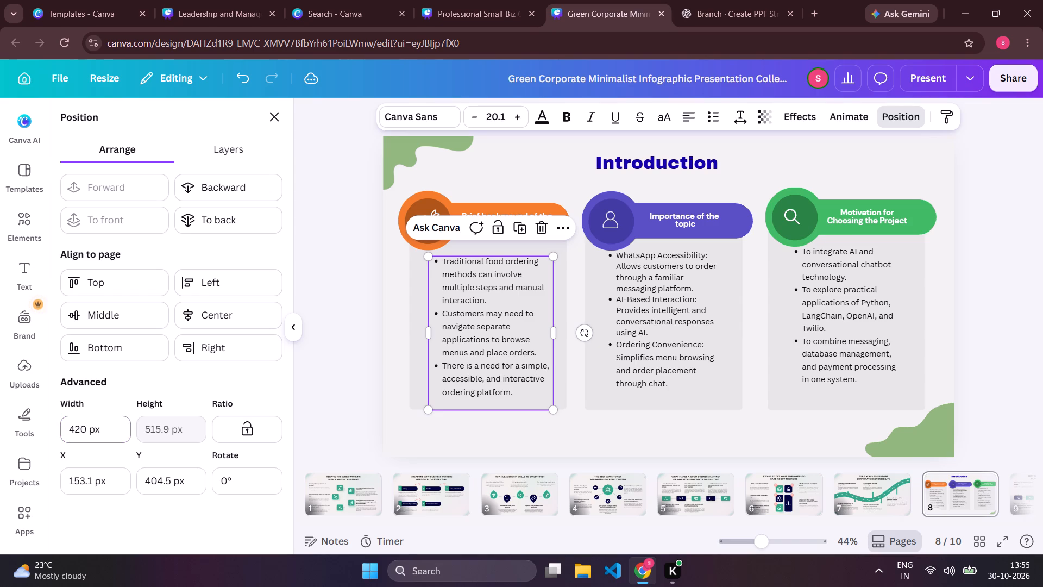
# Open the width of the purple column's bullet text box for editing and clear its value.
pyautogui.click(606, 380)
pyautogui.doubleClick(93, 435)
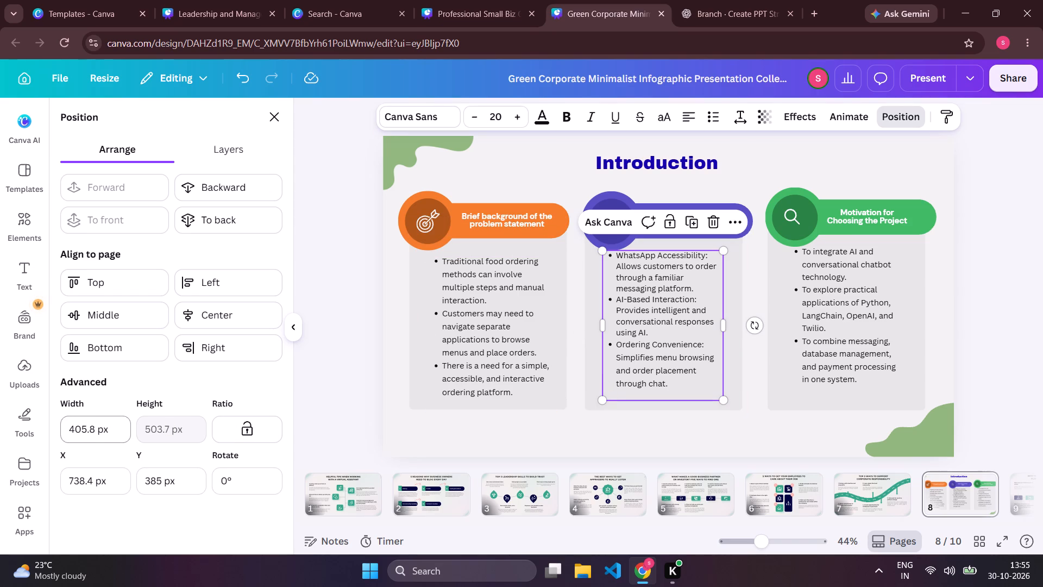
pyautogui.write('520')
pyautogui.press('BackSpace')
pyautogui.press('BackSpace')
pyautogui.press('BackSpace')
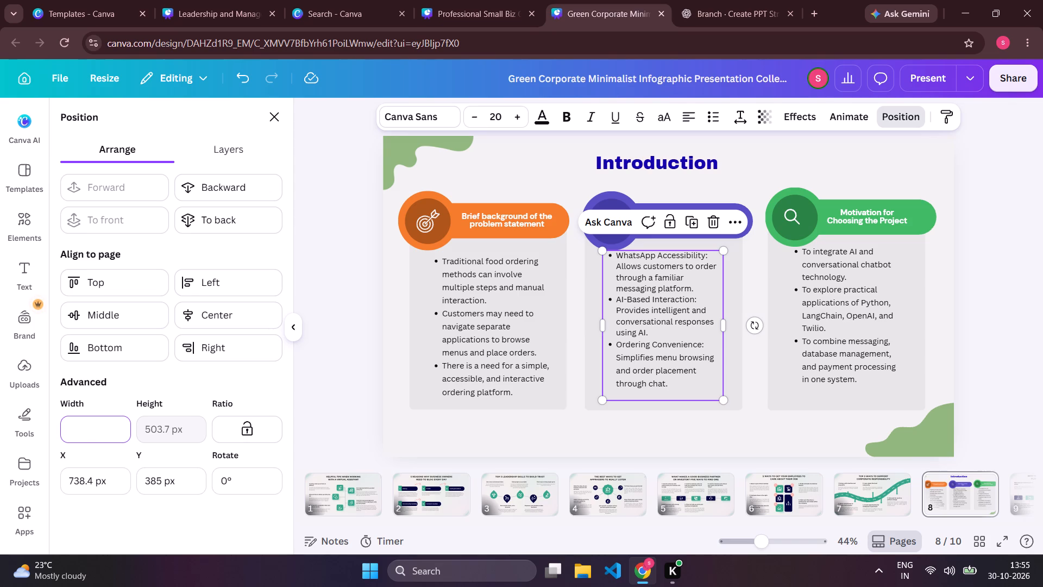
# Set the width of the purple column's bullet text box to 420 px.
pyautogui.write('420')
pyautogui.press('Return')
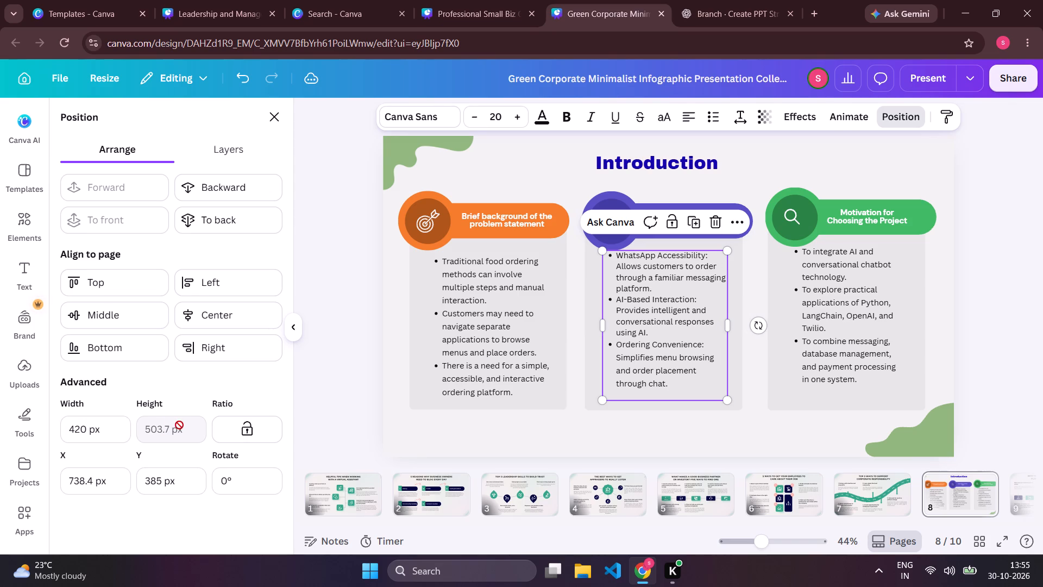
# Set the width of the green column's bullet text box to 420 px and deselect it.
pyautogui.click(788, 263)
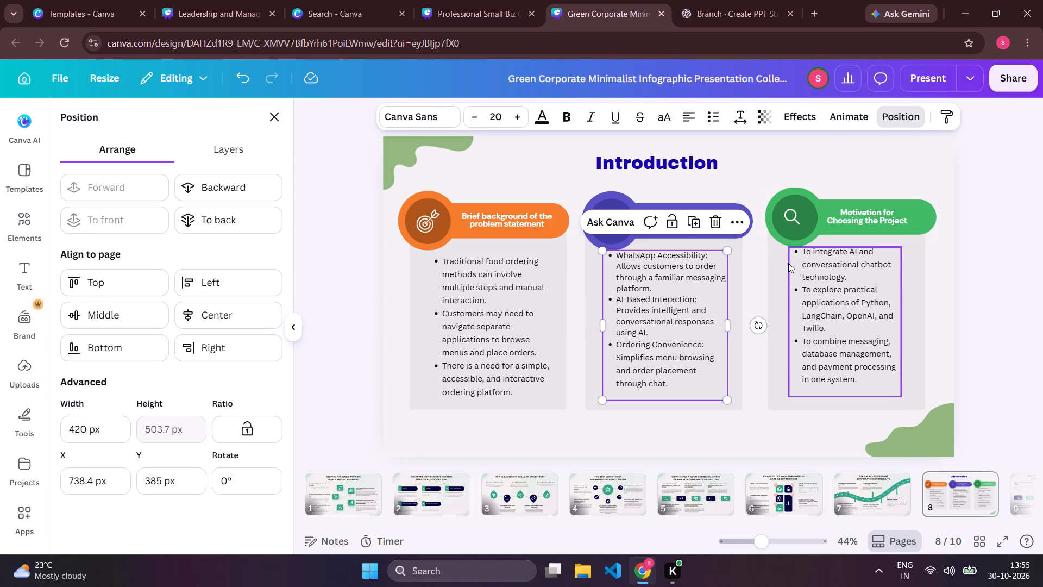
pyautogui.tripleClick(114, 427)
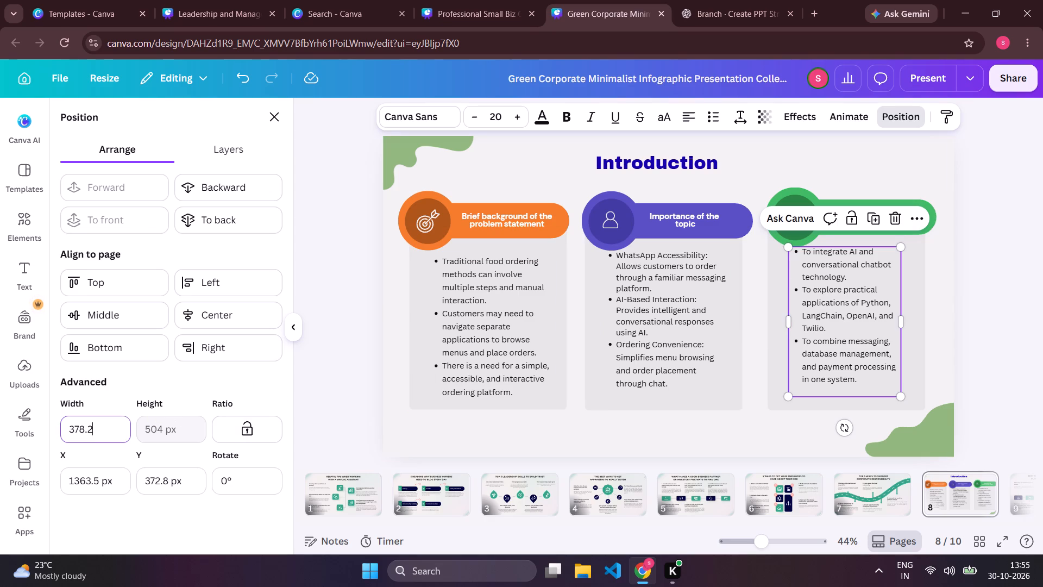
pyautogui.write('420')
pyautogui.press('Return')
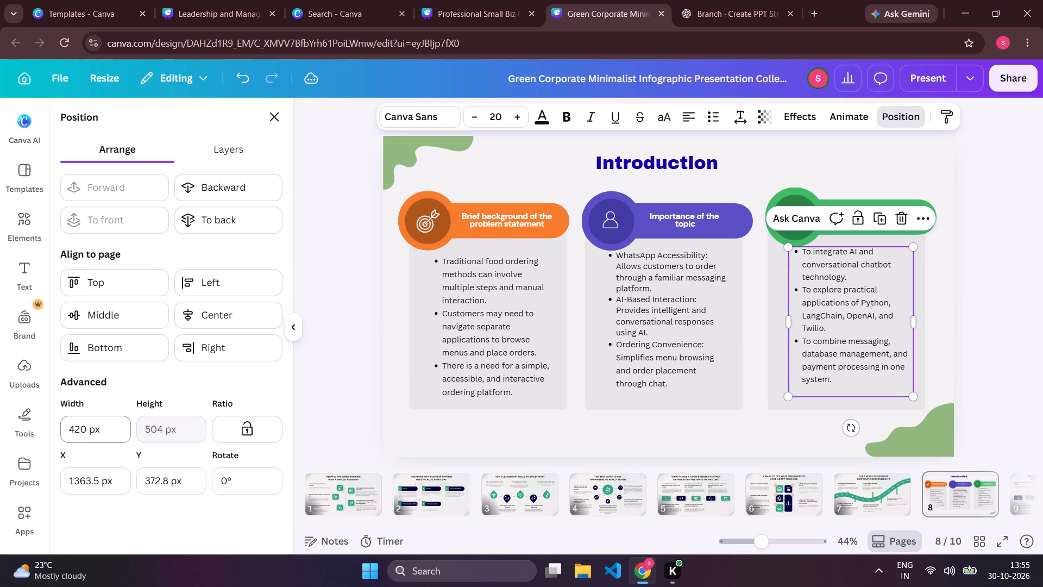
pyautogui.click(336, 438)
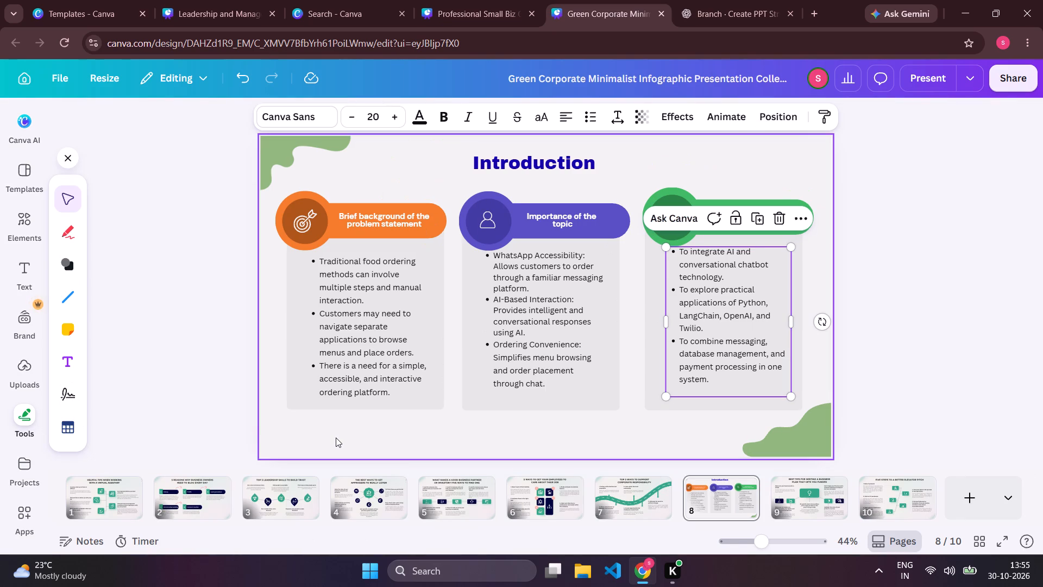
pyautogui.click(422, 430)
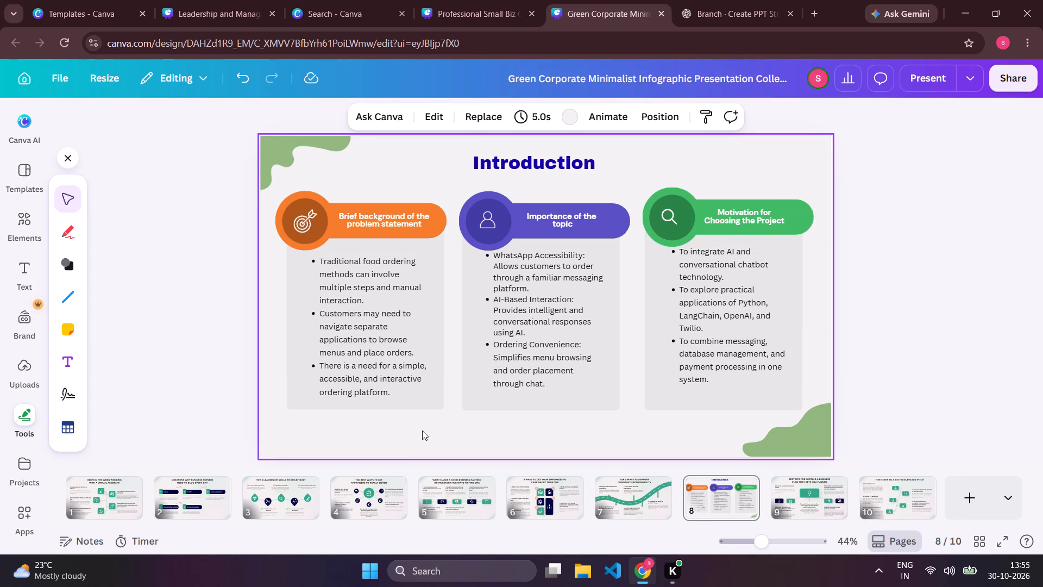
# Move the purple and green columns' bullet text down slightly so their first lines align with the orange column's first bullet.
pyautogui.click(533, 332)
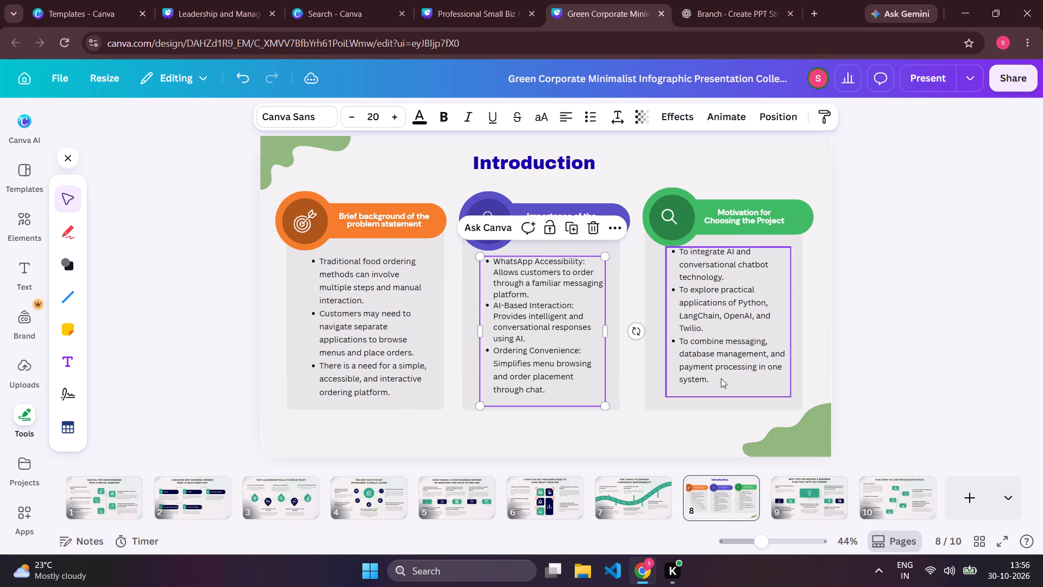
pyautogui.click(742, 376)
pyautogui.moveTo(738, 364); pyautogui.dragTo(739, 373)
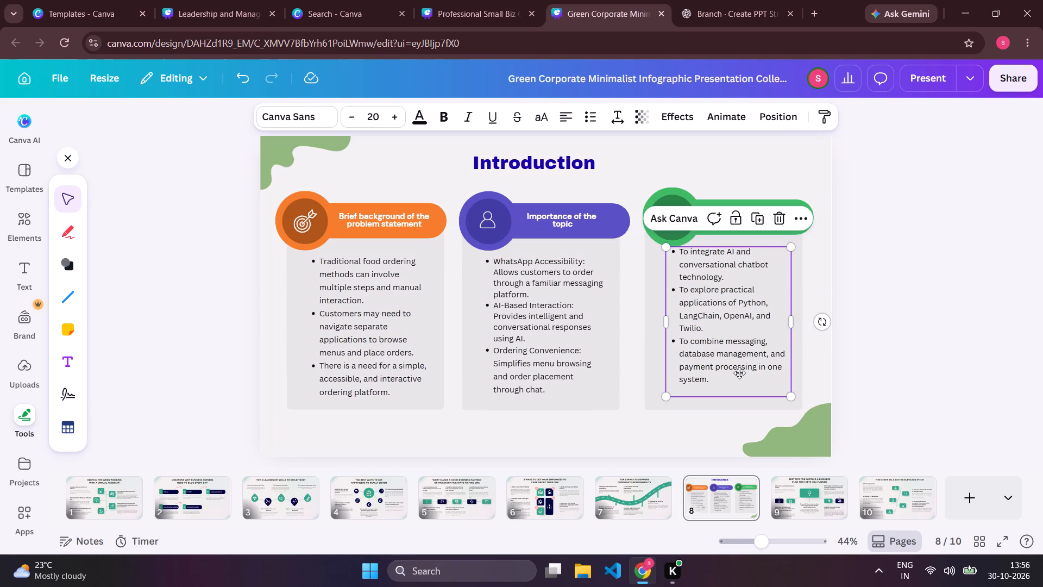
pyautogui.moveTo(739, 373); pyautogui.dragTo(739, 373)
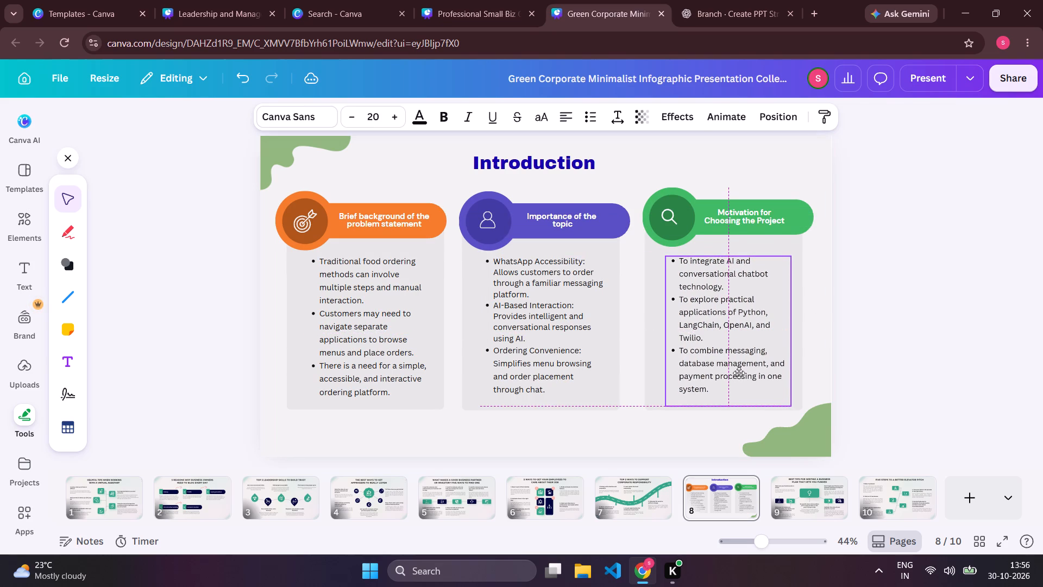
pyautogui.moveTo(739, 373); pyautogui.dragTo(739, 372)
pyautogui.click(902, 335)
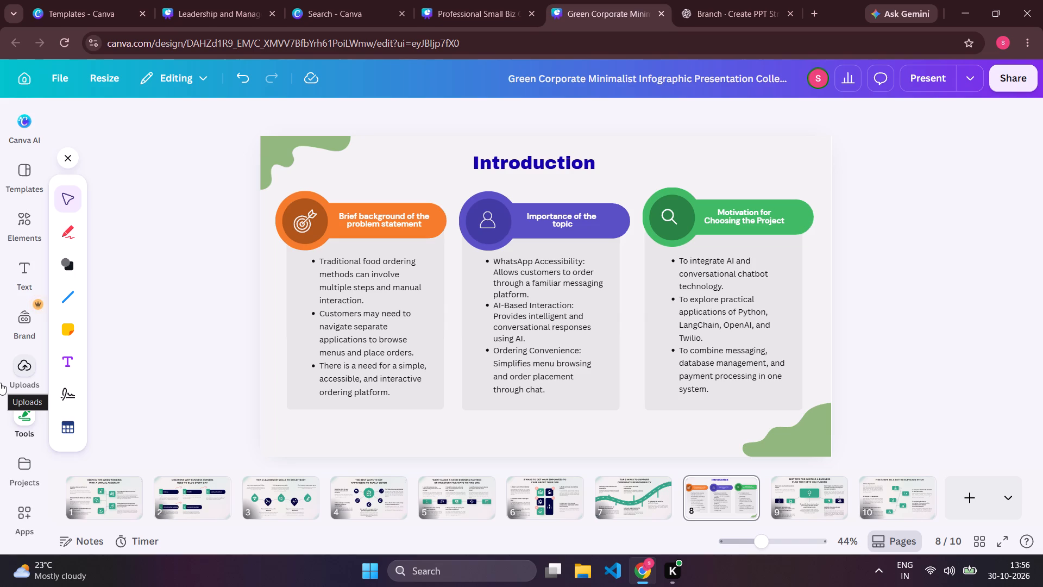
# Open the Wi-Fi network list in the Windows quick settings to check the computer's connection.
pyautogui.click(927, 569)
pyautogui.click(927, 569)
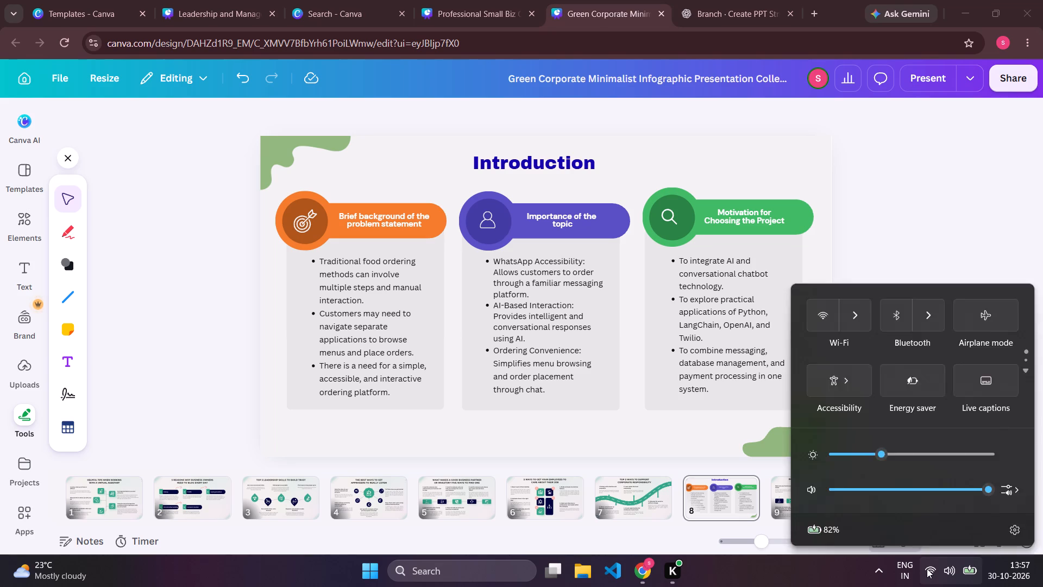
pyautogui.click(924, 564)
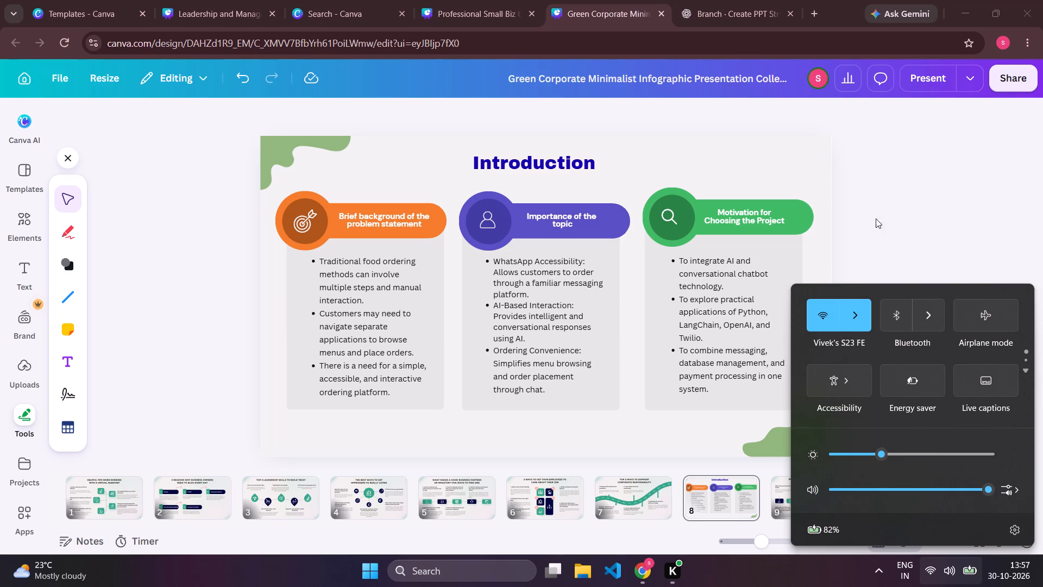
pyautogui.click(860, 309)
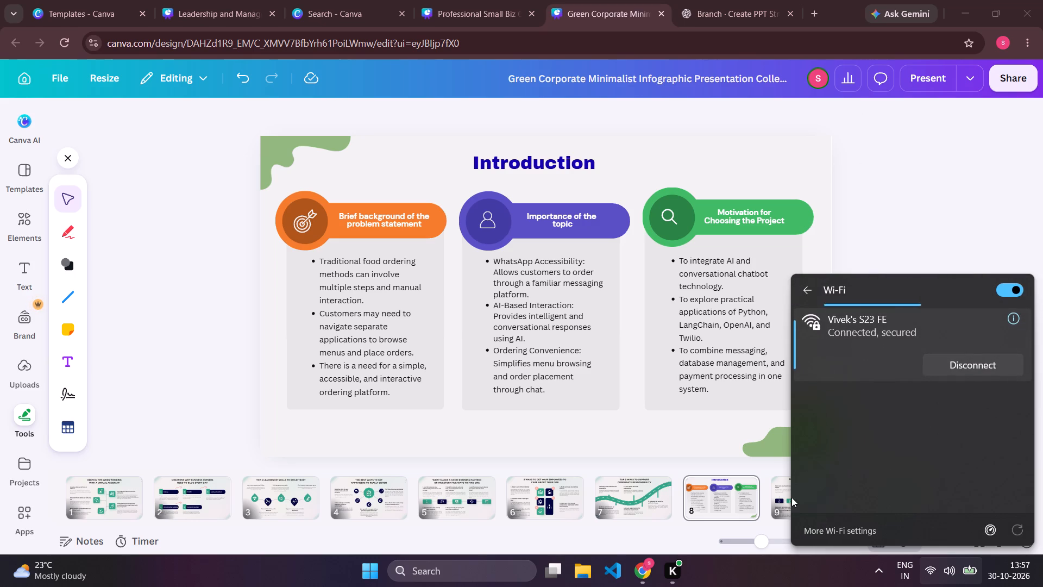